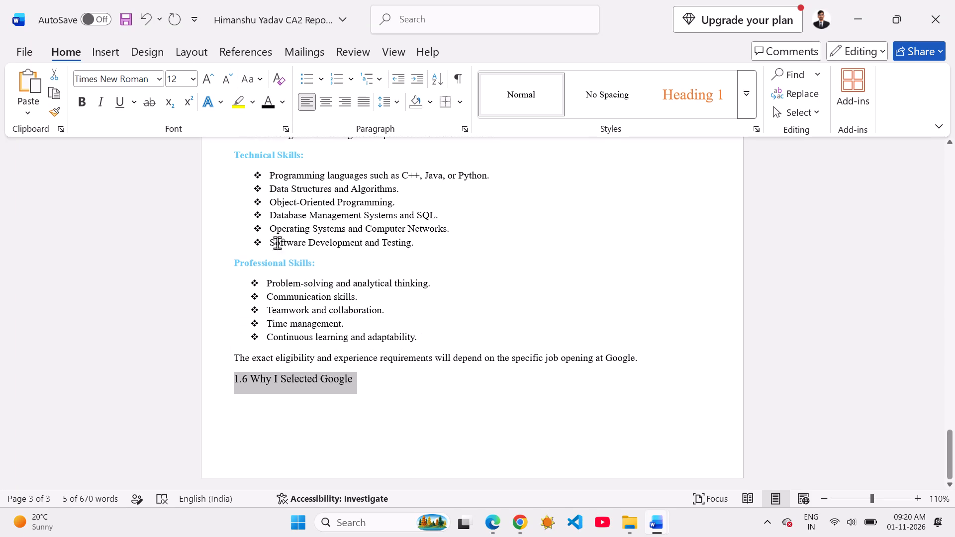
# Change the font colour of the heading "1.6 Why I Selected Google" to the light blue used for the skills subheadings.
pyautogui.click(286, 100)
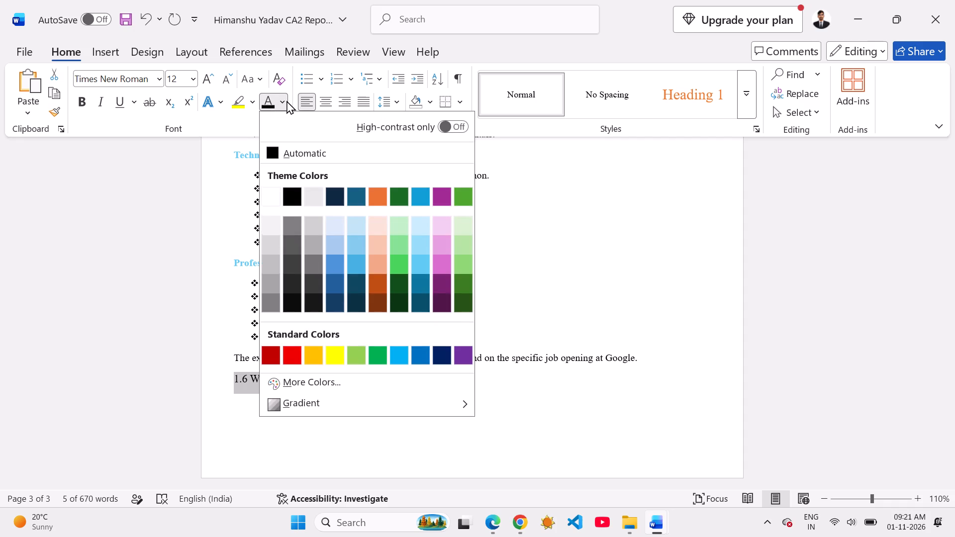
pyautogui.click(426, 258)
pyautogui.click(487, 468)
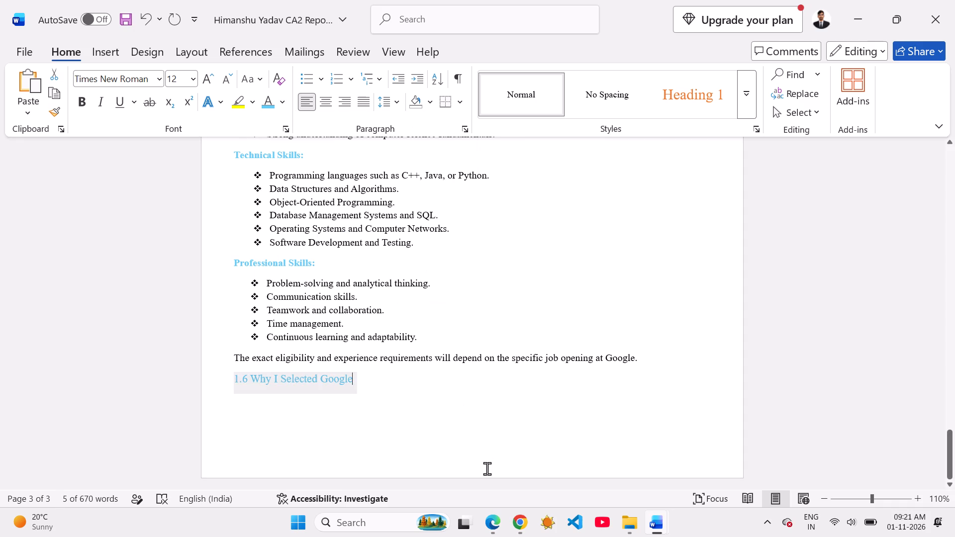
pyautogui.scroll(-3, 423, 425)
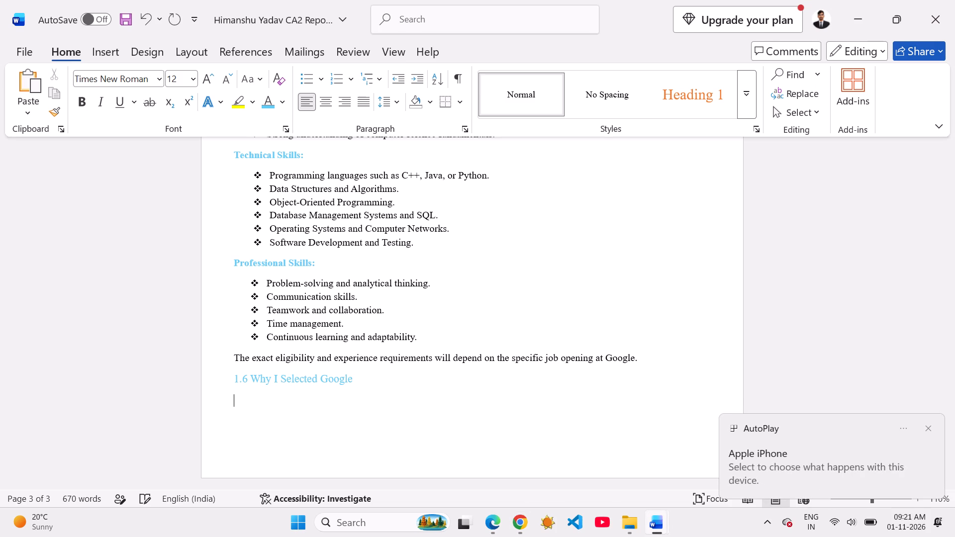
pyautogui.hotkey('ctrl', 'v')
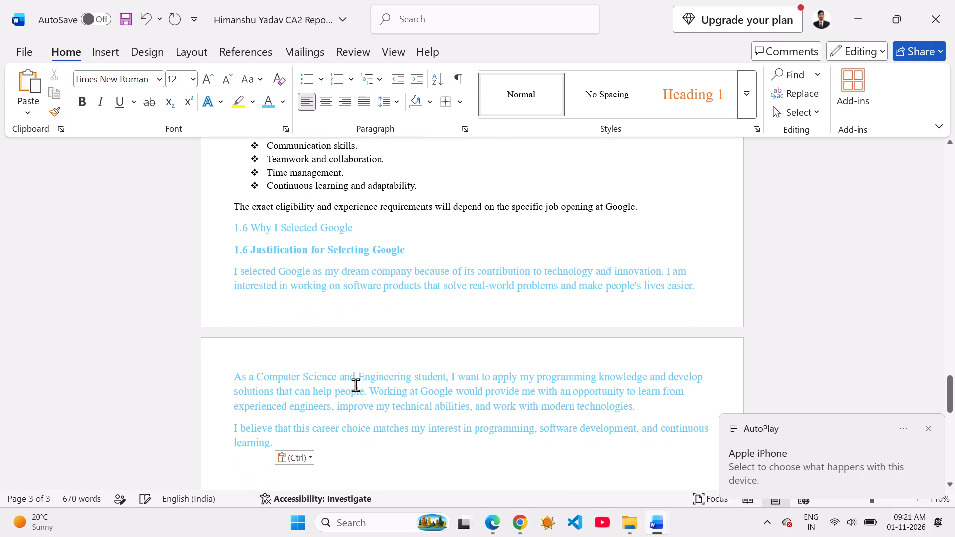
# Remove bold from the pasted line "1.6 Justification for Selecting Google".
pyautogui.moveTo(233, 250); pyautogui.dragTo(316, 250)
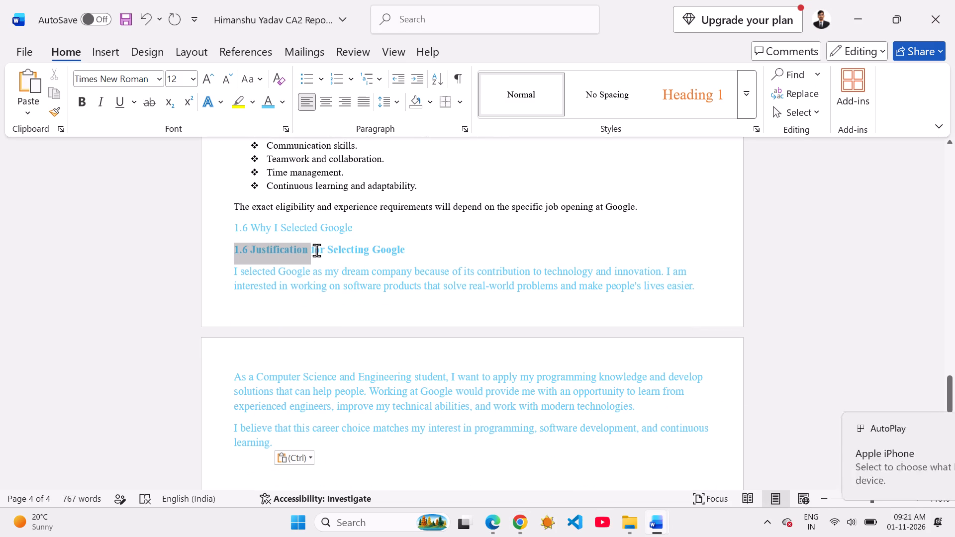
pyautogui.moveTo(316, 250); pyautogui.dragTo(405, 250)
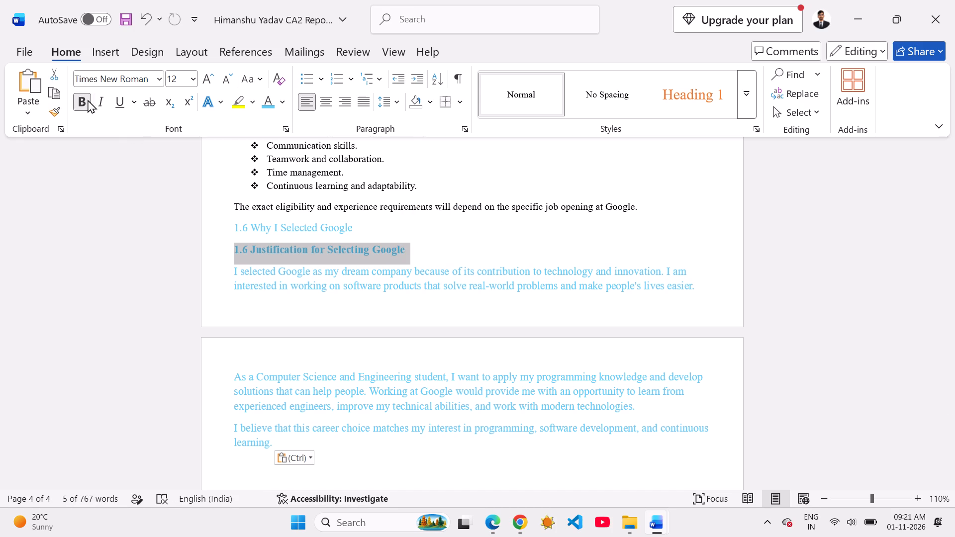
pyautogui.click(76, 97)
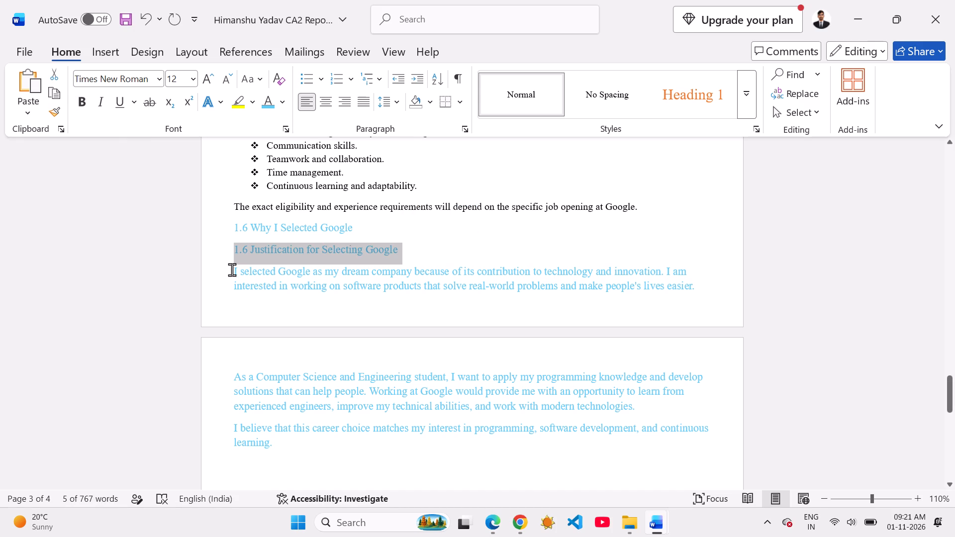
# Format the body paragraphs under "1.6 Justification for Selecting Google" with the Automatic font colour and font size 11.
pyautogui.moveTo(232, 269); pyautogui.dragTo(676, 463)
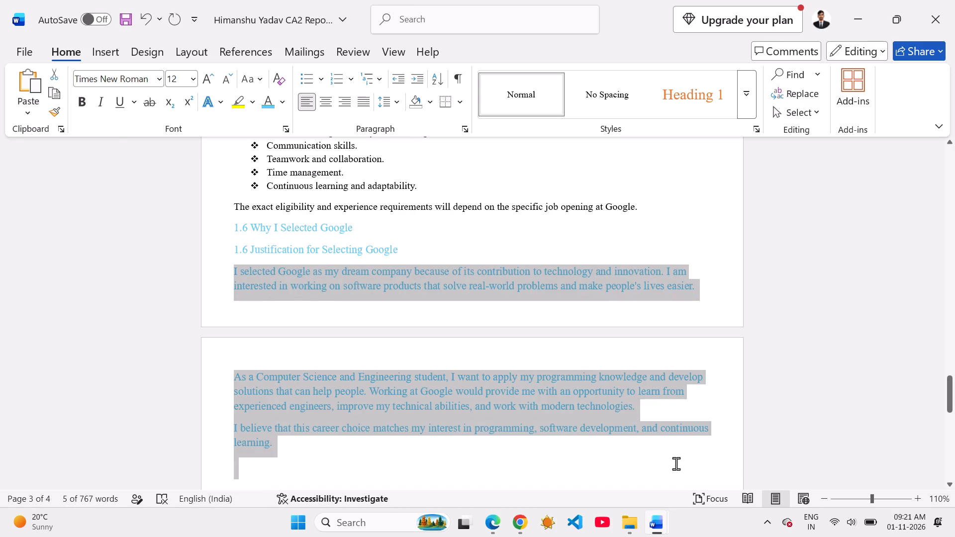
pyautogui.moveTo(676, 463); pyautogui.dragTo(759, 459)
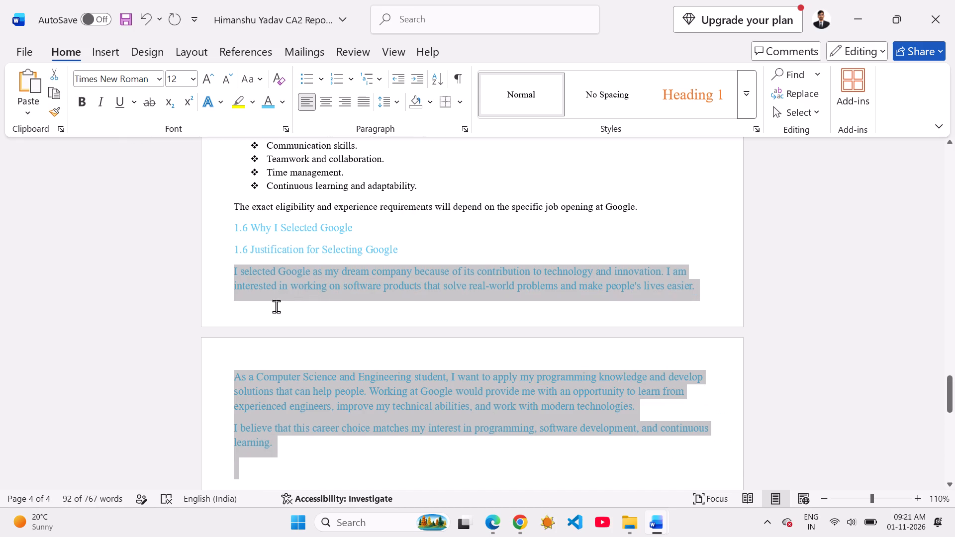
pyautogui.click(286, 103)
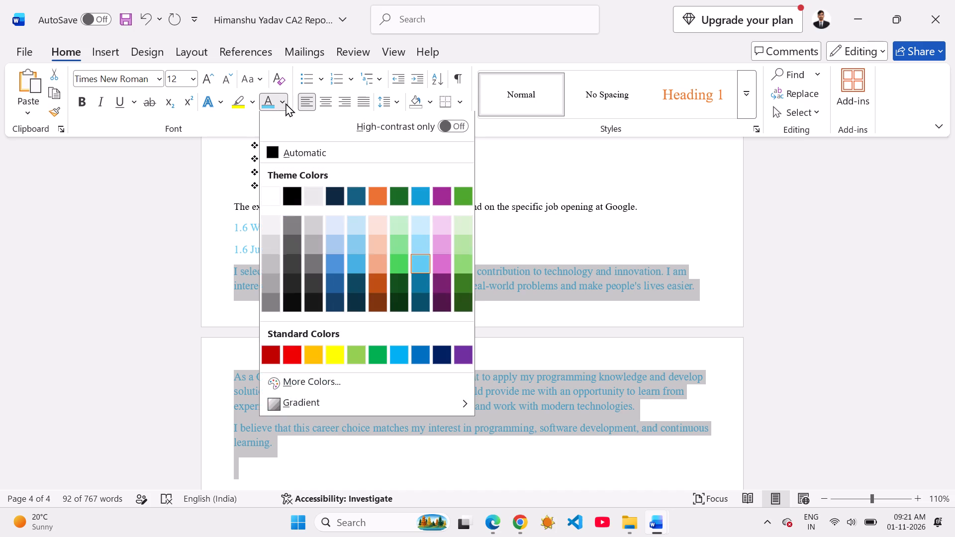
pyautogui.click(274, 152)
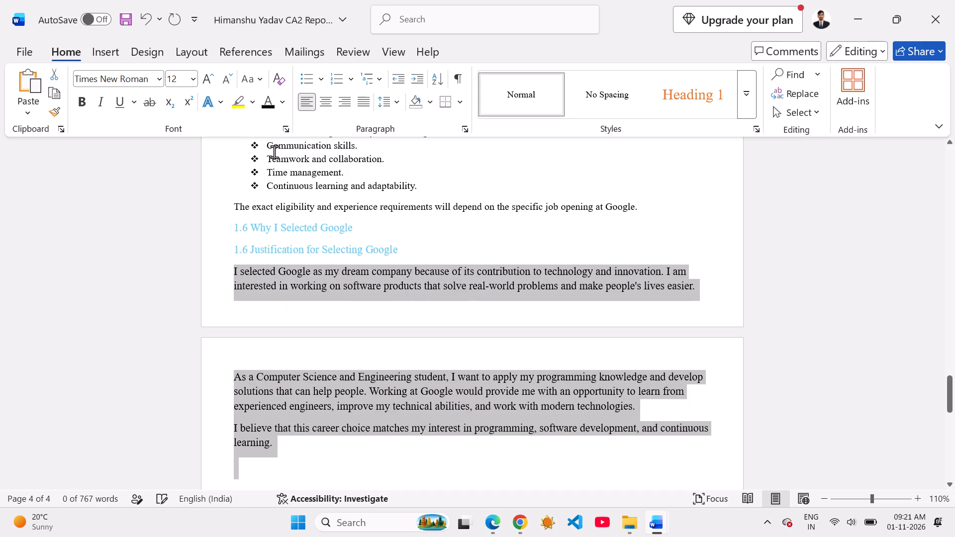
pyautogui.click(191, 80)
pyautogui.click(181, 151)
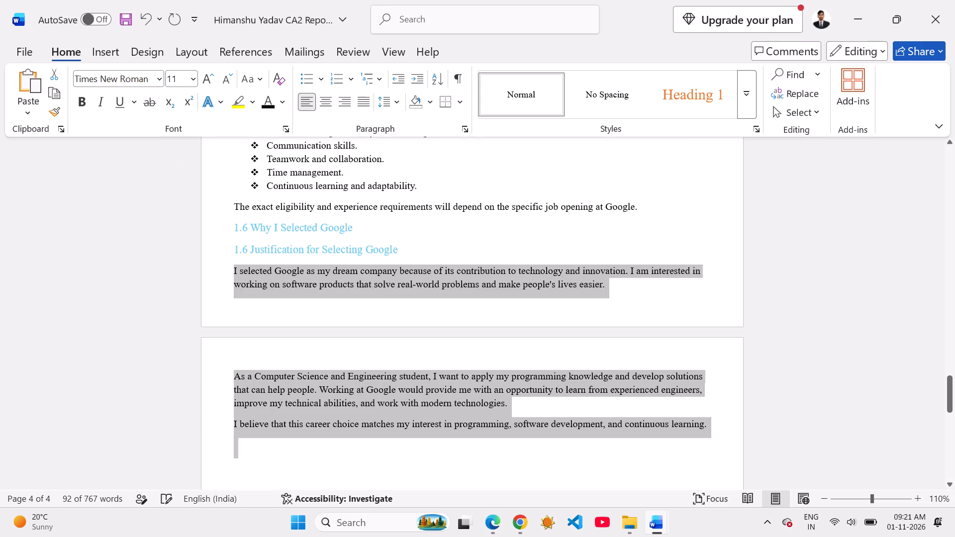
# Set the font size of the subheading "1.6 Justification for Selecting Google" to 12.
pyautogui.moveTo(402, 249); pyautogui.dragTo(259, 240)
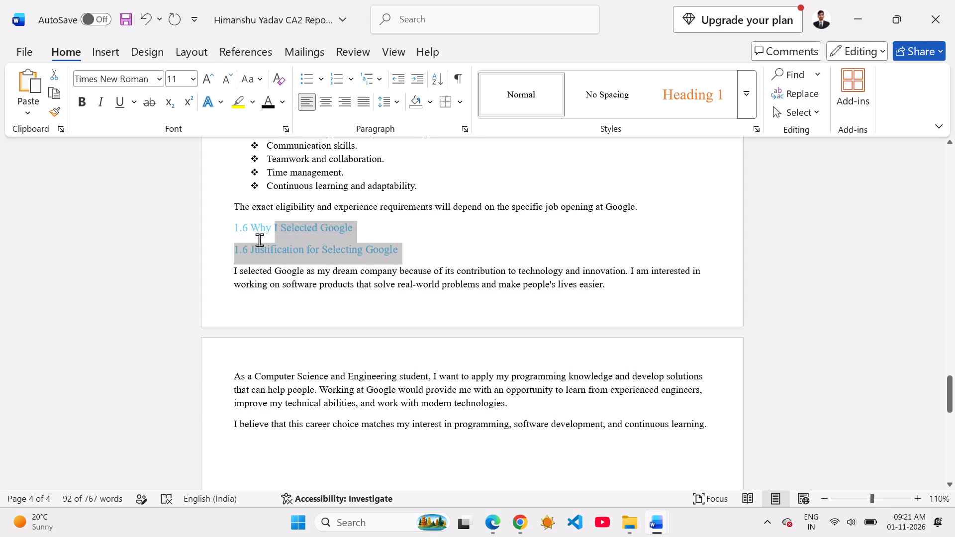
pyautogui.moveTo(259, 240); pyautogui.dragTo(233, 252)
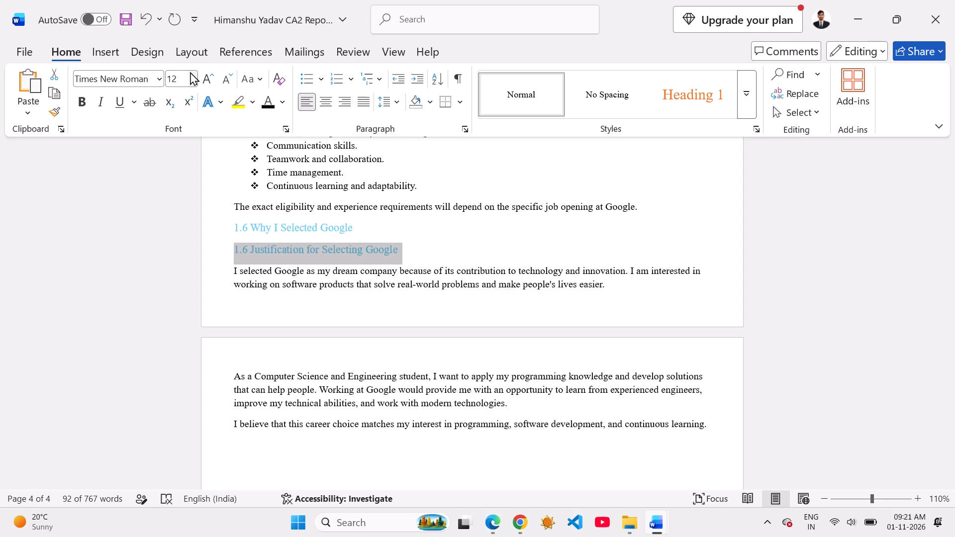
pyautogui.click(190, 72)
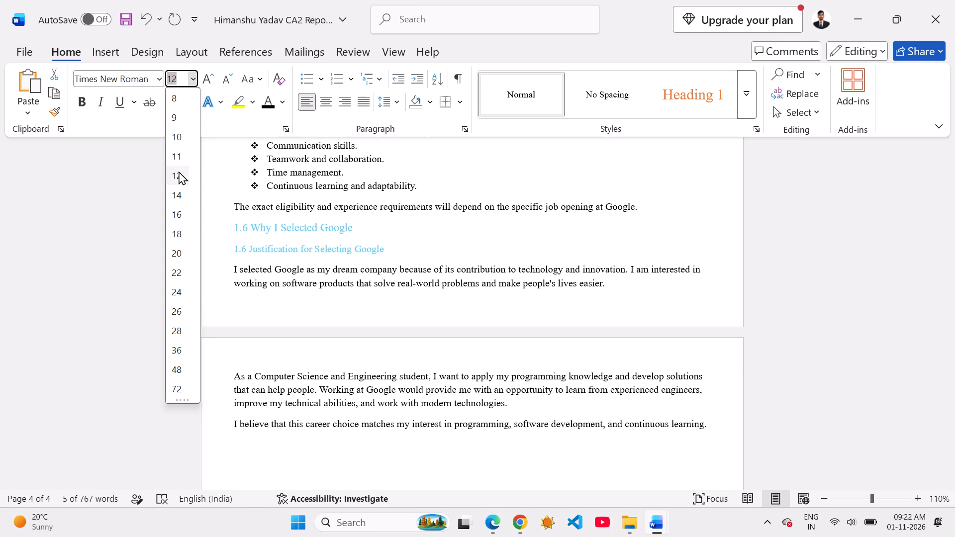
pyautogui.click(179, 171)
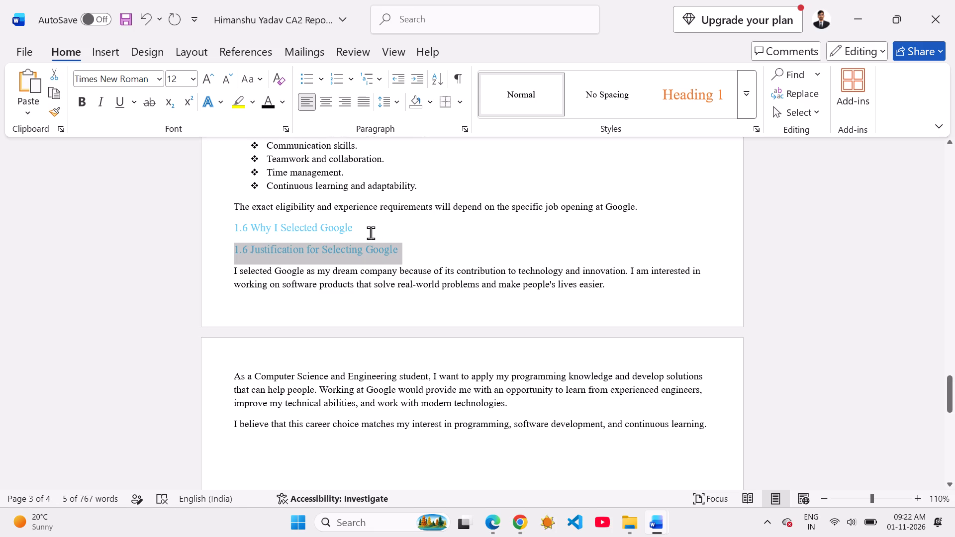
# Set the font size of the heading "1.6 Why I Selected Google" to 14.
pyautogui.moveTo(371, 233); pyautogui.dragTo(221, 231)
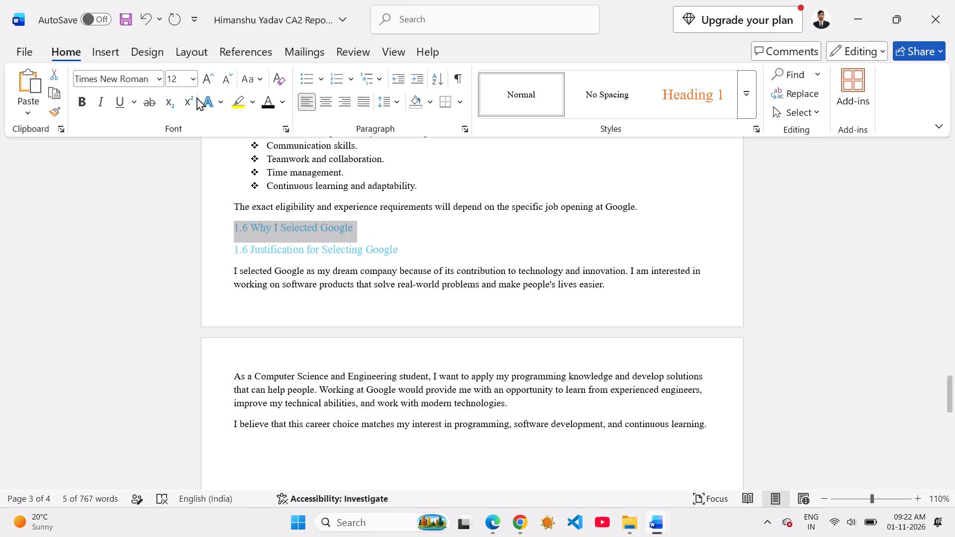
pyautogui.click(195, 81)
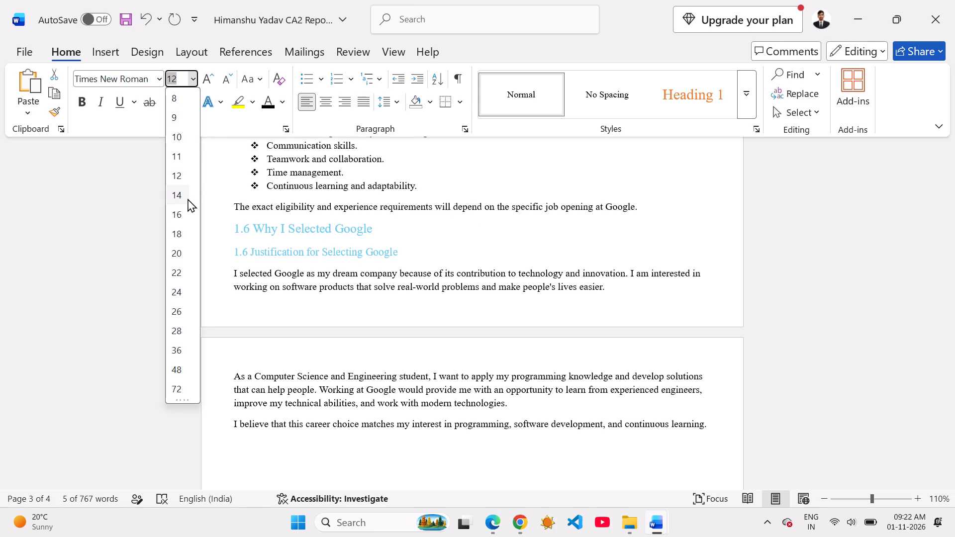
pyautogui.click(188, 198)
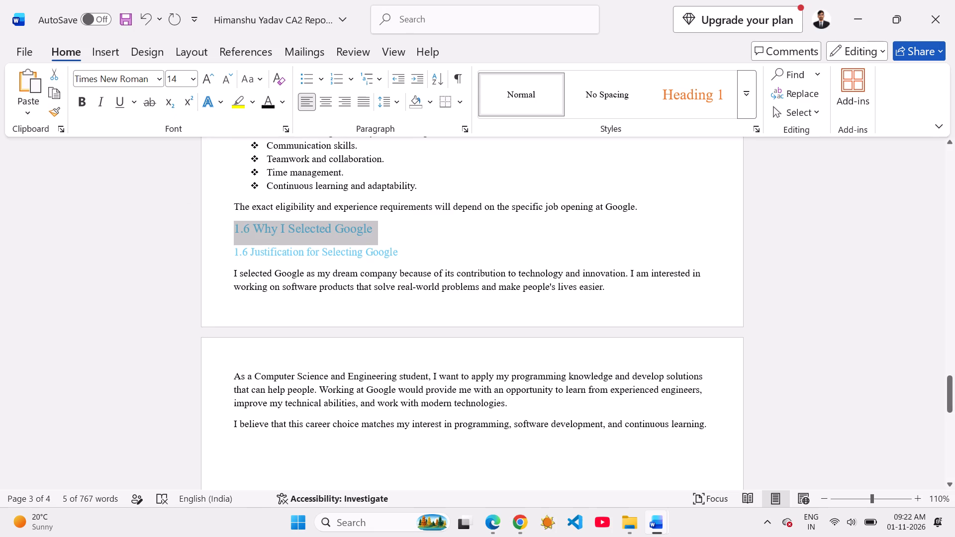
pyautogui.click(180, 276)
pyautogui.click(211, 345)
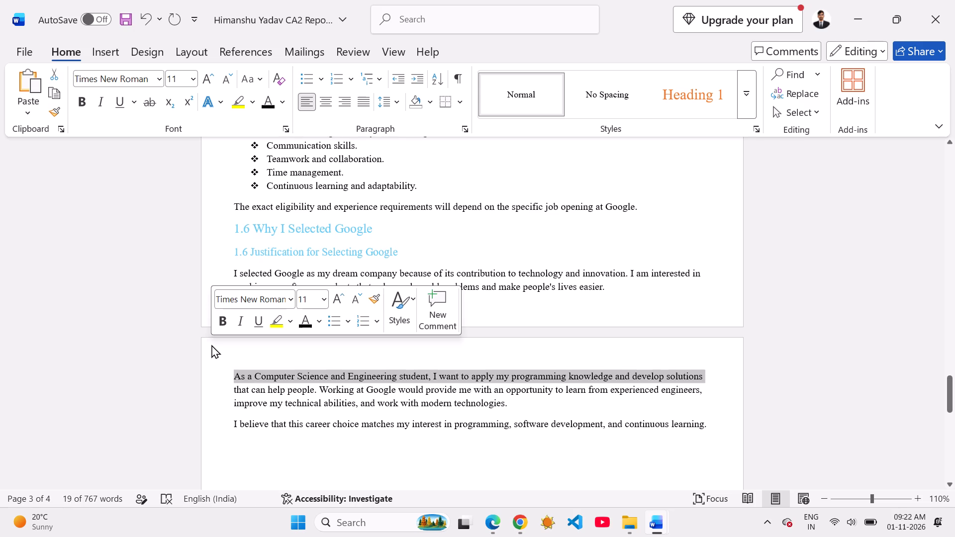
pyautogui.click(843, 391)
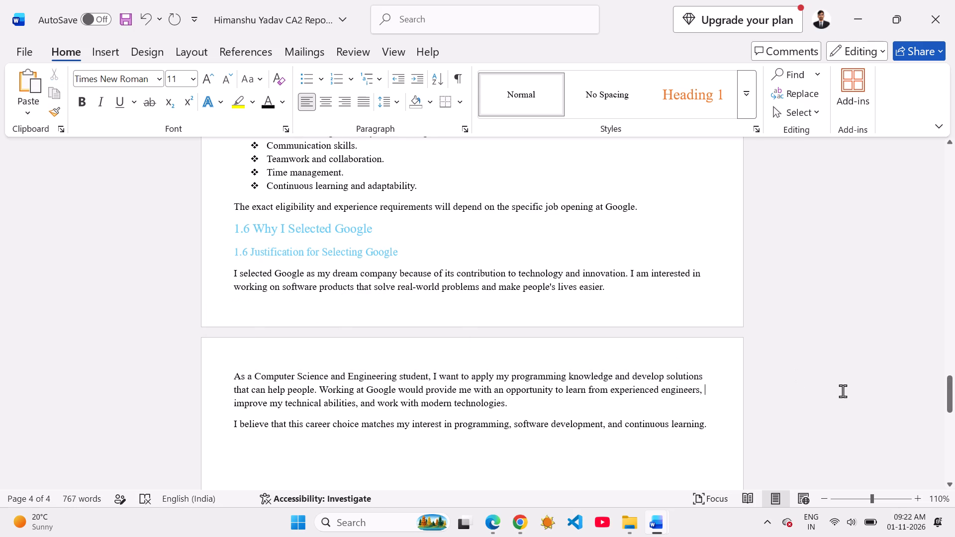
# Review the formatting of the report's earlier pages, from the cover details through sections 1.1 to 1.6.
pyautogui.scroll(2, 843, 391)
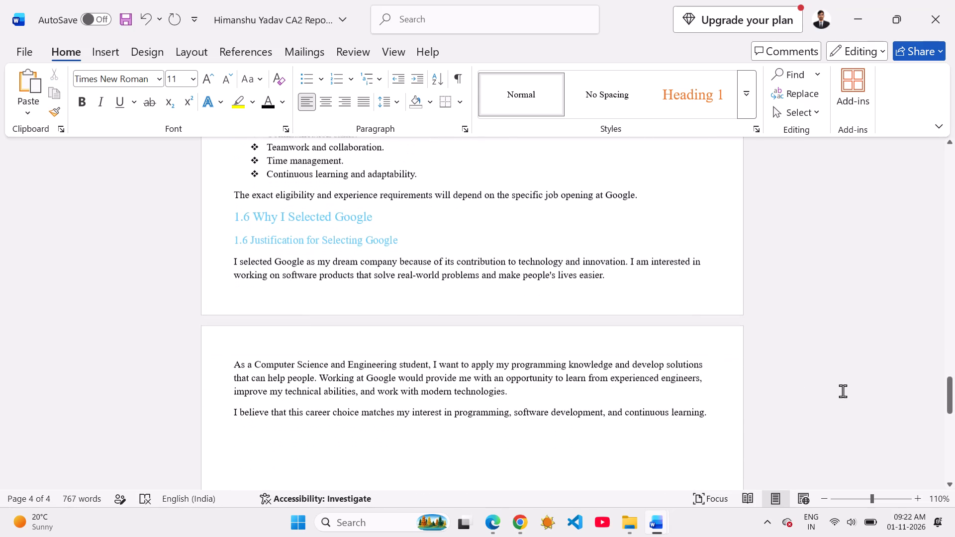
pyautogui.scroll(2, 843, 391)
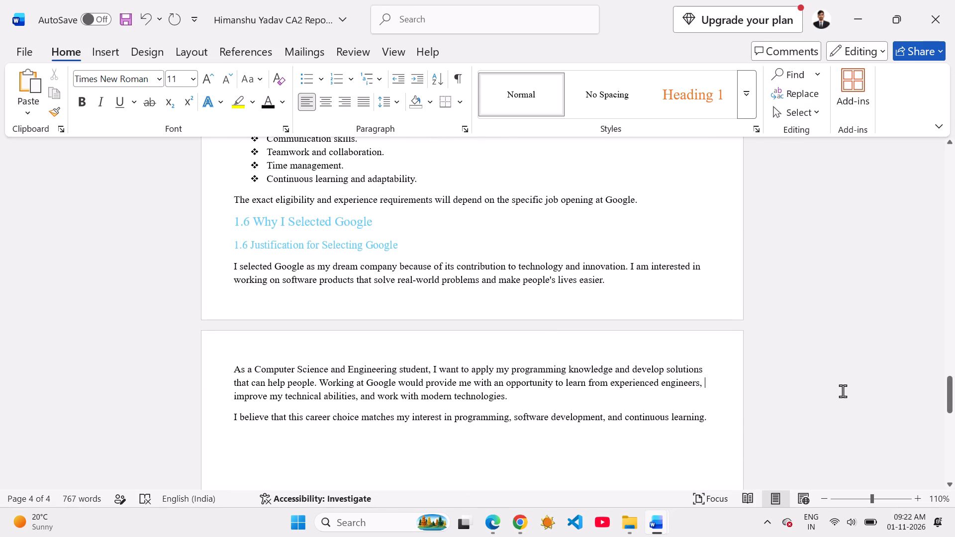
pyautogui.scroll(4, 843, 391)
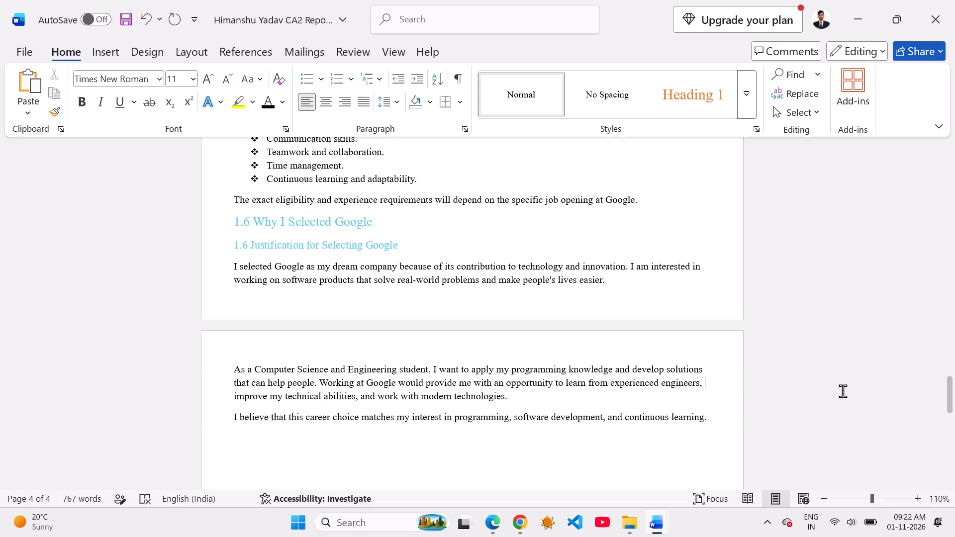
pyautogui.scroll(1, 843, 391)
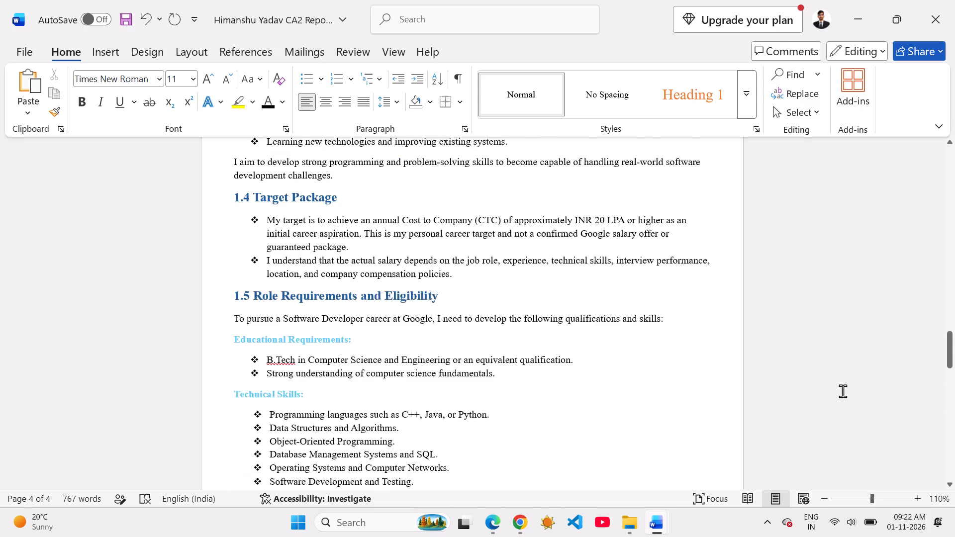
pyautogui.scroll(3, 843, 391)
pyautogui.scroll(-1, 843, 391)
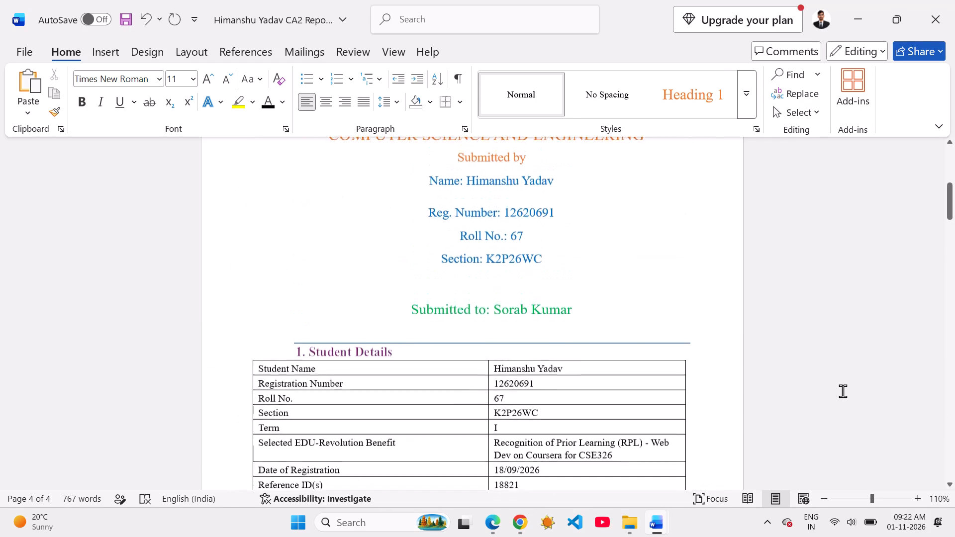
pyautogui.scroll(-1, 843, 391)
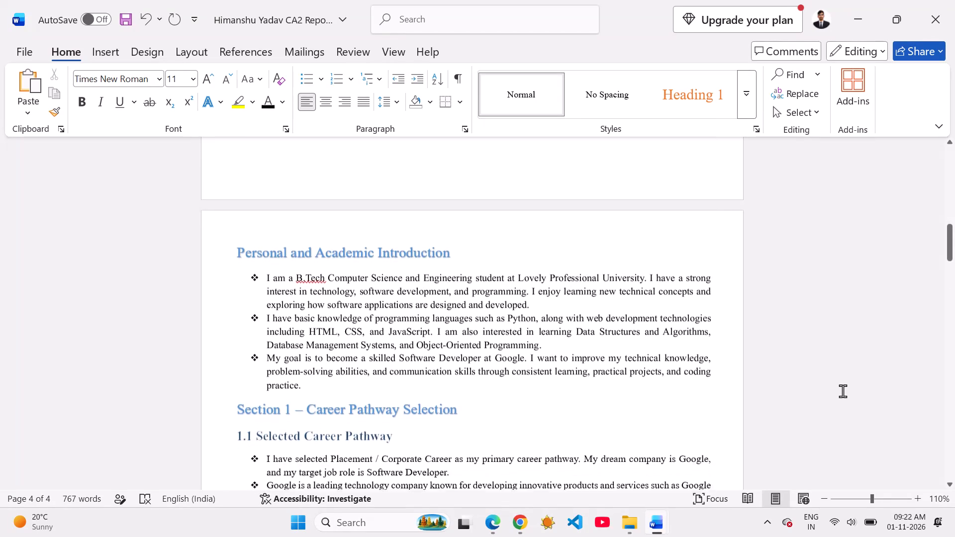
pyautogui.scroll(-1, 843, 391)
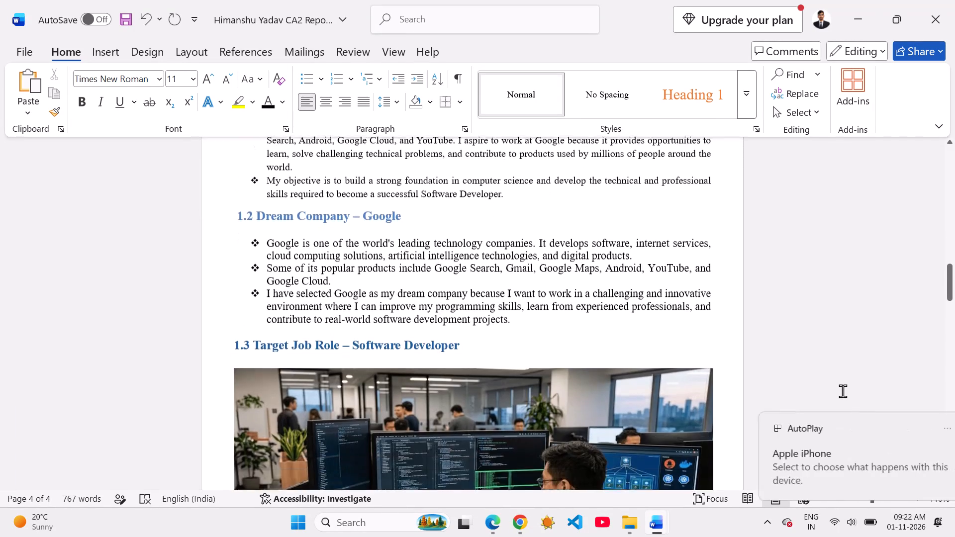
pyautogui.scroll(-4, 843, 391)
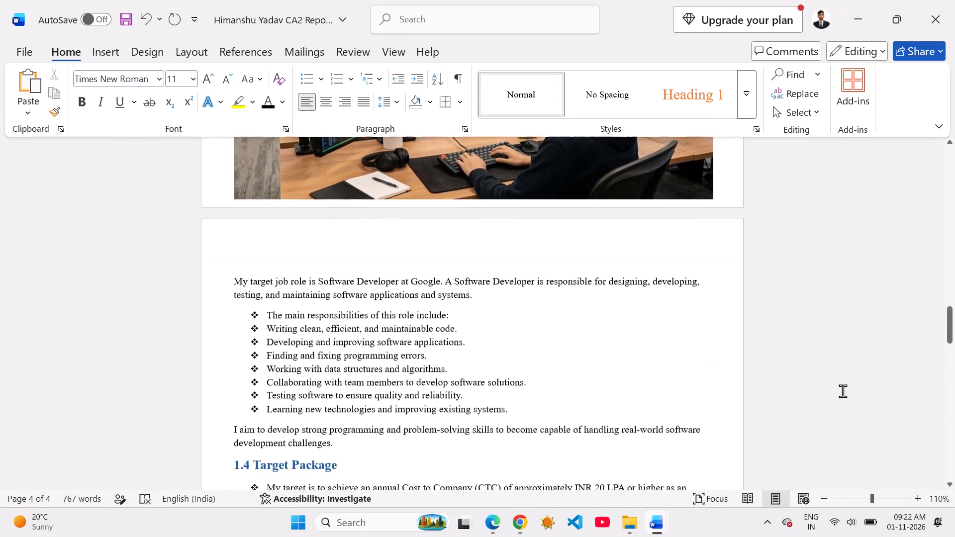
pyautogui.scroll(-5, 843, 391)
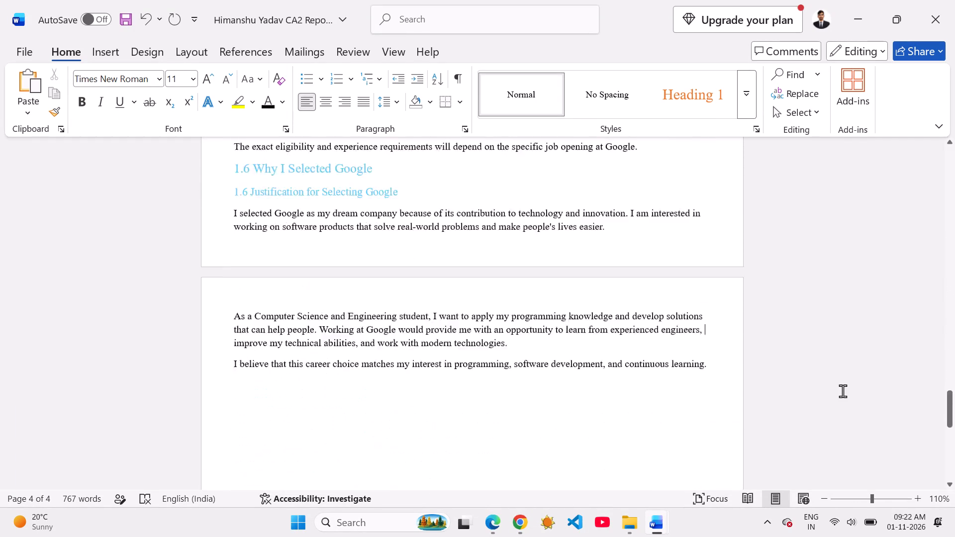
# Apply diamond-style bullets to the three body paragraphs under "1.6 Justification for Selecting Google".
pyautogui.scroll(-1, 843, 391)
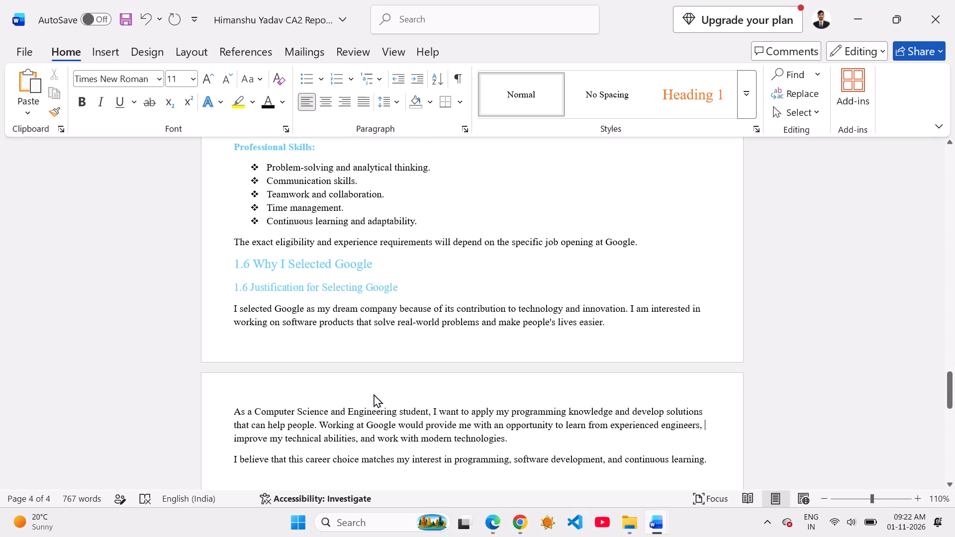
pyautogui.moveTo(226, 303); pyautogui.dragTo(470, 457)
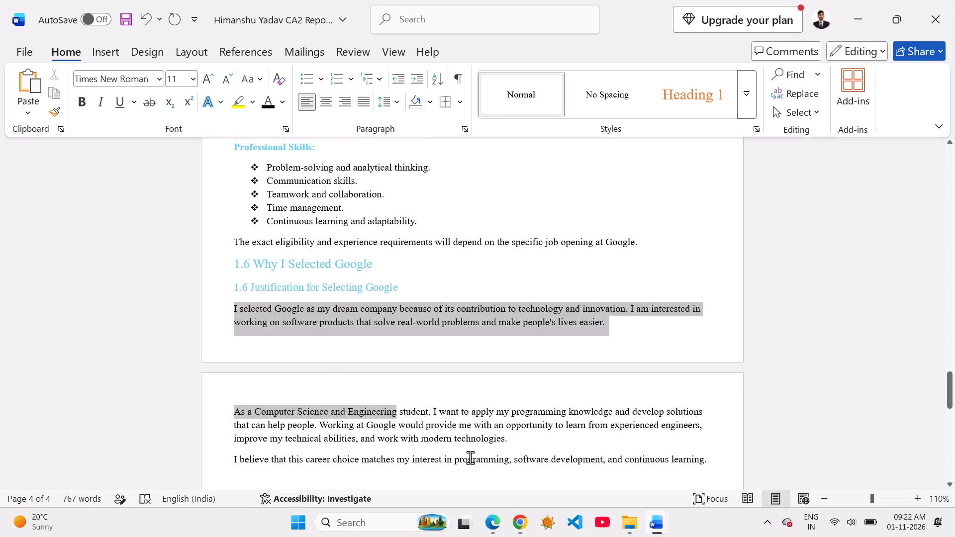
pyautogui.moveTo(470, 457); pyautogui.dragTo(613, 471)
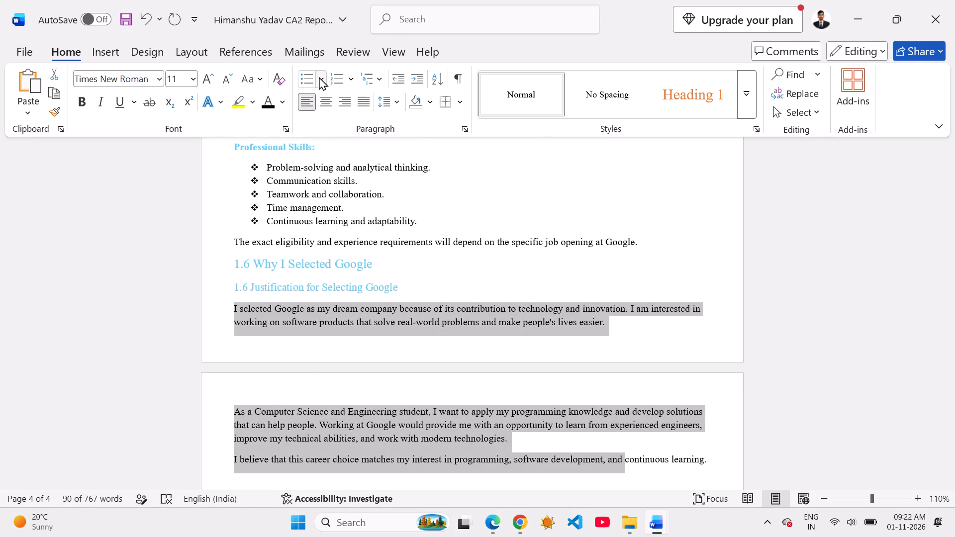
pyautogui.click(319, 77)
pyautogui.click(513, 190)
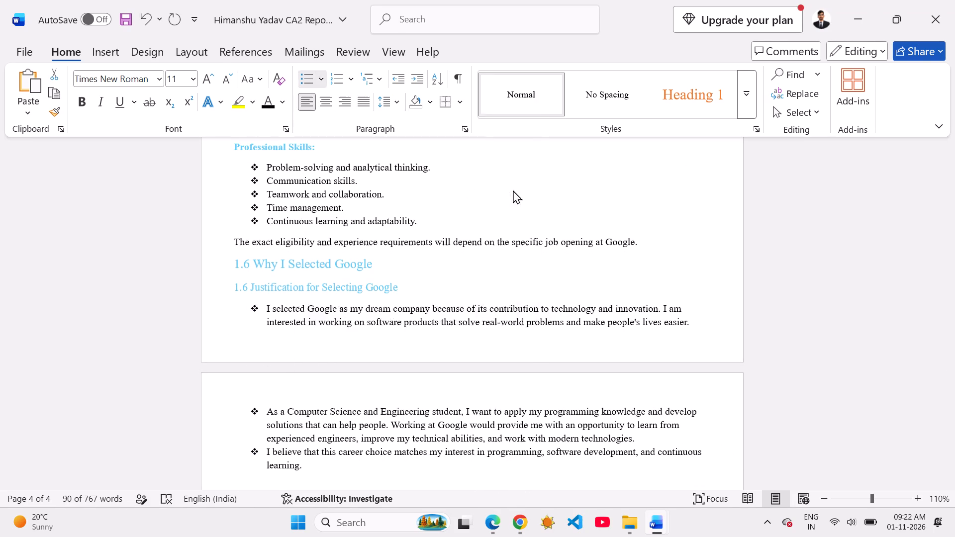
pyautogui.click(838, 325)
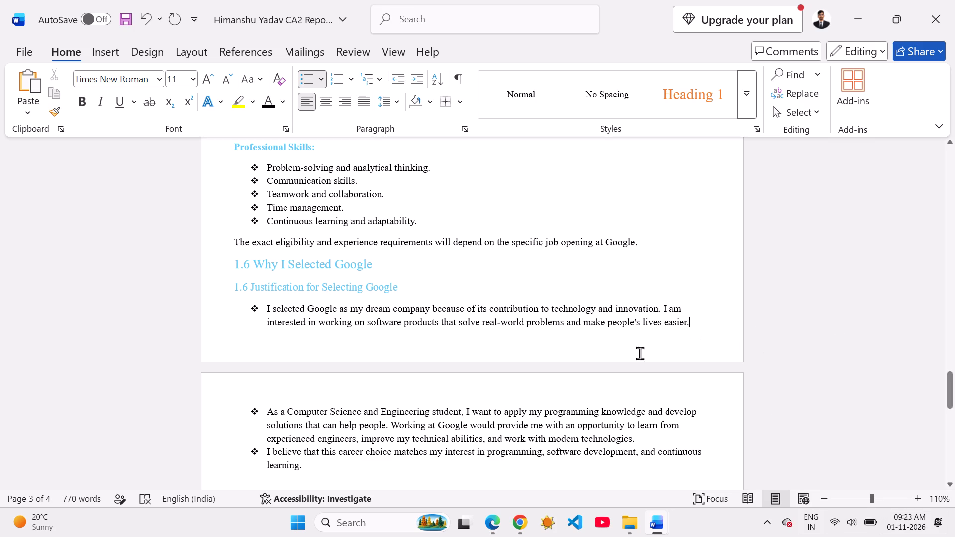
pyautogui.scroll(1, 589, 359)
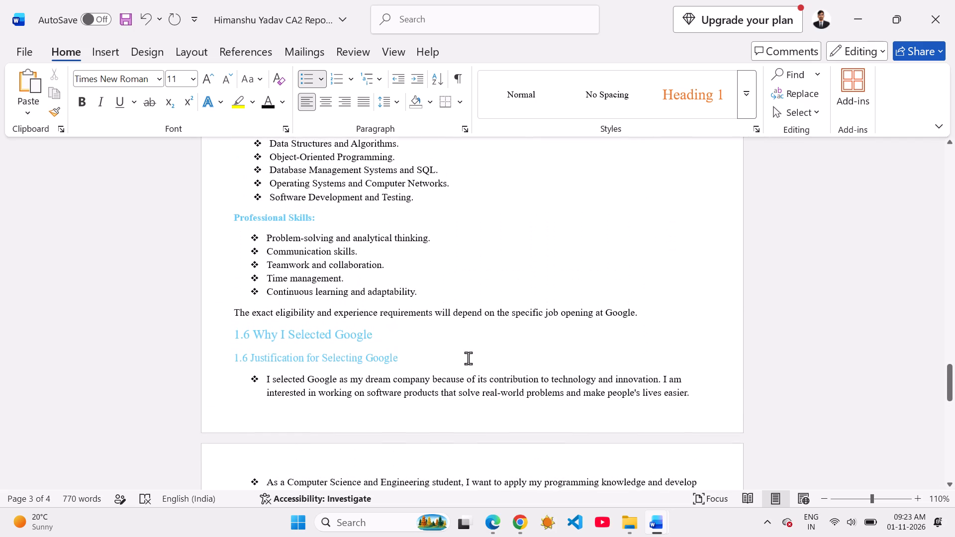
pyautogui.moveTo(375, 336); pyautogui.dragTo(274, 341)
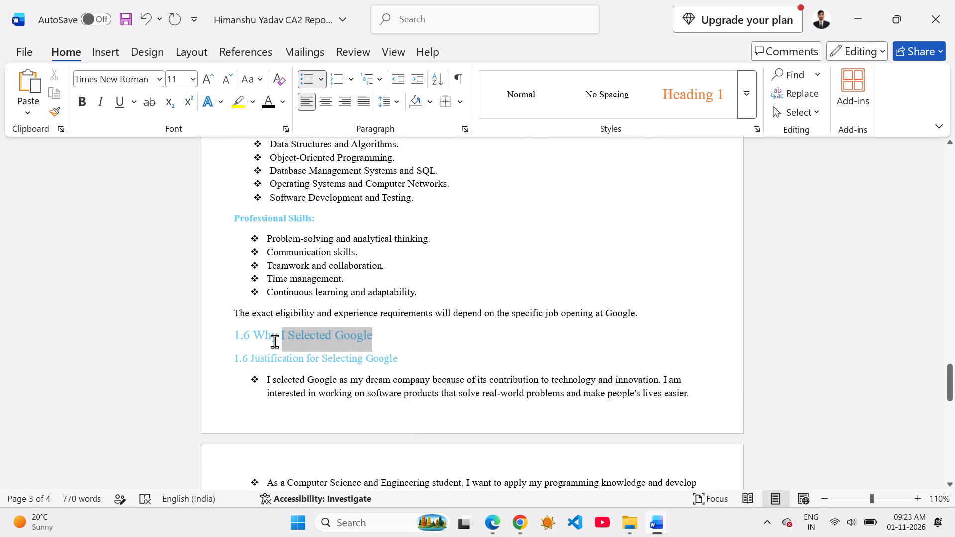
pyautogui.moveTo(274, 341); pyautogui.dragTo(234, 337)
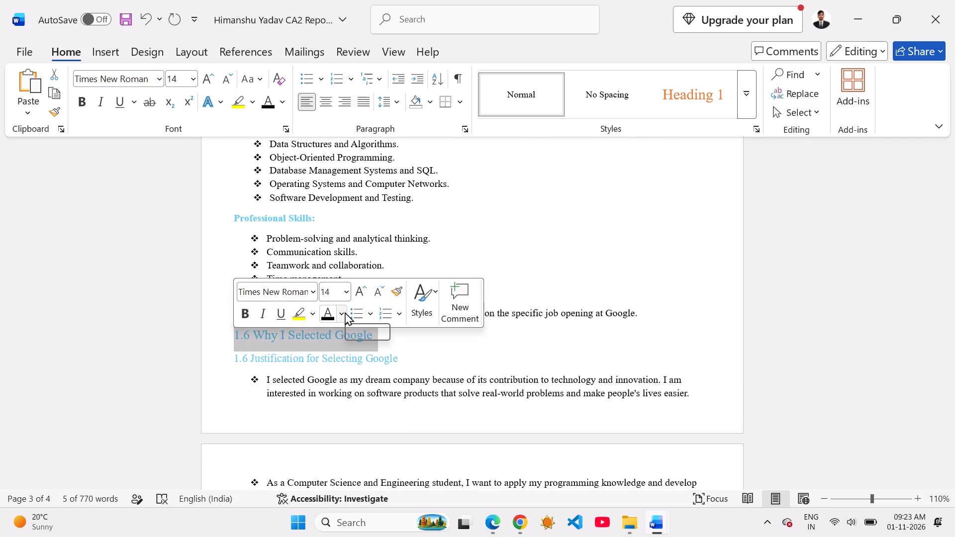
pyautogui.click(243, 313)
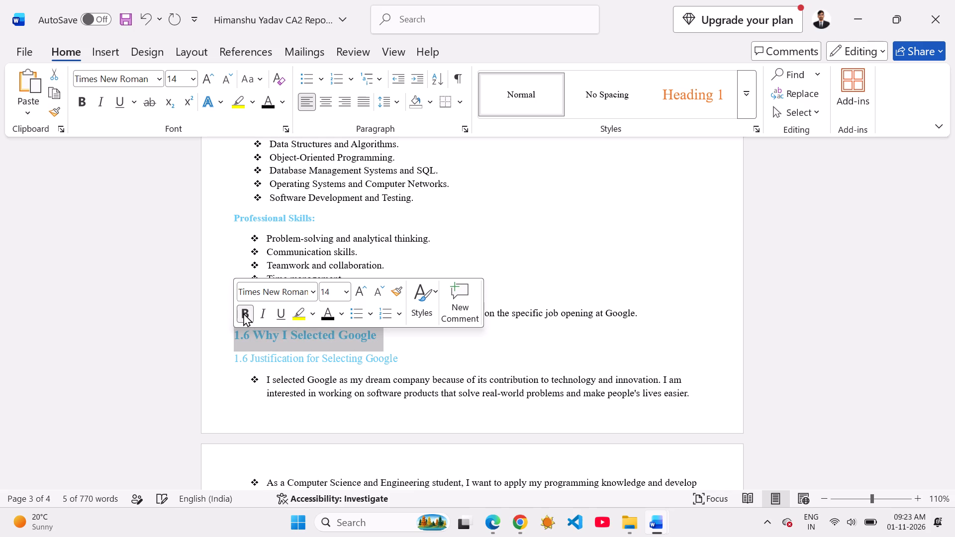
pyautogui.click(243, 313)
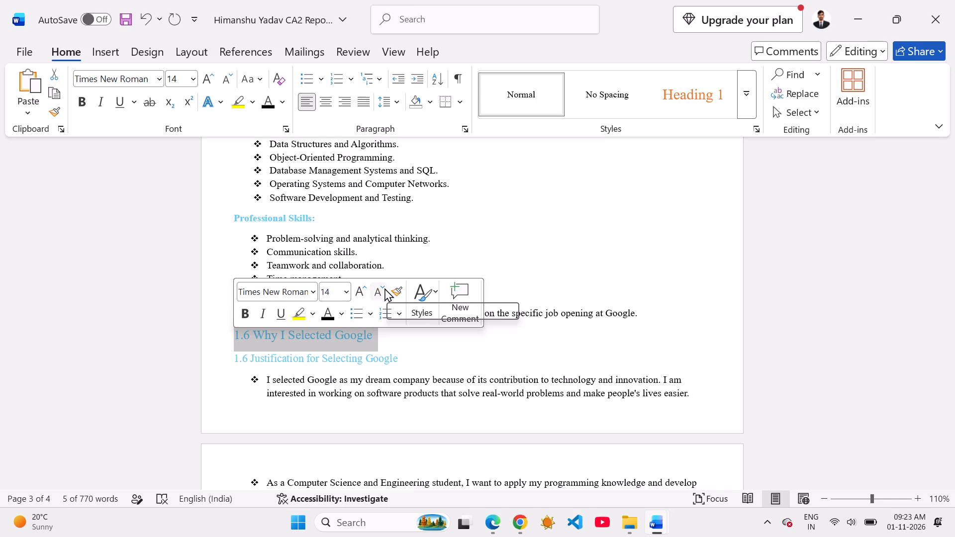
pyautogui.click(443, 77)
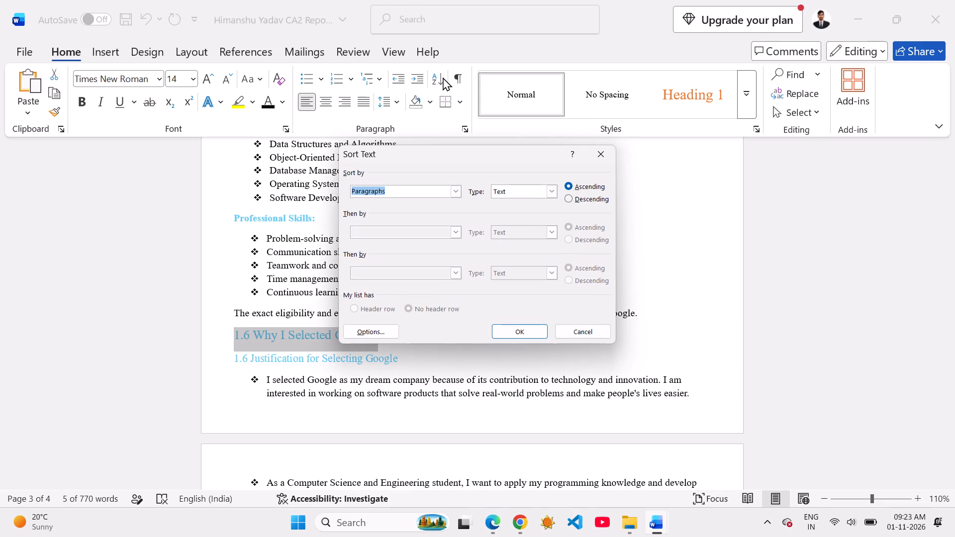
pyautogui.click(597, 149)
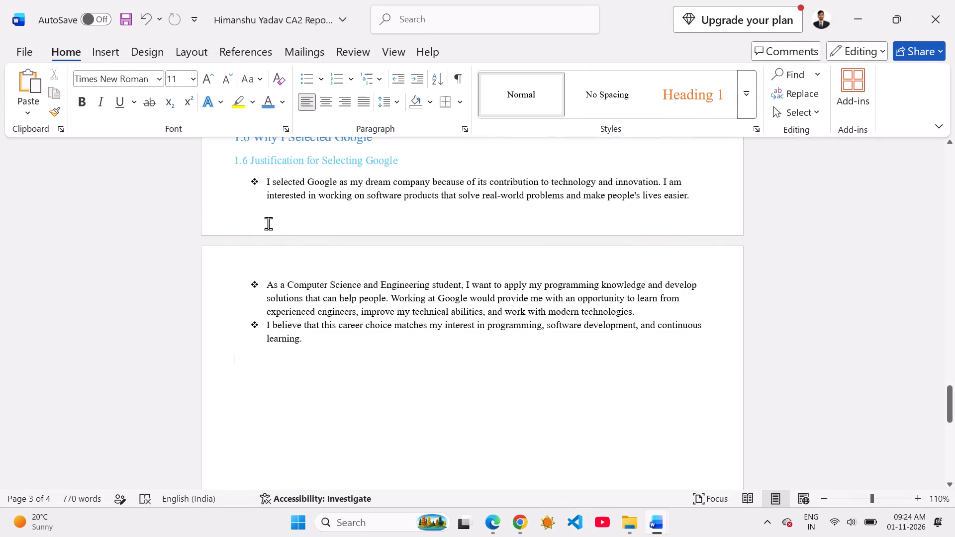
pyautogui.click(287, 102)
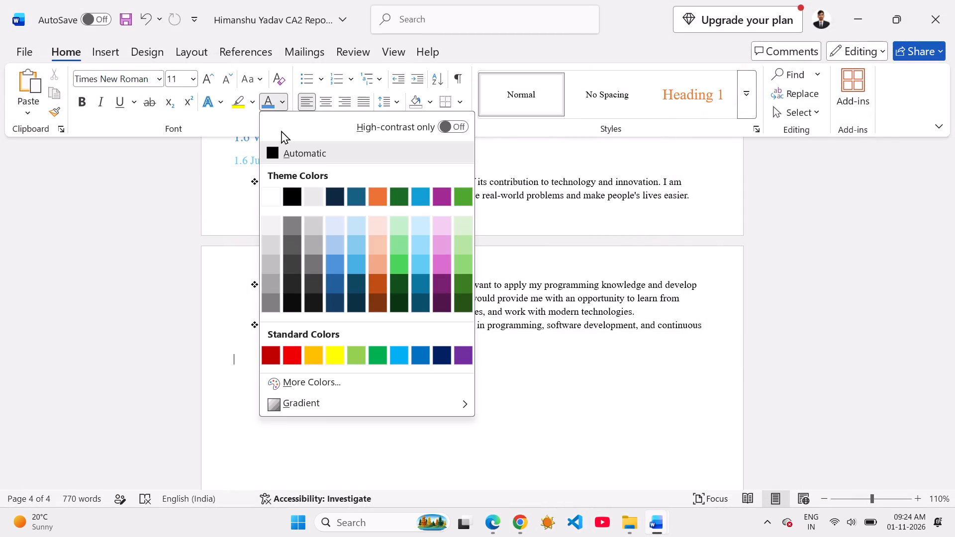
pyautogui.click(277, 150)
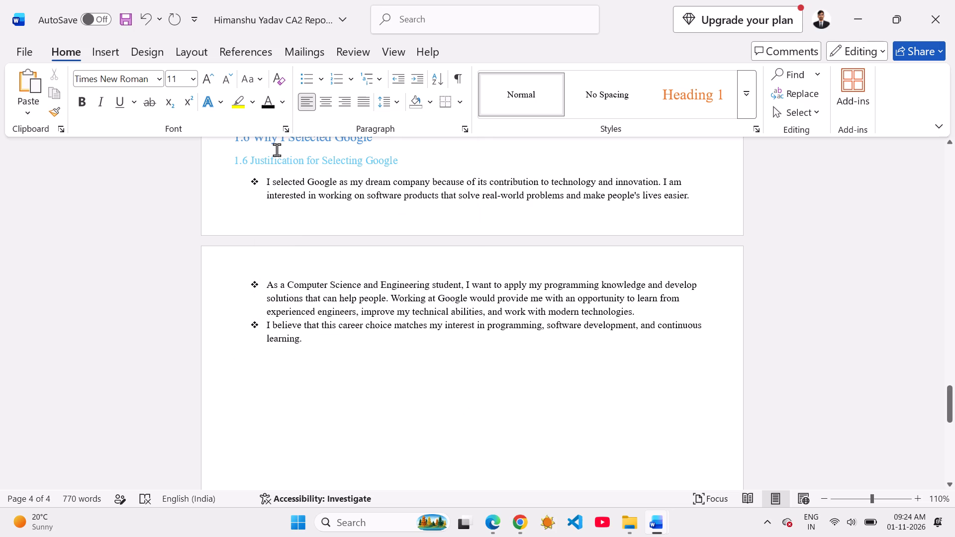
pyautogui.hotkey('ctrl', 'v')
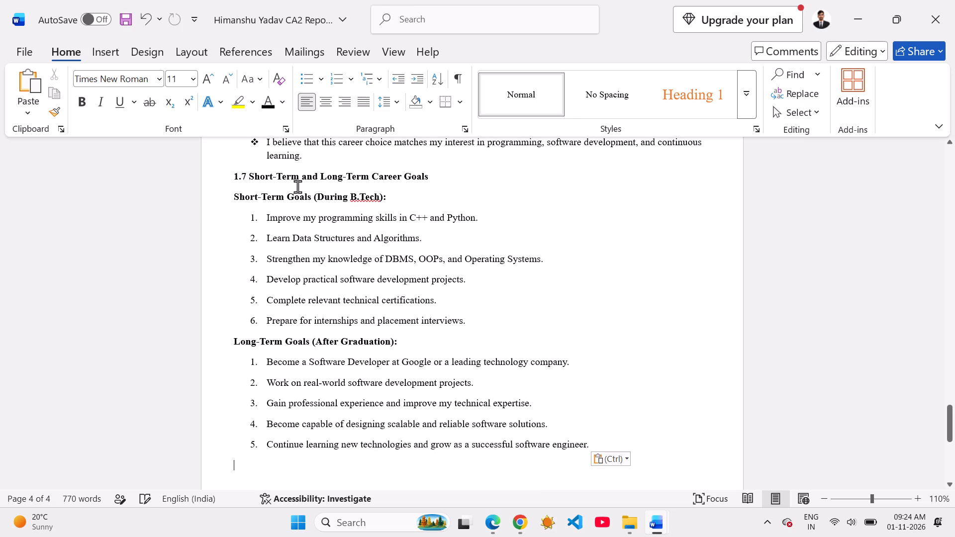
# Review the pasted short-term and long-term goals against the formatting of section 1.6.
pyautogui.hscroll(1, 302, 209)
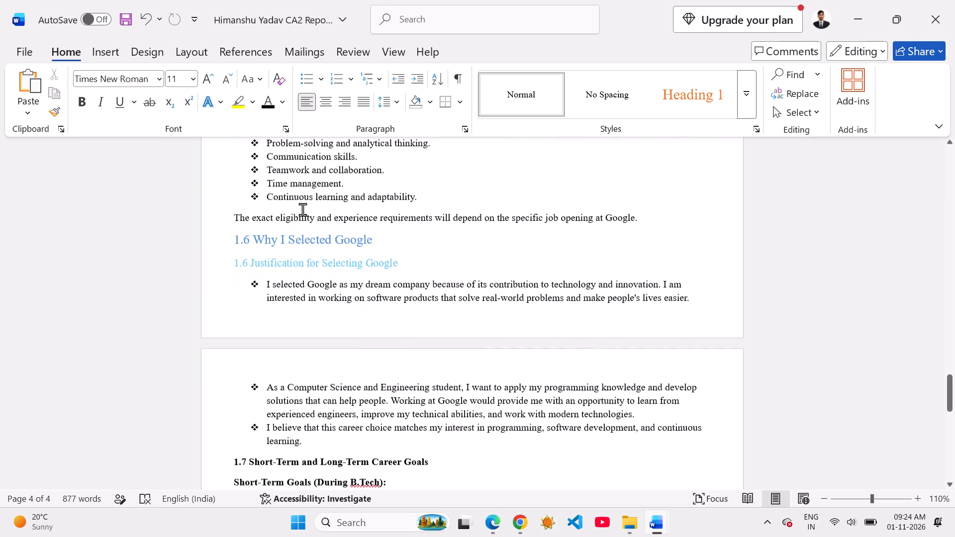
pyautogui.hscroll(1, 302, 209)
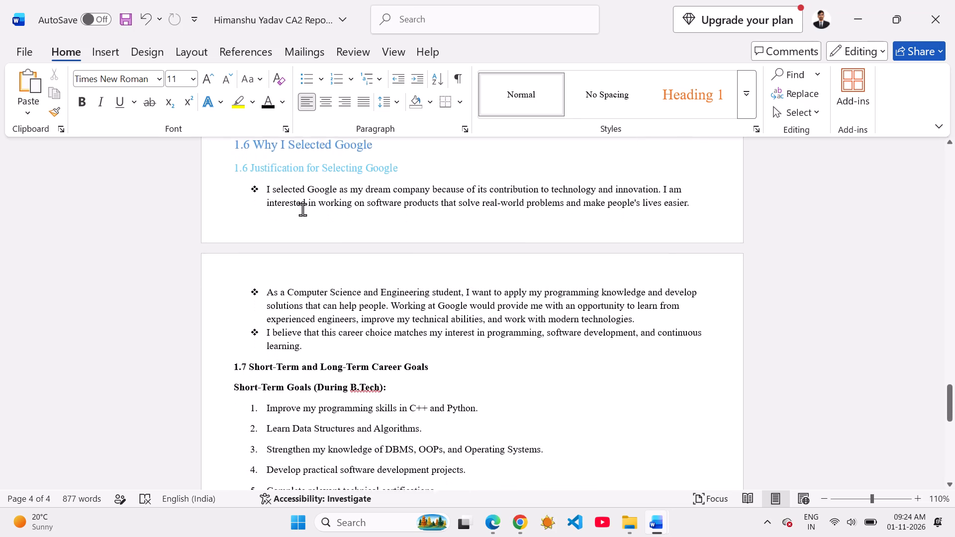
pyautogui.hscroll(1, 302, 209)
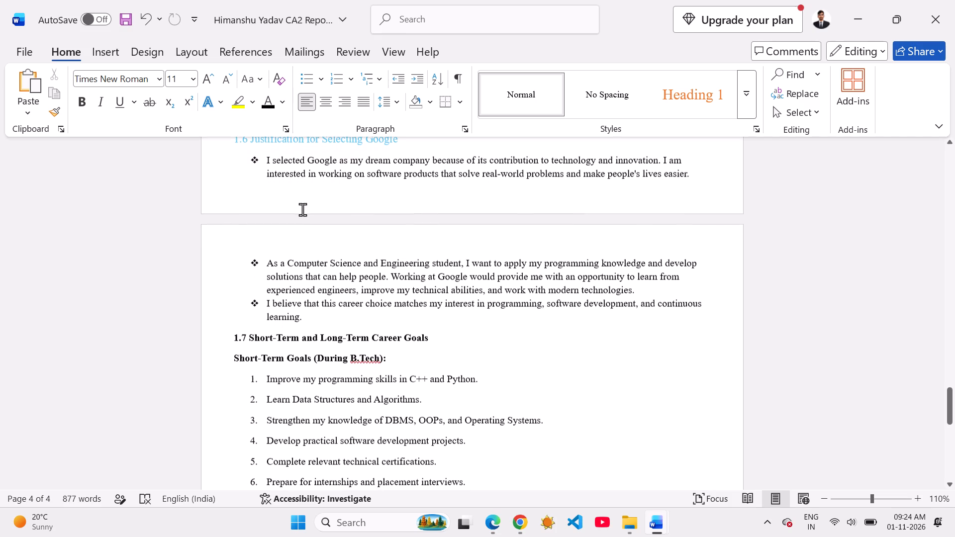
pyautogui.hscroll(1, 302, 209)
pyautogui.scroll(-1, 302, 209)
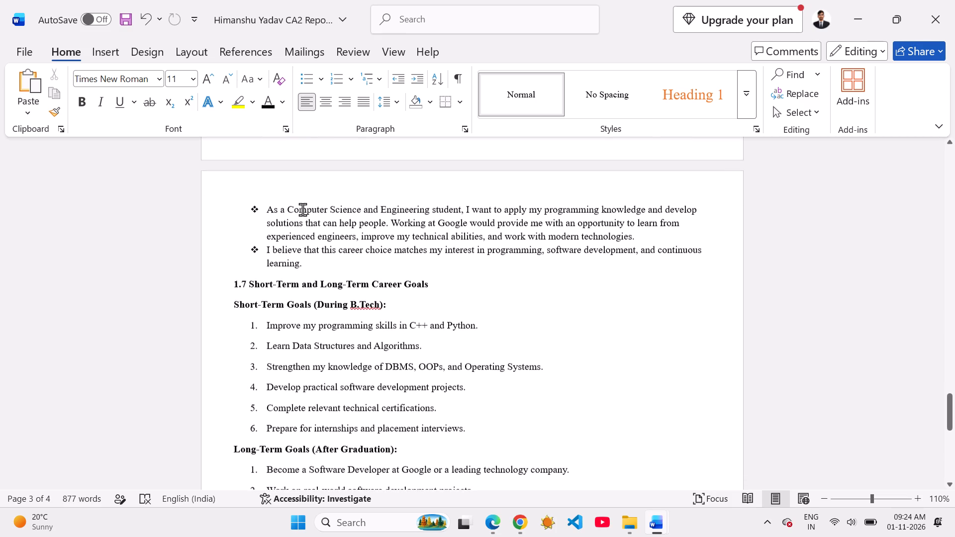
pyautogui.scroll(-1, 302, 209)
pyautogui.scroll(2, 302, 209)
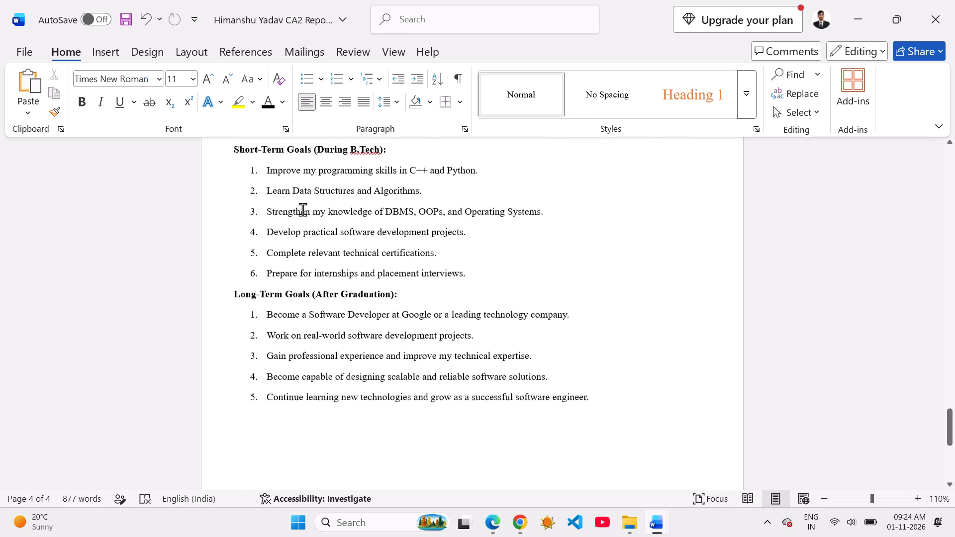
# Set the heading "1.7 Short-Term and Long-Term Career Goals" to font size 14 and remove its bold formatting.
pyautogui.scroll(4, 302, 209)
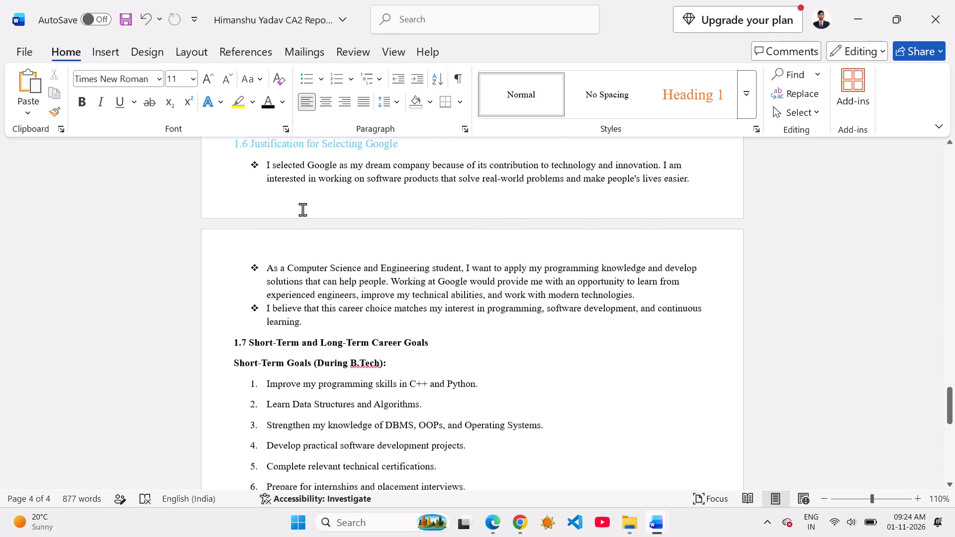
pyautogui.scroll(1, 302, 209)
pyautogui.moveTo(446, 377); pyautogui.dragTo(369, 379)
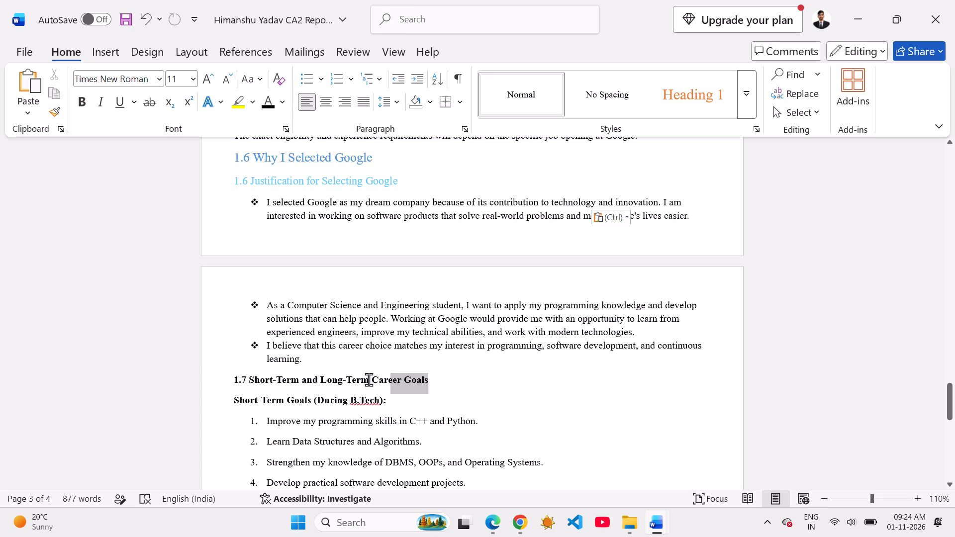
pyautogui.moveTo(369, 379); pyautogui.dragTo(234, 375)
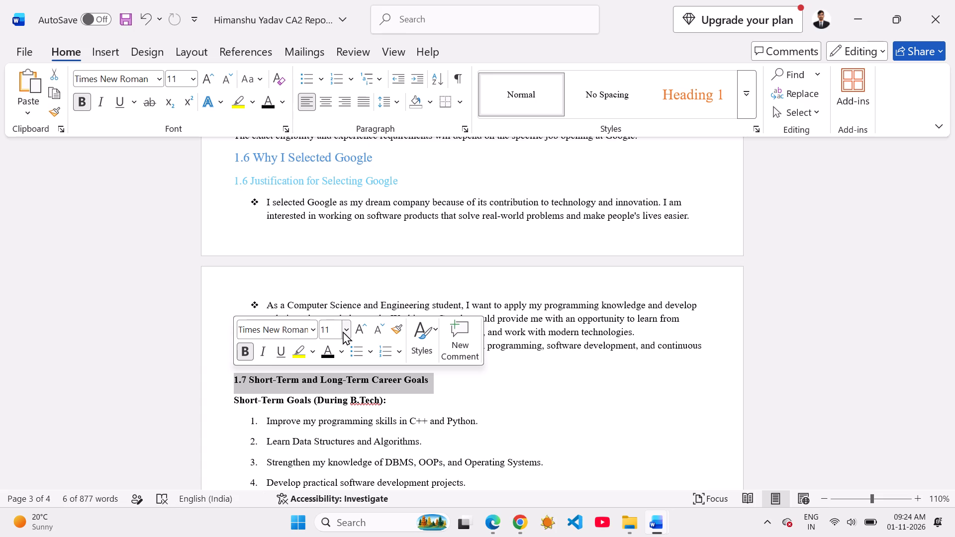
pyautogui.click(343, 332)
pyautogui.click(331, 120)
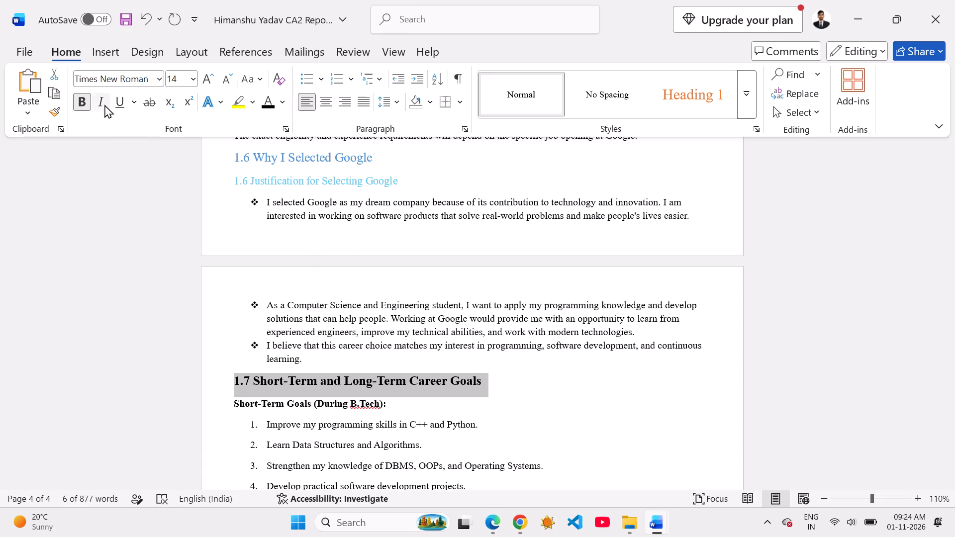
pyautogui.click(84, 99)
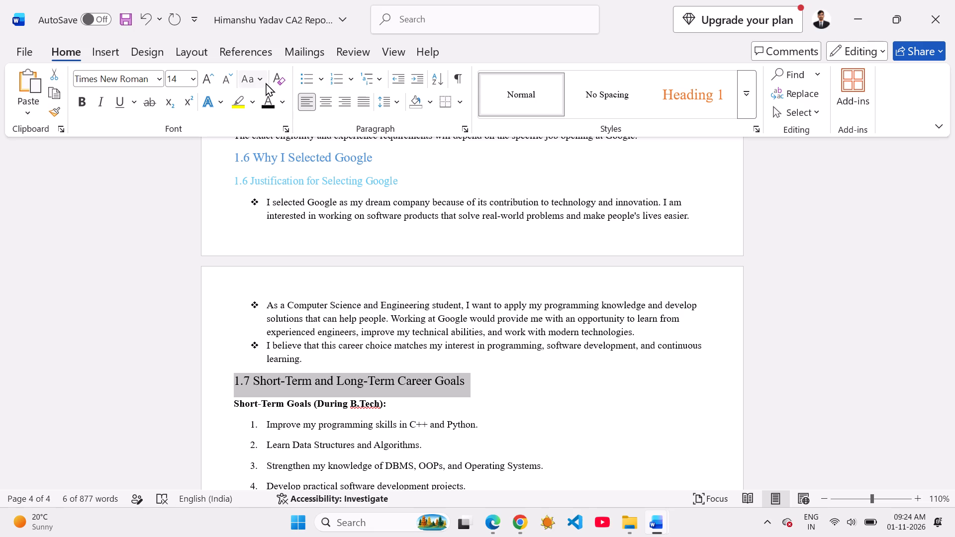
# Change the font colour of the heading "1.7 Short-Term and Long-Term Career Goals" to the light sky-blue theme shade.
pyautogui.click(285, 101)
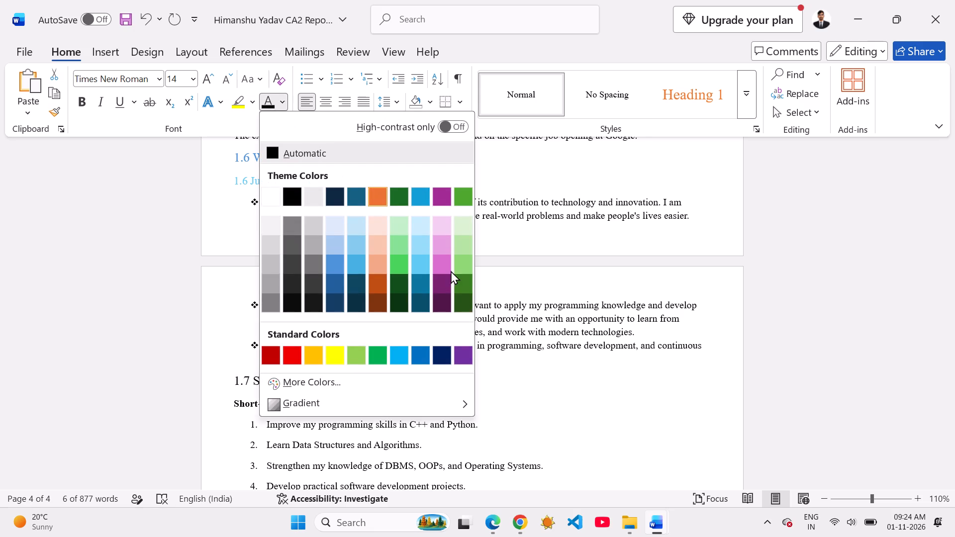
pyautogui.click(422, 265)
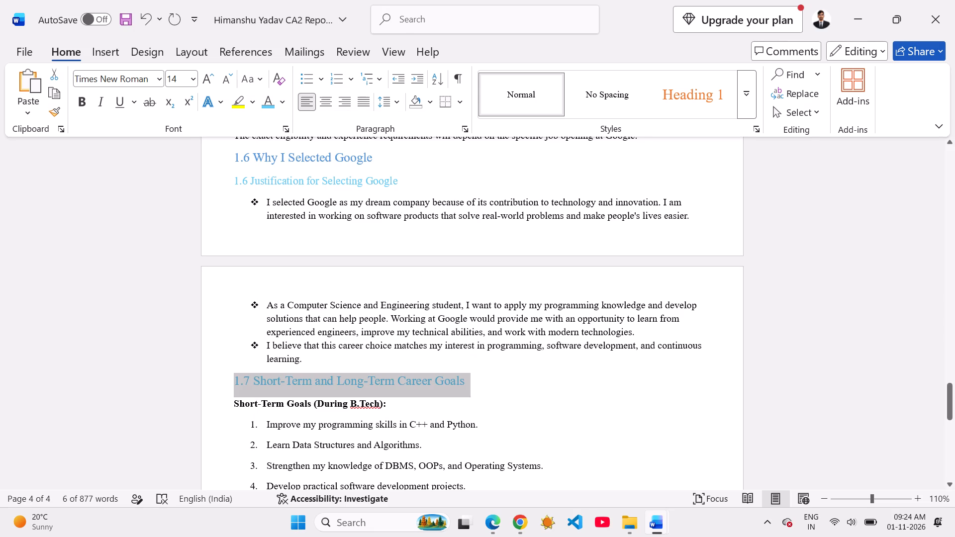
# Review the heading formatting in sections 1.1 to 1.6, checking the font settings of "1.2 Dream Company – Google".
pyautogui.scroll(2, 365, 357)
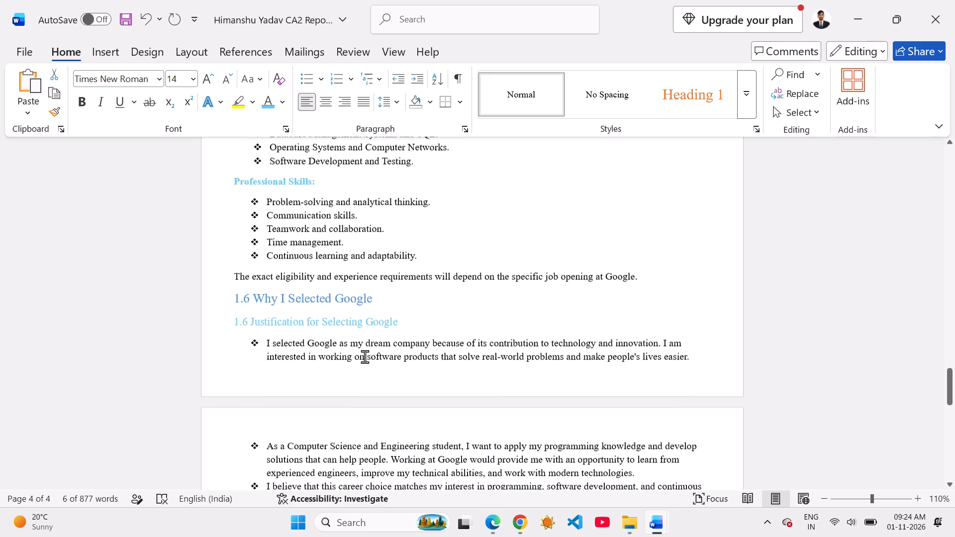
pyautogui.scroll(3, 365, 357)
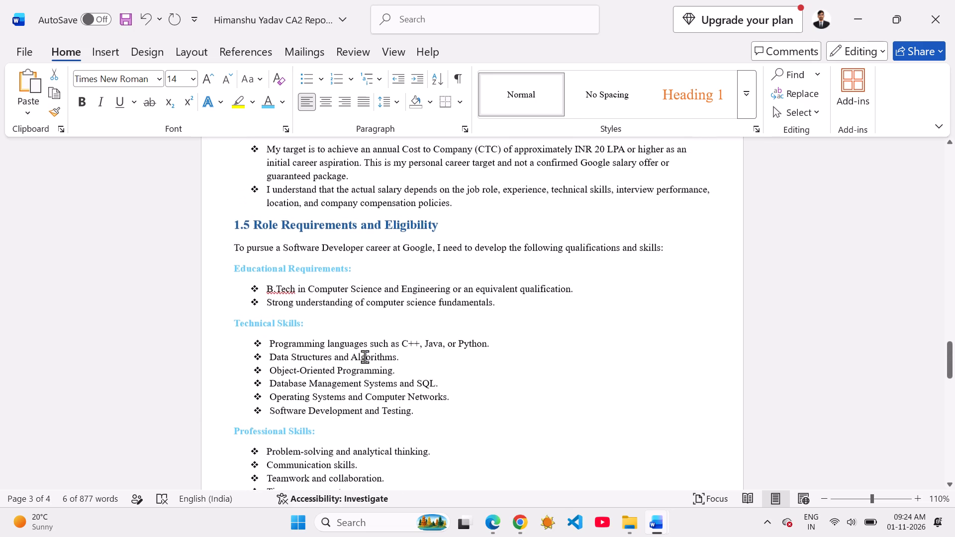
pyautogui.scroll(6, 365, 357)
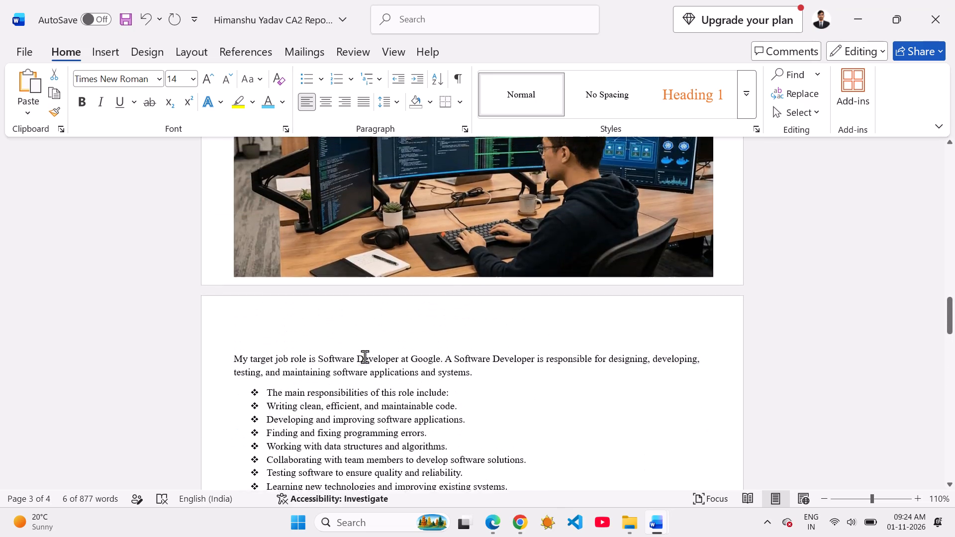
pyautogui.scroll(3, 365, 357)
pyautogui.scroll(-1, 365, 357)
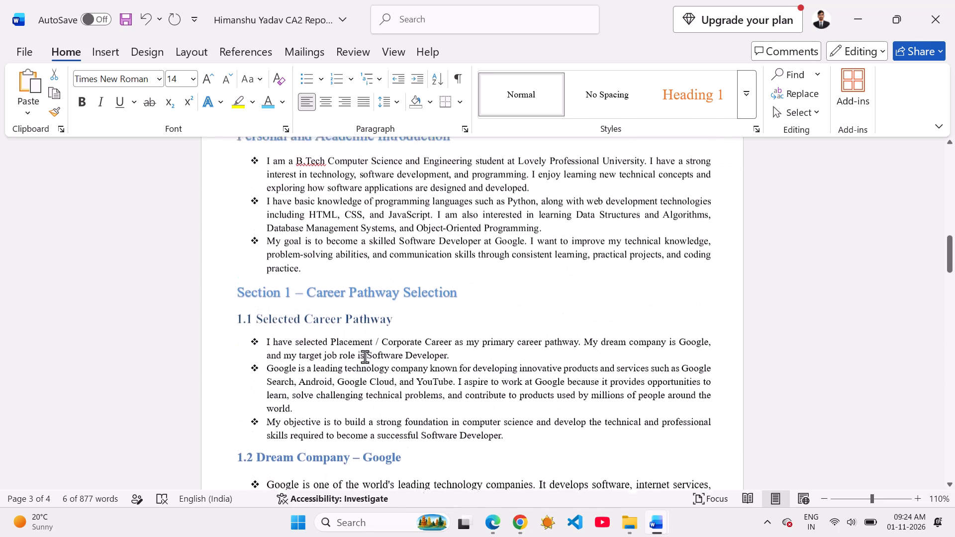
pyautogui.scroll(-3, 365, 357)
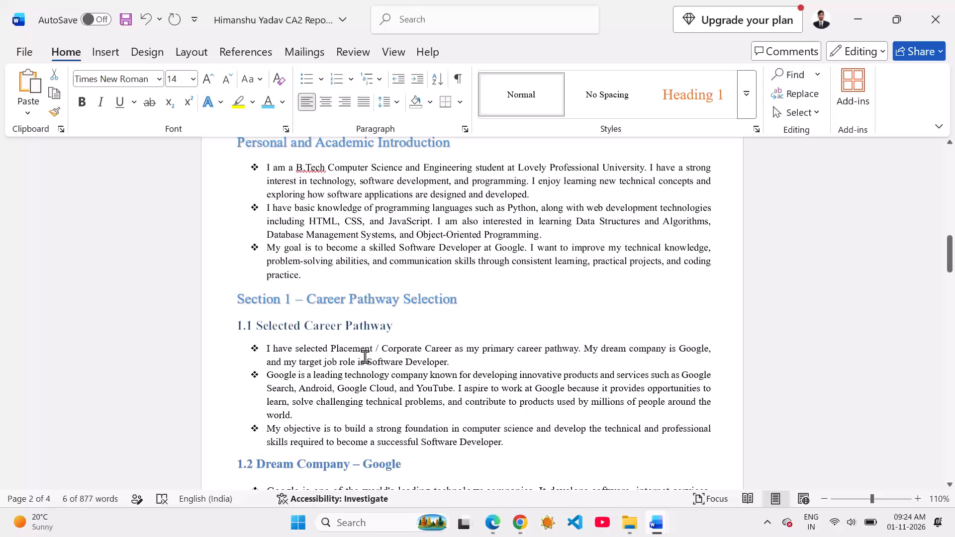
pyautogui.scroll(-1, 365, 357)
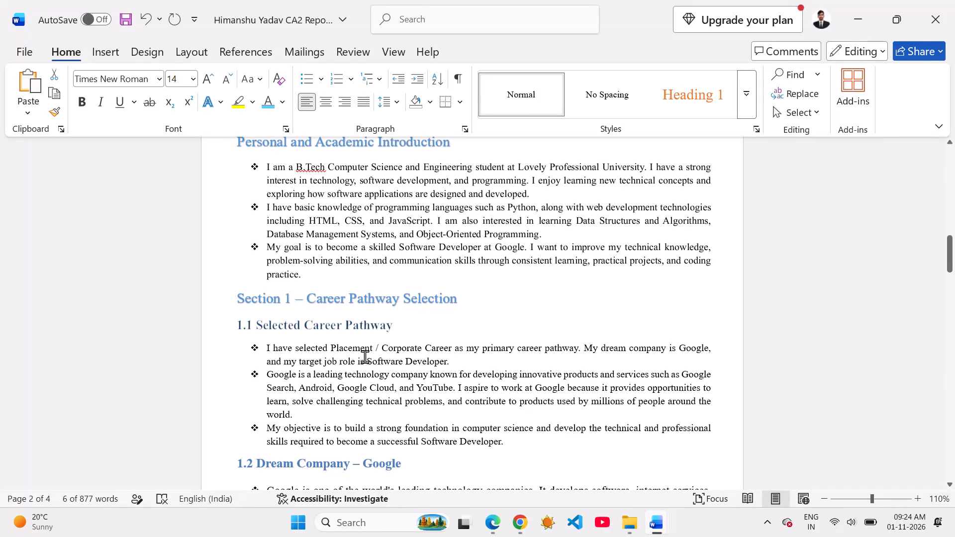
pyautogui.scroll(-2, 365, 357)
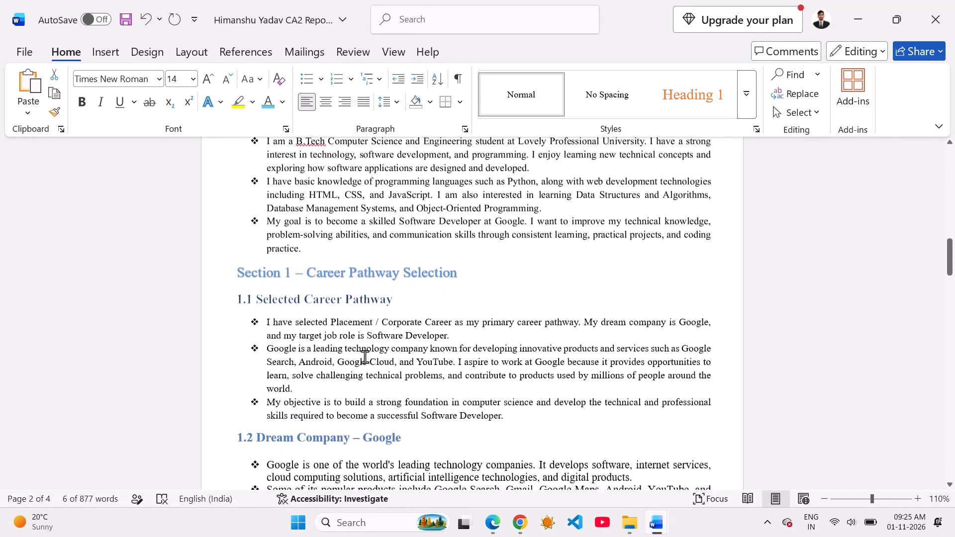
pyautogui.scroll(-4, 365, 357)
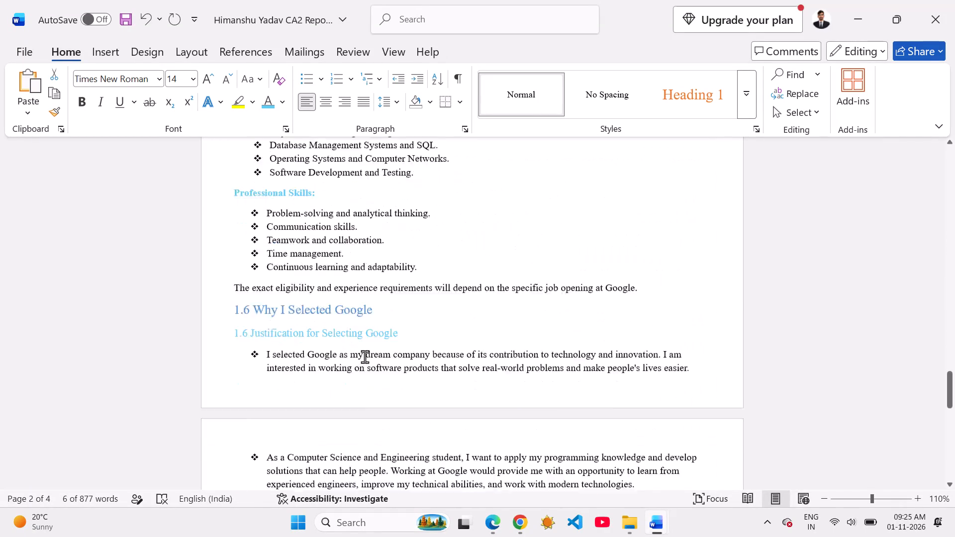
pyautogui.scroll(1, 365, 357)
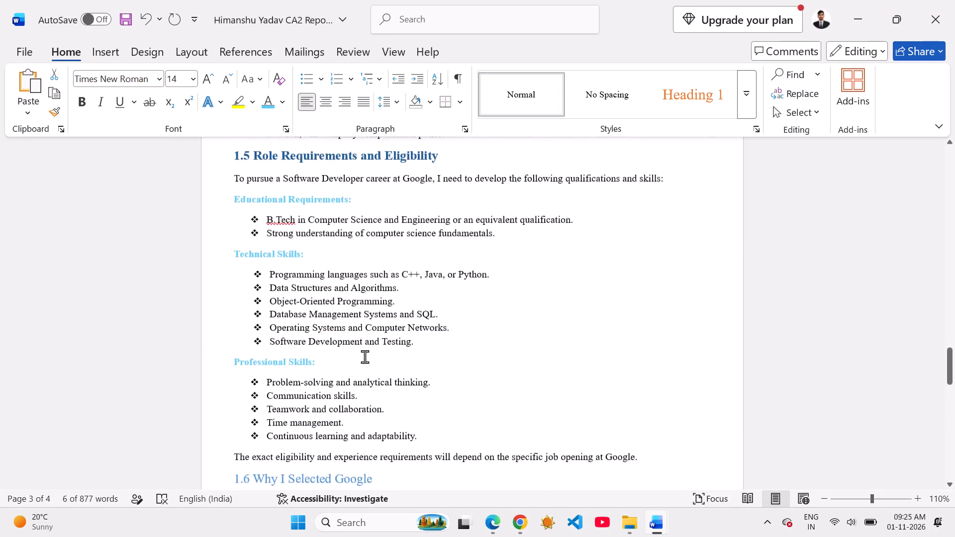
pyautogui.scroll(2, 365, 357)
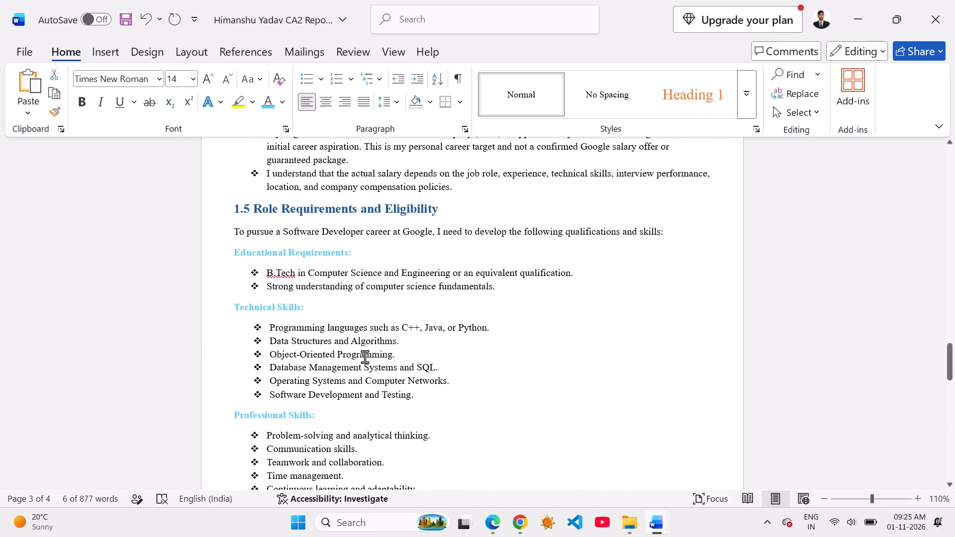
pyautogui.scroll(-1, 365, 357)
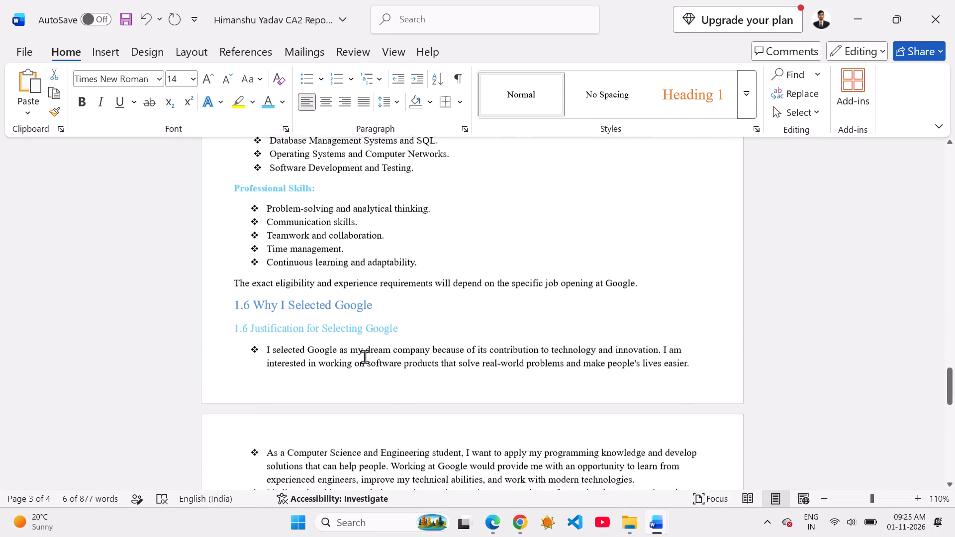
pyautogui.scroll(-1, 365, 357)
pyautogui.scroll(2, 365, 357)
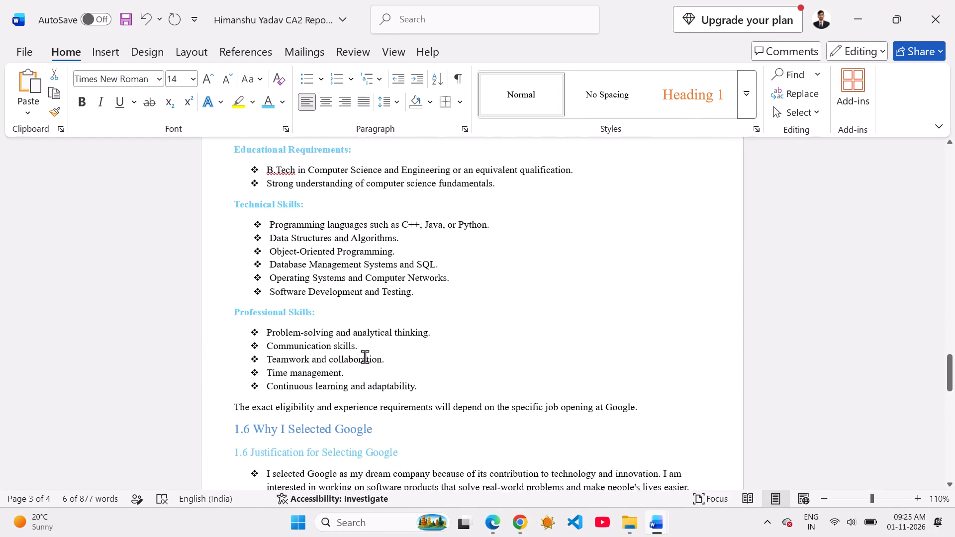
pyautogui.scroll(4, 365, 357)
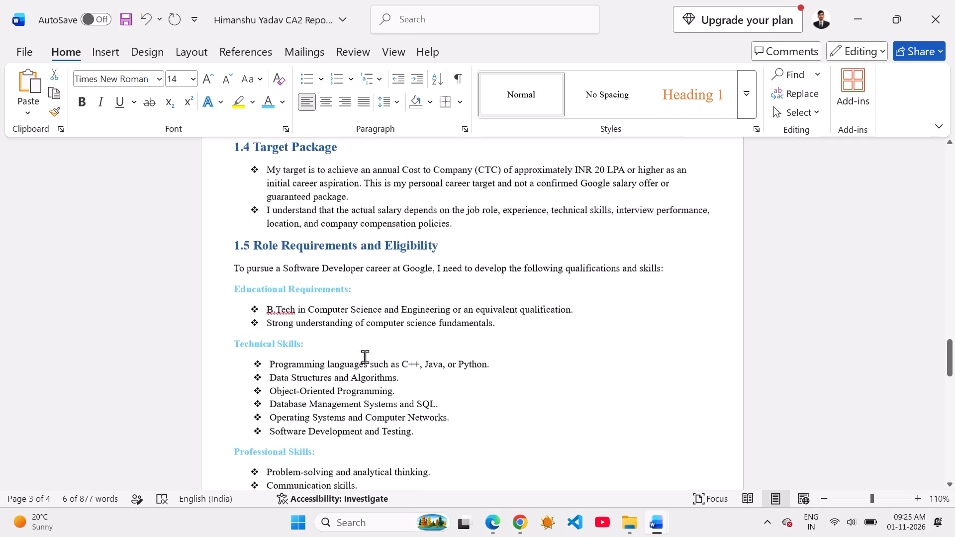
pyautogui.scroll(1, 365, 357)
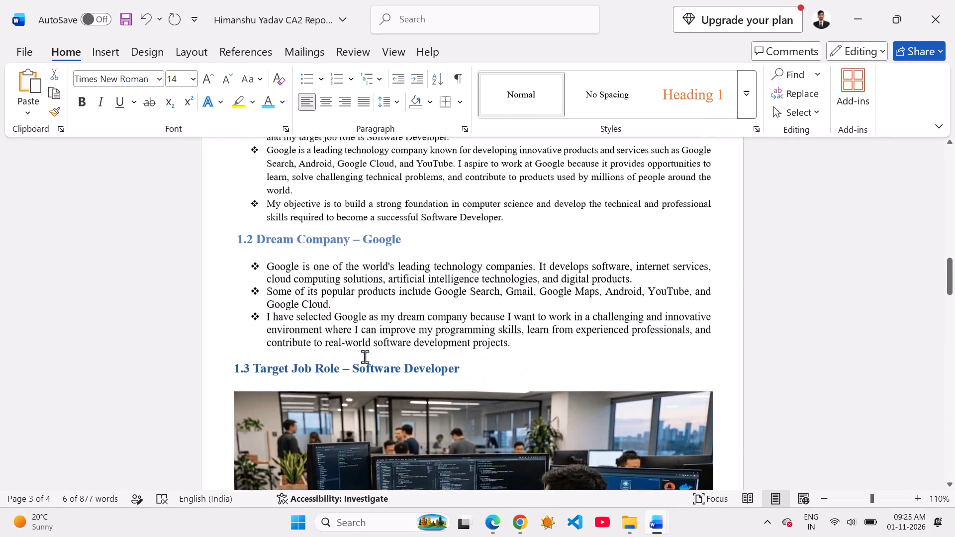
pyautogui.moveTo(418, 260); pyautogui.dragTo(225, 257)
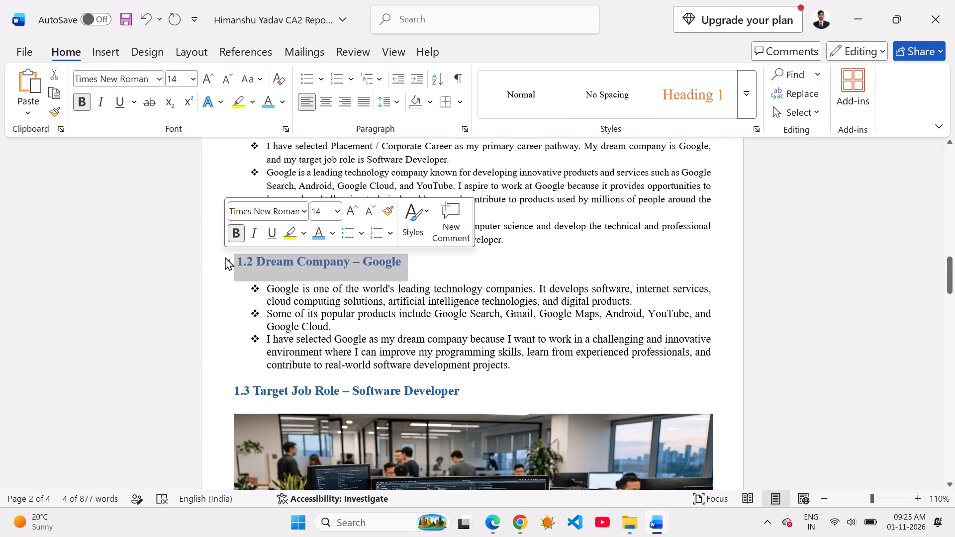
# Make the heading "1.6 Why I Selected Google" bold.
pyautogui.scroll(-4, 336, 280)
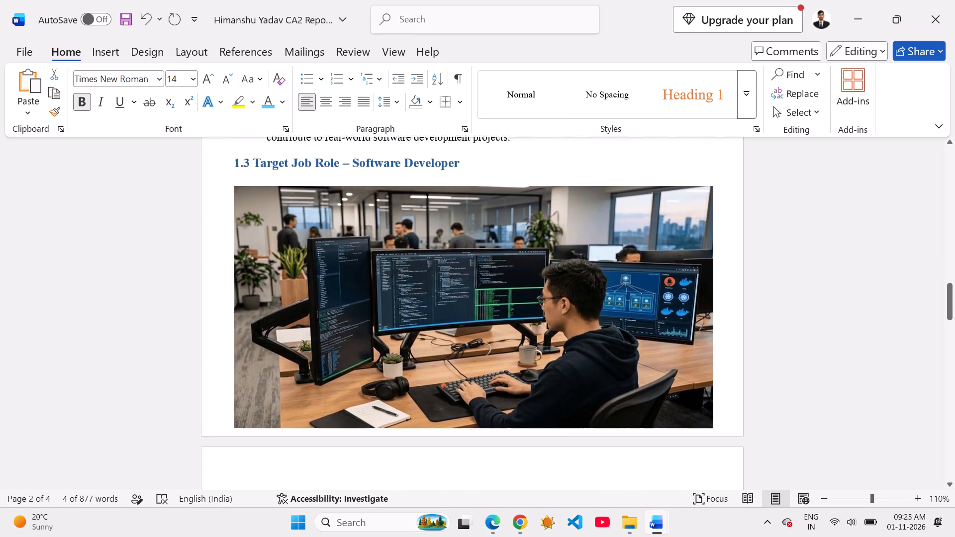
pyautogui.scroll(-4, 336, 280)
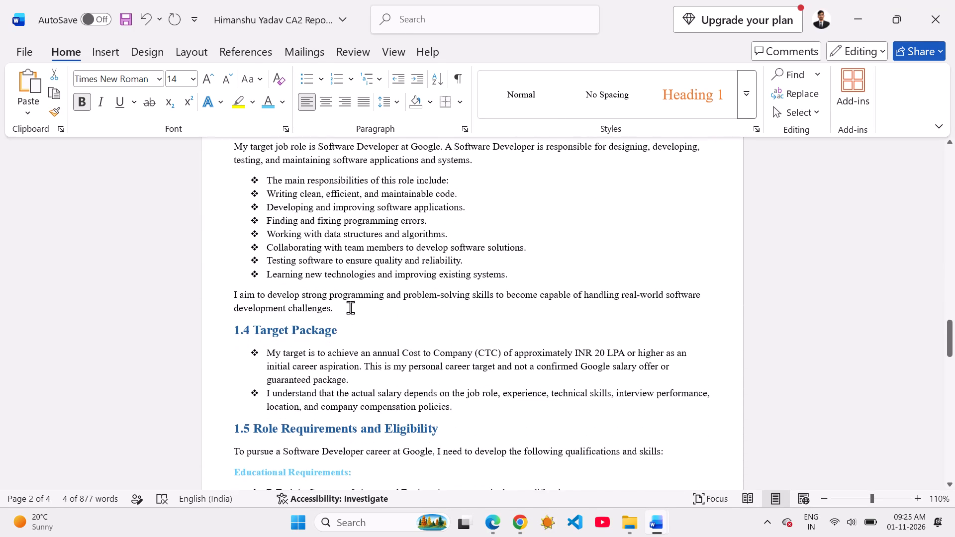
pyautogui.scroll(-6, 350, 307)
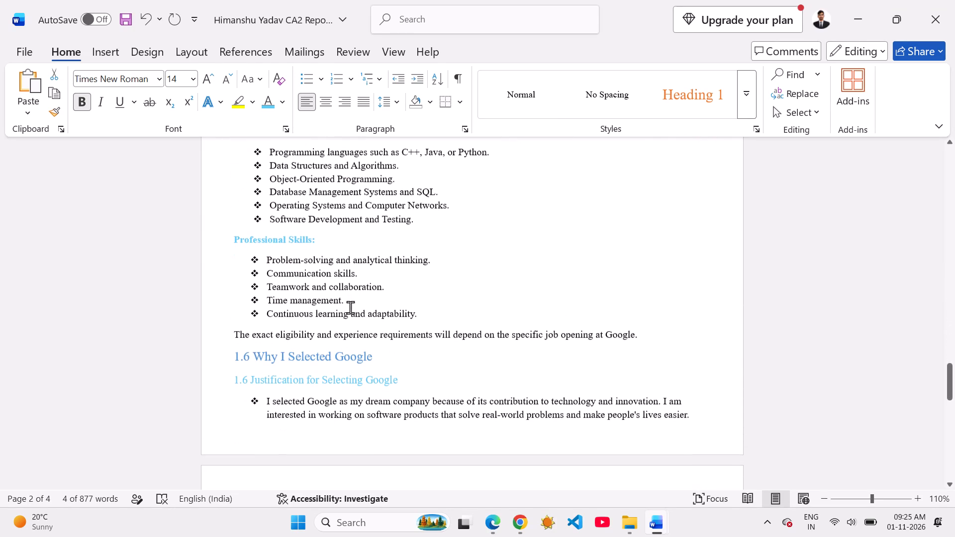
pyautogui.scroll(-1, 350, 307)
pyautogui.moveTo(388, 334); pyautogui.dragTo(235, 344)
pyautogui.click(82, 102)
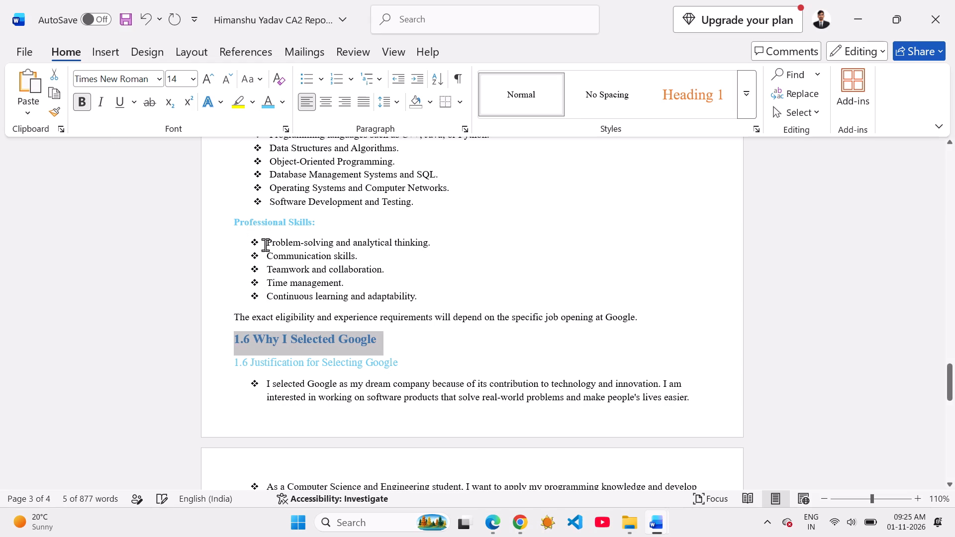
pyautogui.scroll(-2, 265, 245)
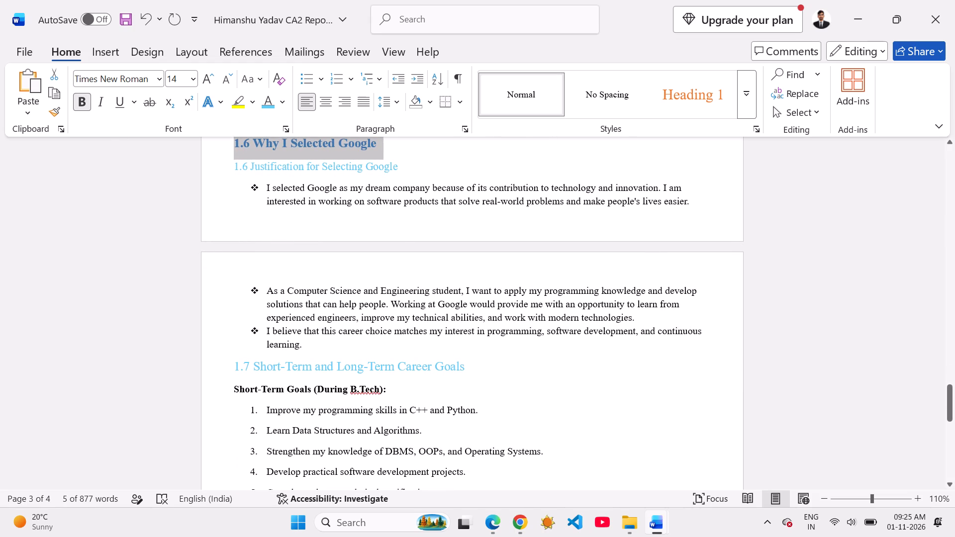
pyautogui.click(151, 247)
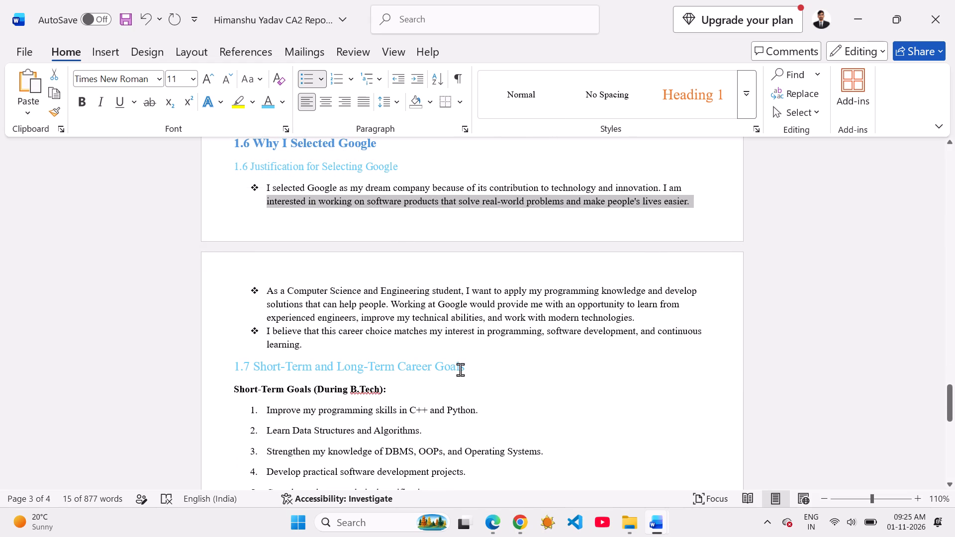
# Change the font colour of the heading "1.7 Short-Term and Long-Term Career Goals" to the medium blue shade of the dark blue theme colour.
pyautogui.scroll(-1, 471, 370)
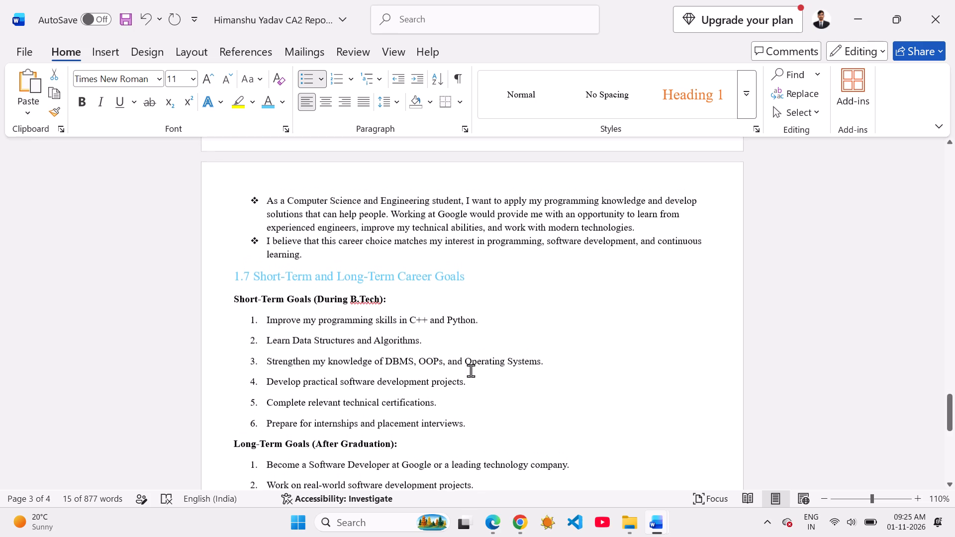
pyautogui.moveTo(471, 278); pyautogui.dragTo(234, 276)
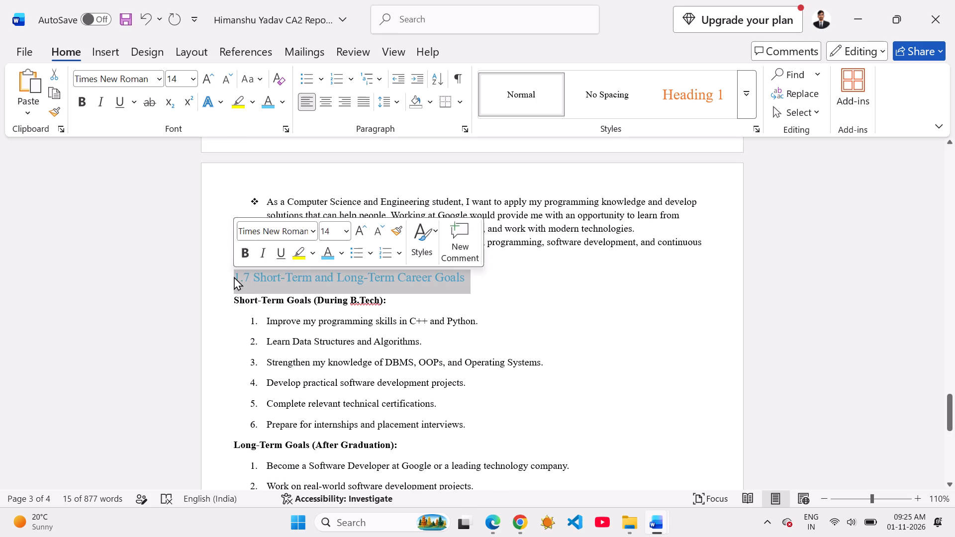
pyautogui.click(194, 81)
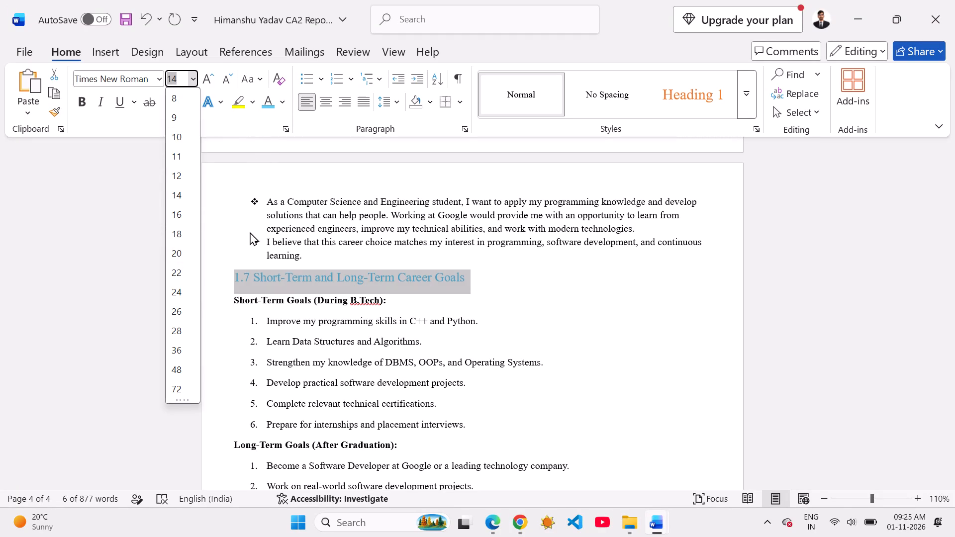
pyautogui.click(281, 104)
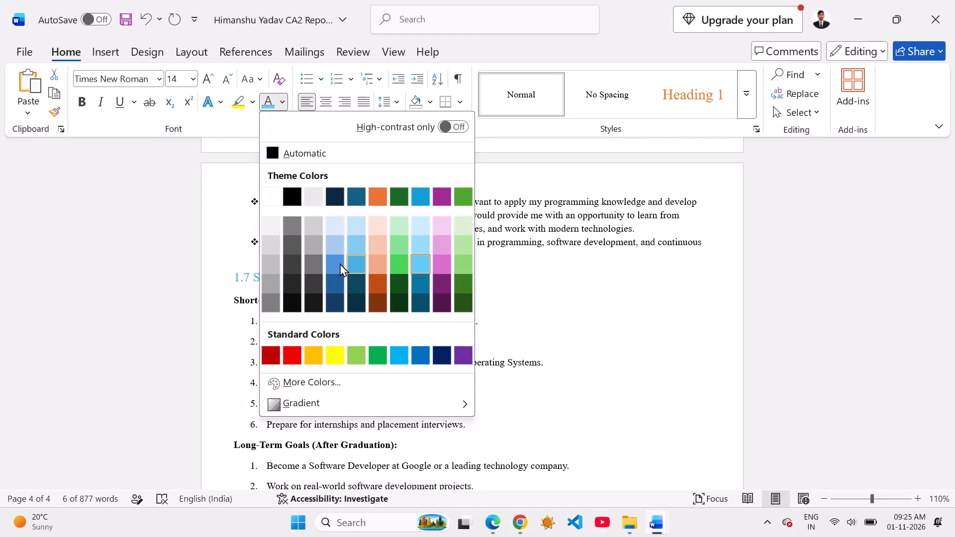
pyautogui.click(340, 263)
pyautogui.click(521, 310)
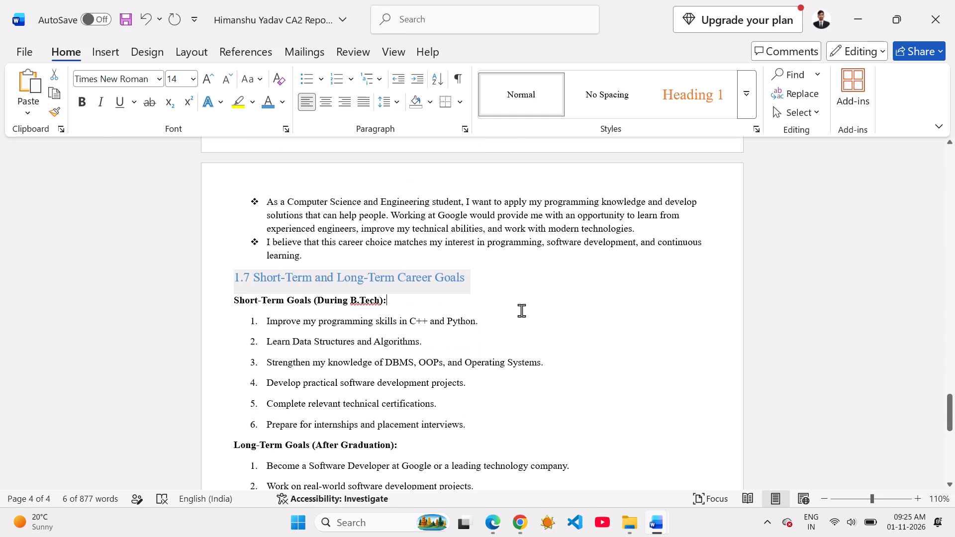
pyautogui.scroll(-1, 521, 310)
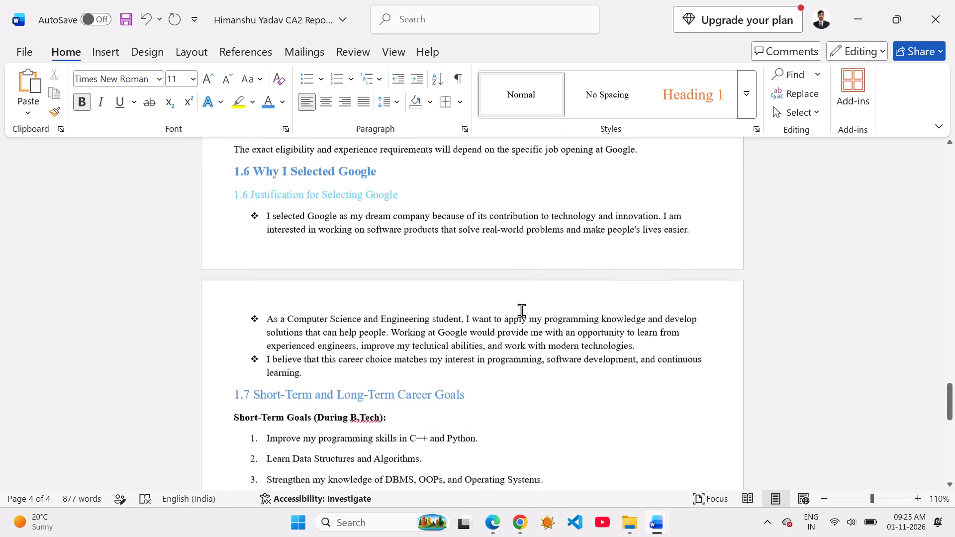
# Format the subheading "Short-Term Goals (During B.Tech):" in the light sky-blue theme shade at size 12, without bold.
pyautogui.scroll(-1, 521, 310)
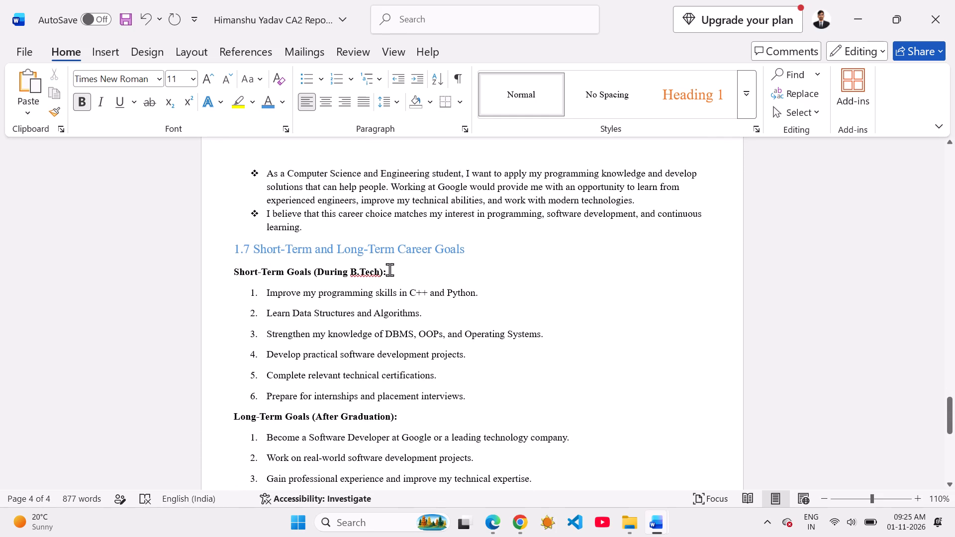
pyautogui.moveTo(390, 271); pyautogui.dragTo(233, 273)
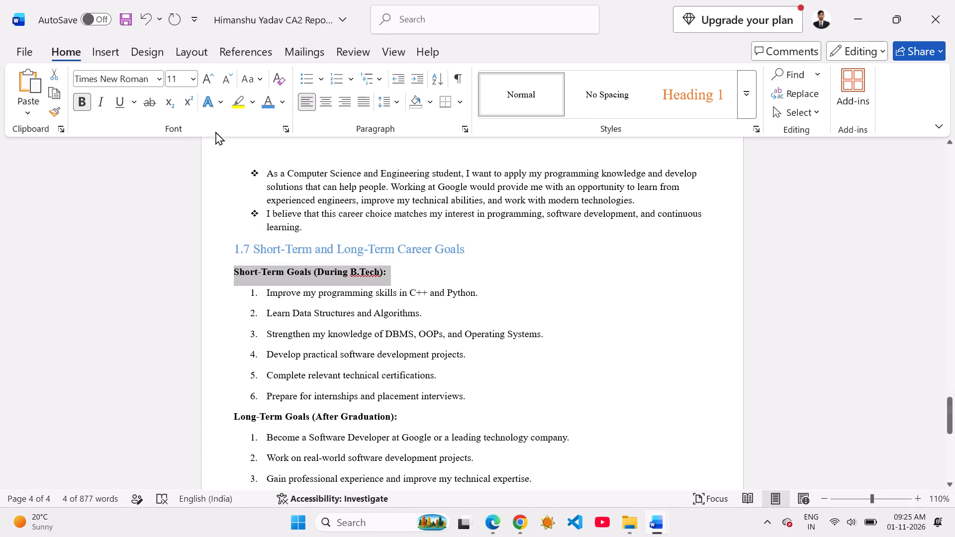
pyautogui.click(279, 100)
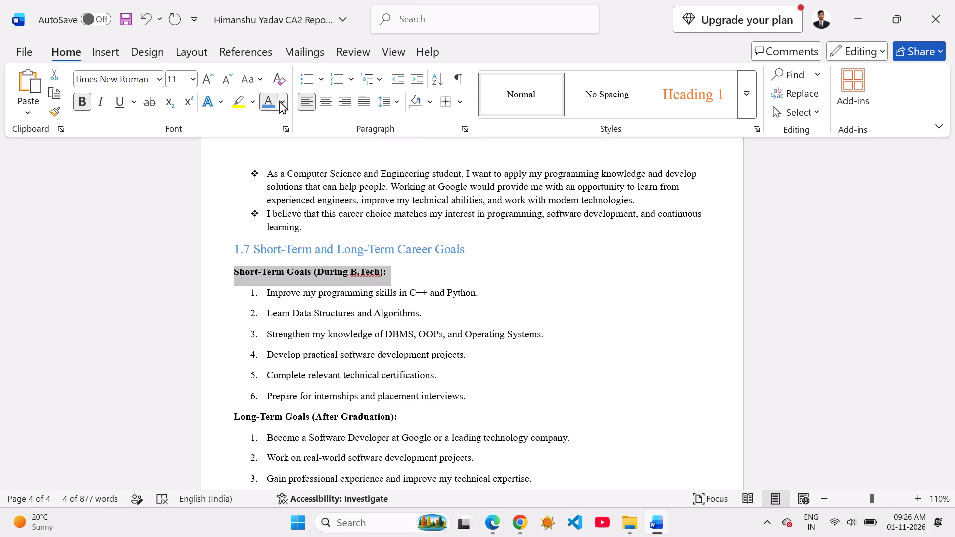
pyautogui.click(416, 262)
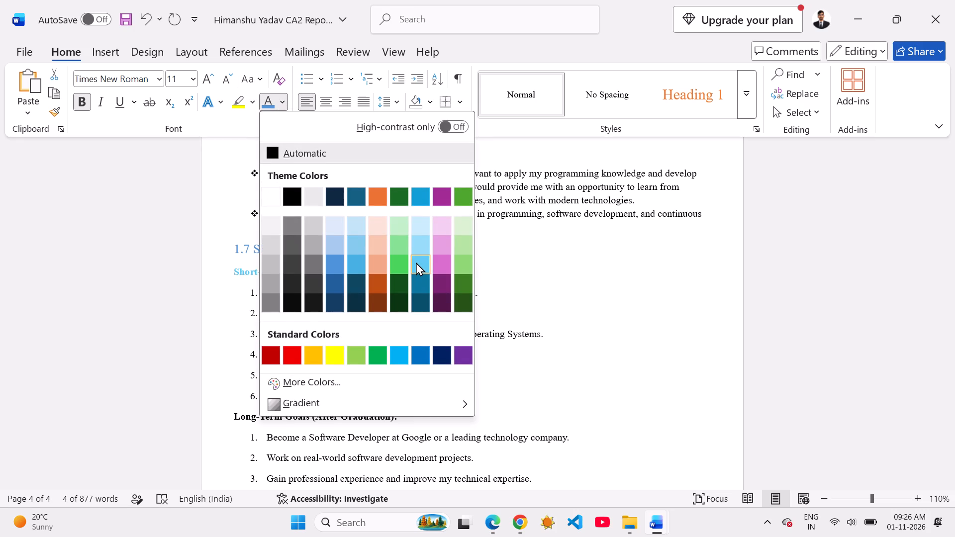
pyautogui.click(195, 76)
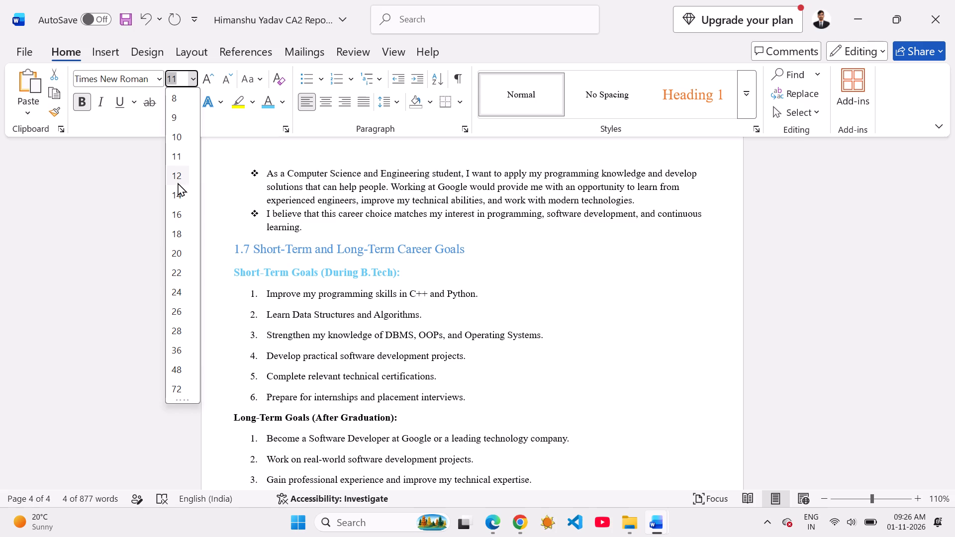
pyautogui.click(178, 182)
pyautogui.click(124, 273)
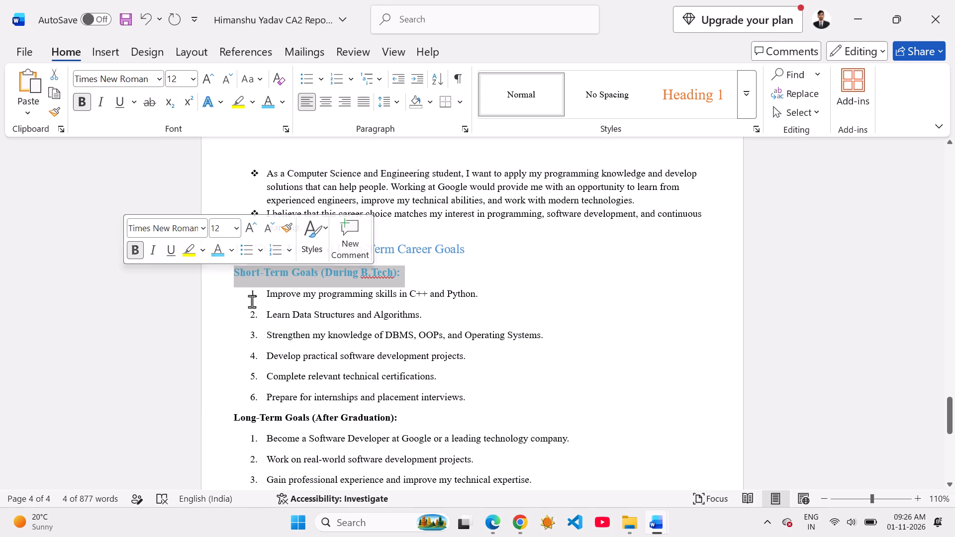
pyautogui.click(86, 102)
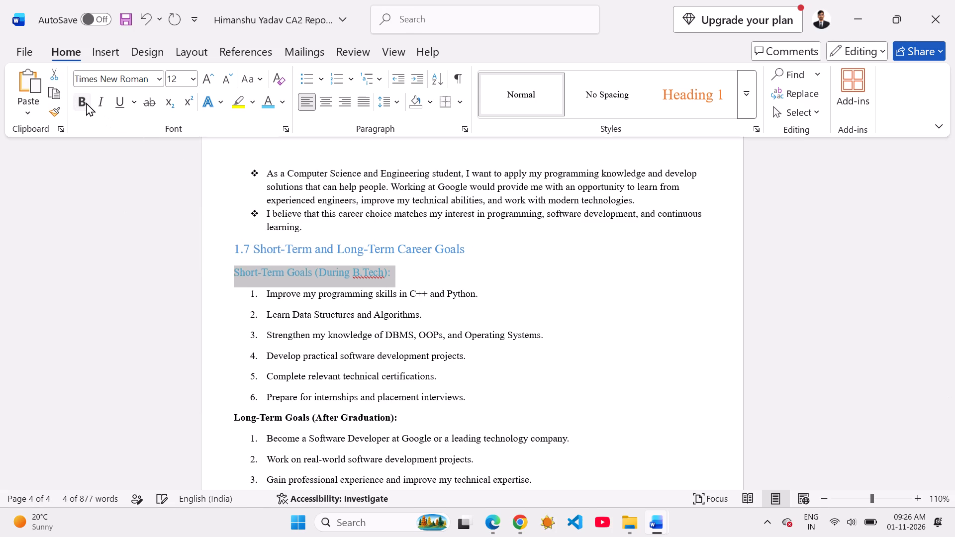
pyautogui.click(772, 308)
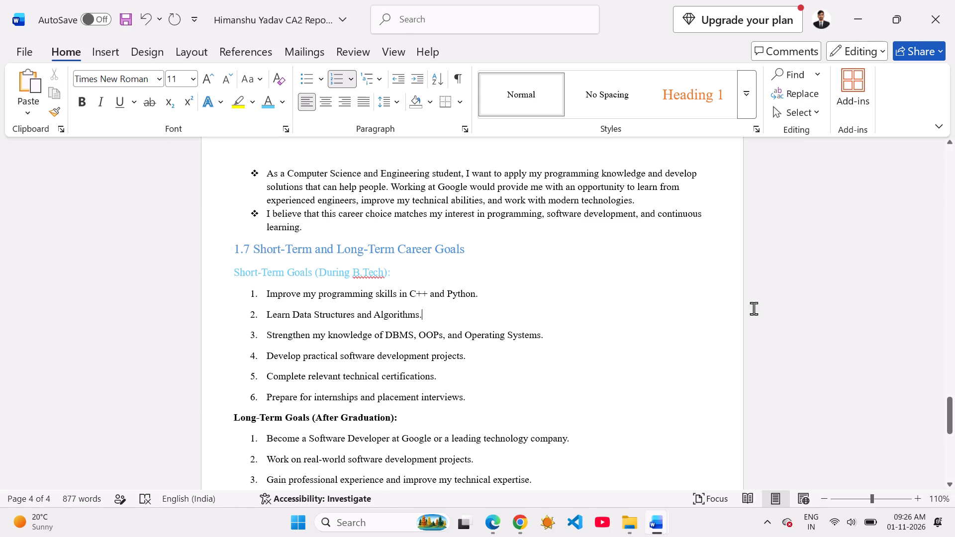
# Format the subheading "Long-Term Goals (After Graduation):" in the same light sky-blue colour at size 12, without bold.
pyautogui.scroll(5, 575, 286)
pyautogui.scroll(-1, 575, 286)
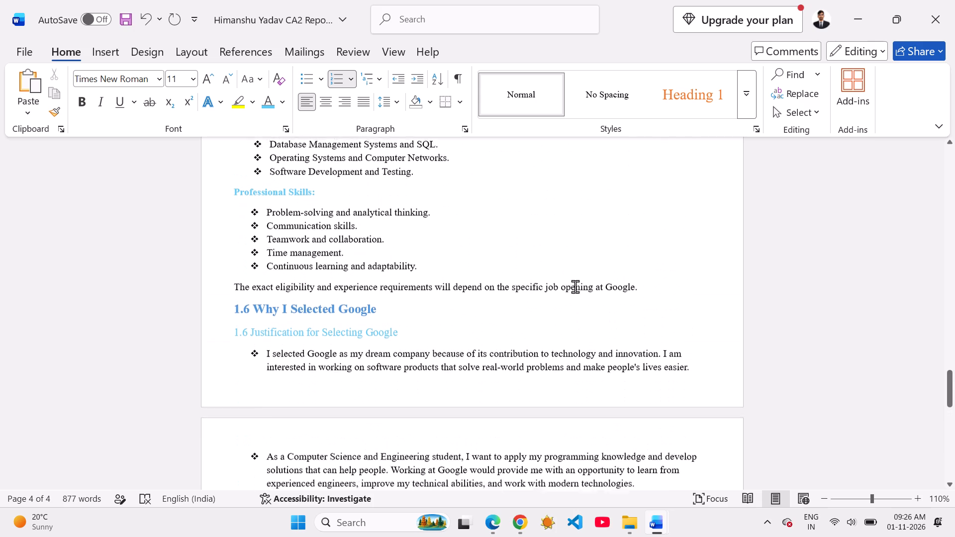
pyautogui.scroll(-4, 575, 286)
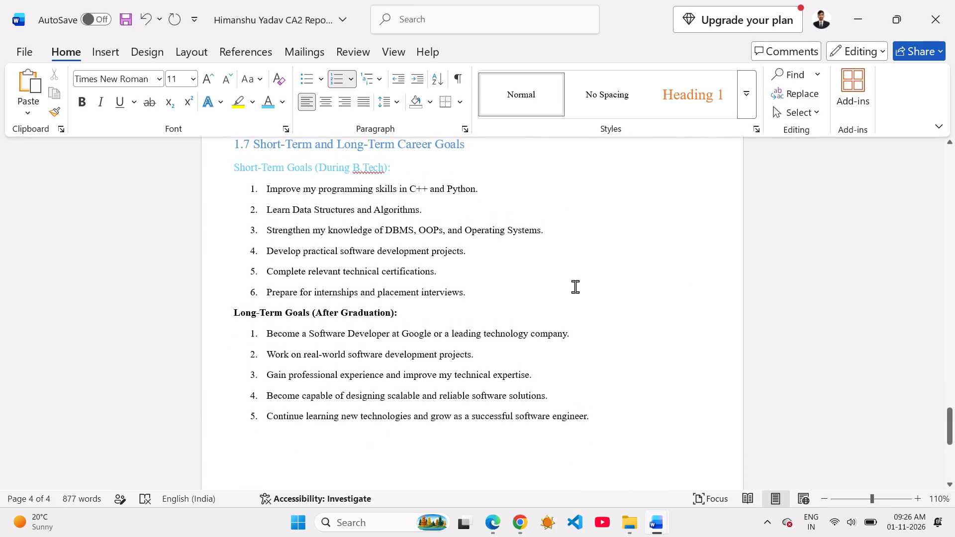
pyautogui.moveTo(413, 331); pyautogui.dragTo(247, 333)
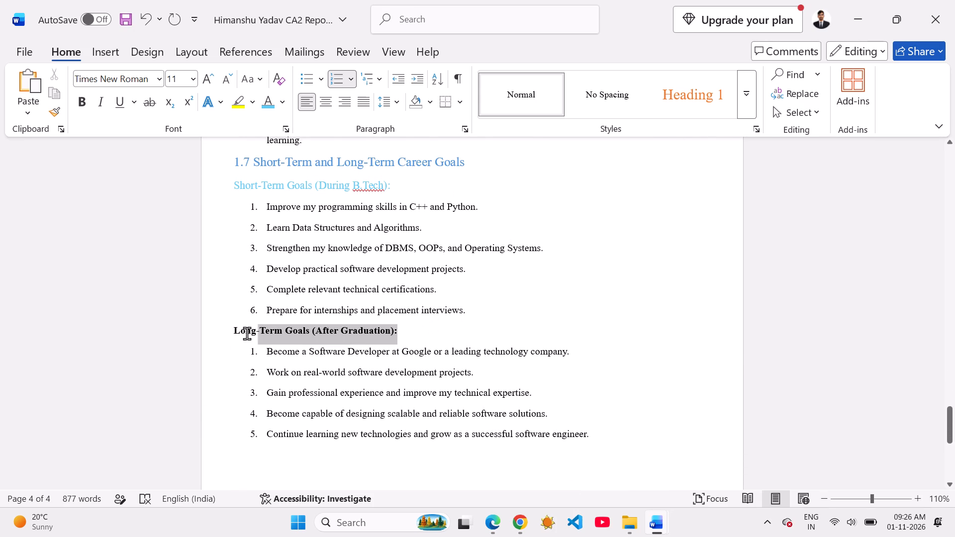
pyautogui.moveTo(247, 333); pyautogui.dragTo(220, 333)
pyautogui.click(274, 103)
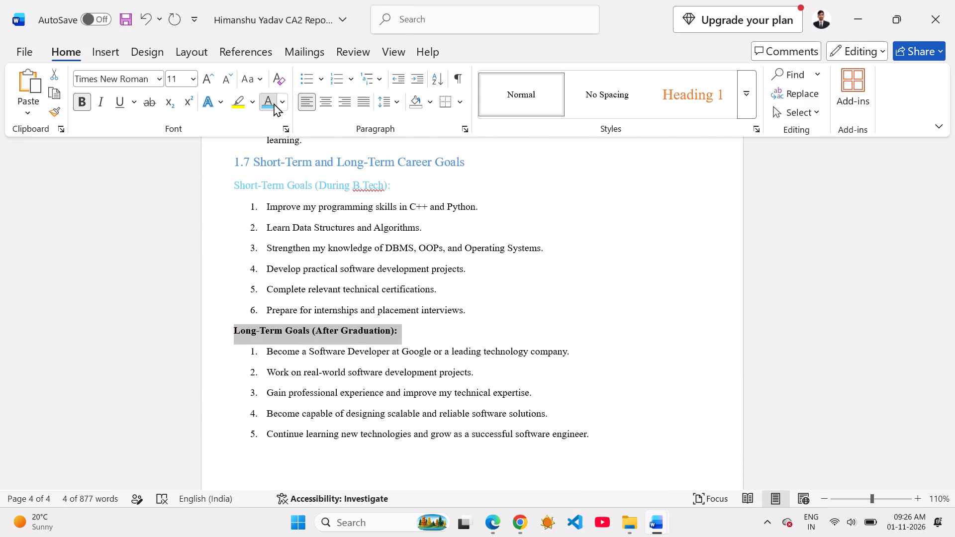
pyautogui.click(196, 80)
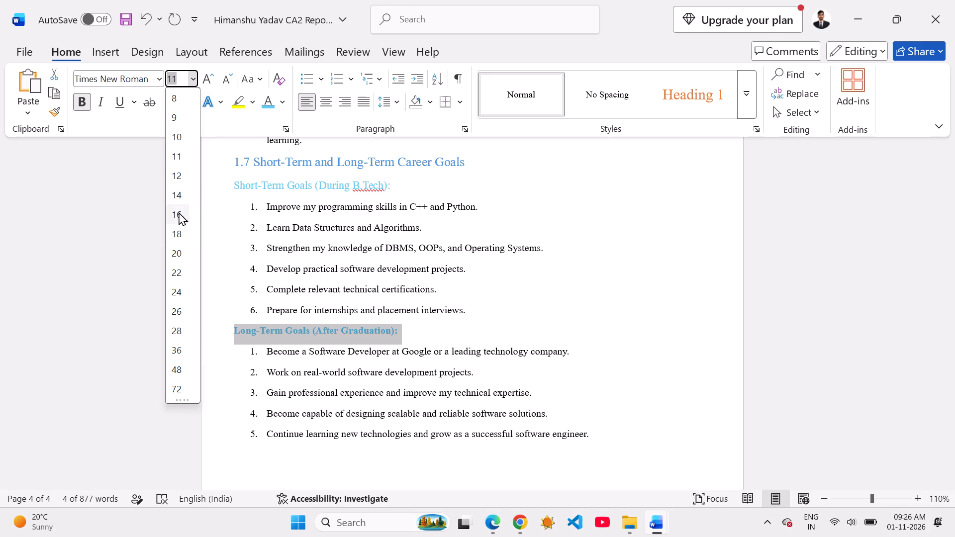
pyautogui.click(182, 171)
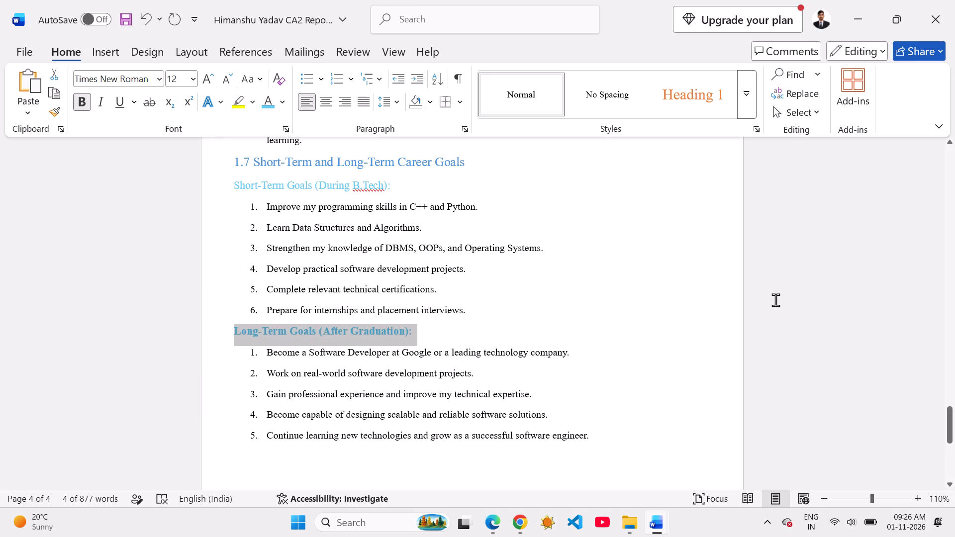
pyautogui.click(85, 100)
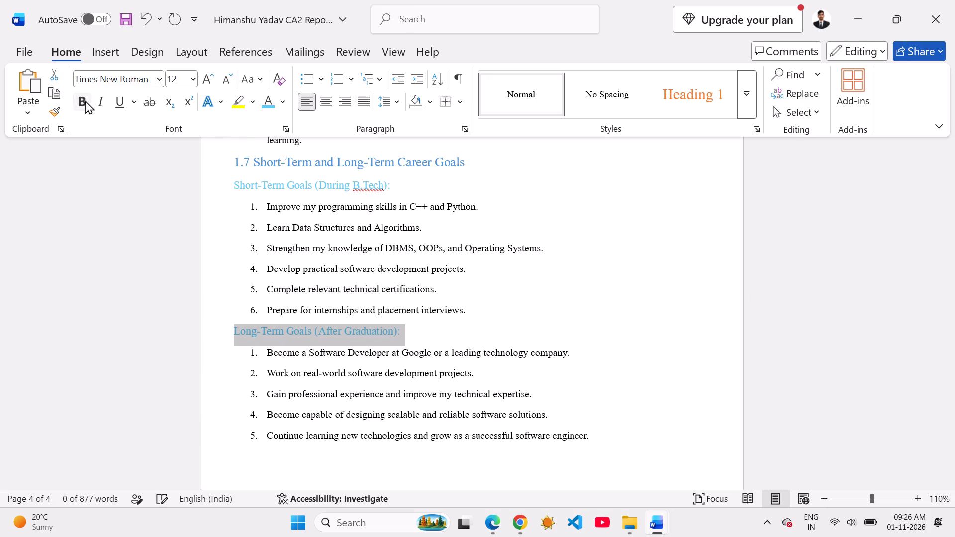
pyautogui.click(846, 267)
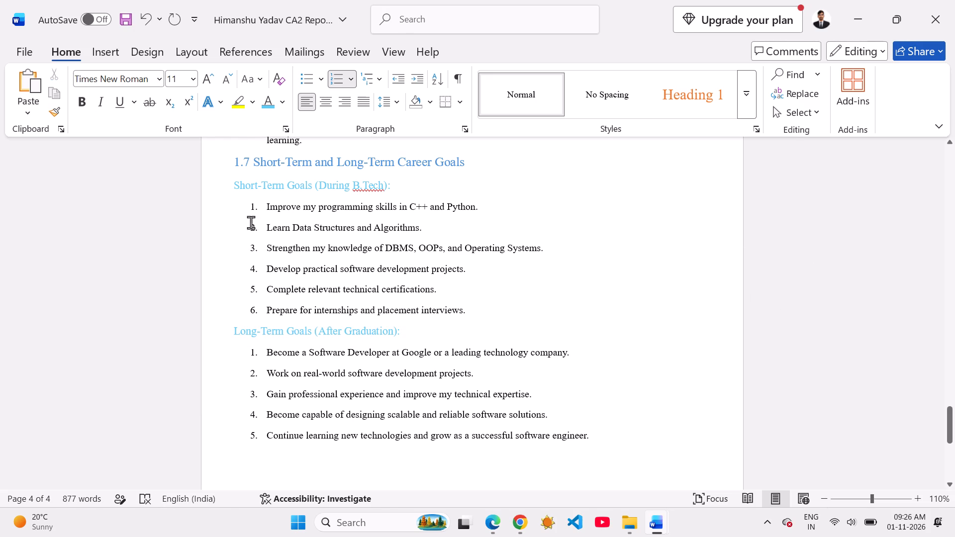
# Change the numbered lists under the Short-Term Goals and Long-Term Goals subheadings to four-diamond bullets.
pyautogui.moveTo(237, 209); pyautogui.dragTo(504, 312)
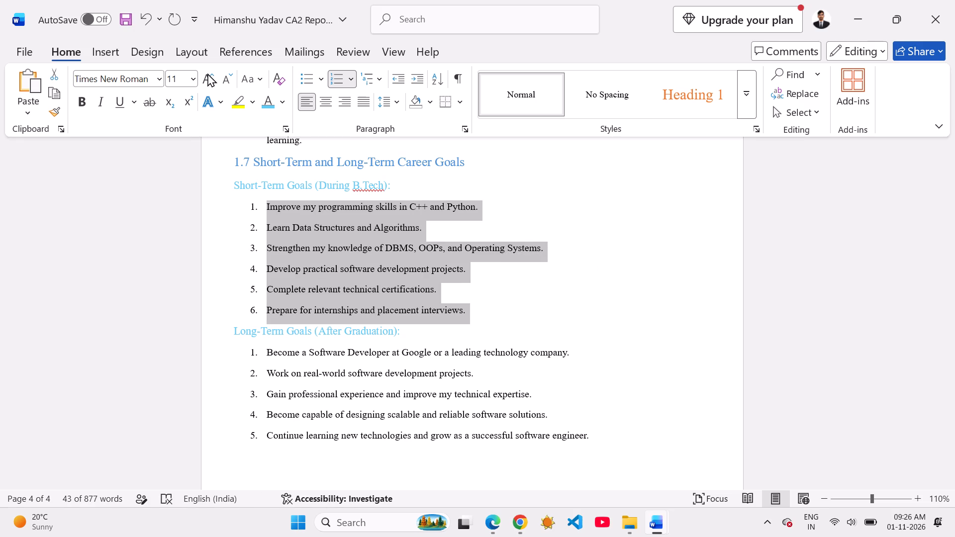
pyautogui.click(322, 81)
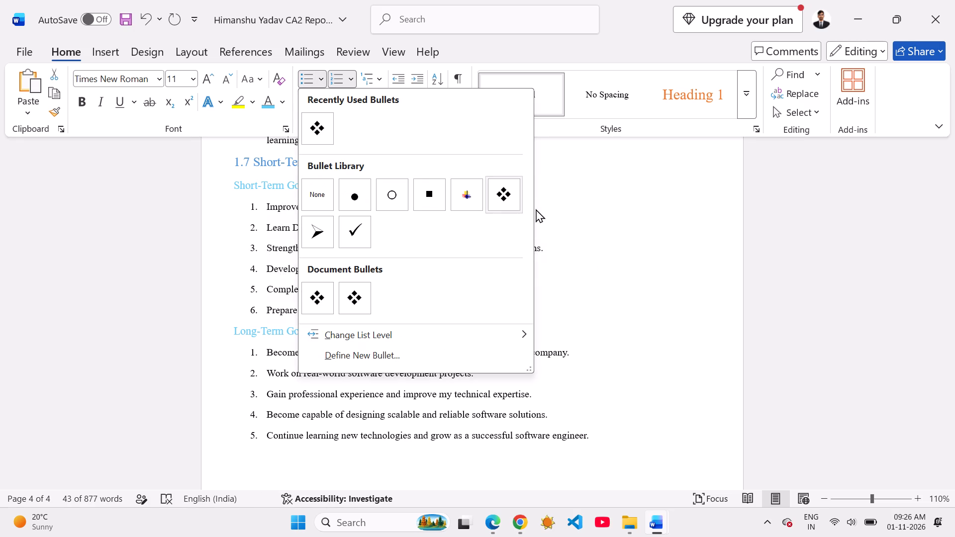
pyautogui.click(522, 198)
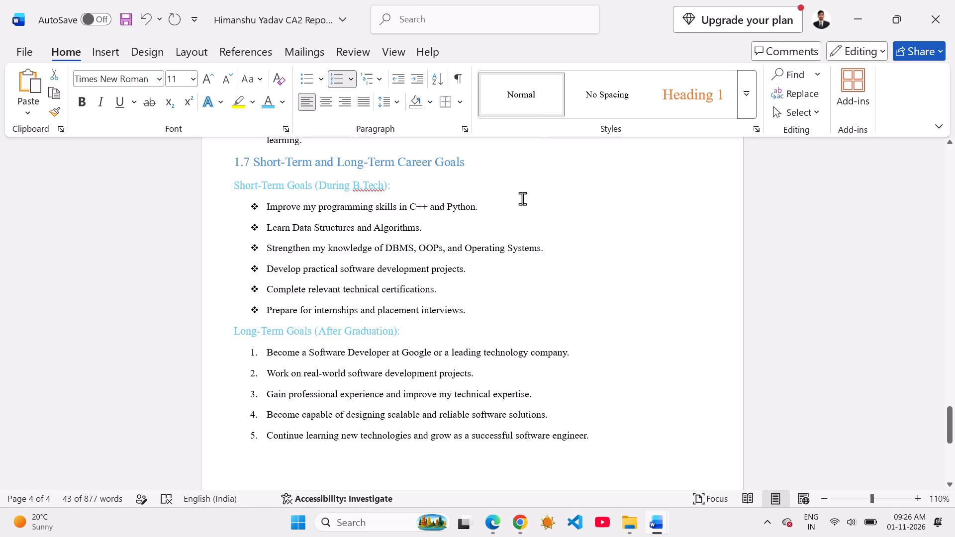
pyautogui.moveTo(250, 350); pyautogui.dragTo(364, 373)
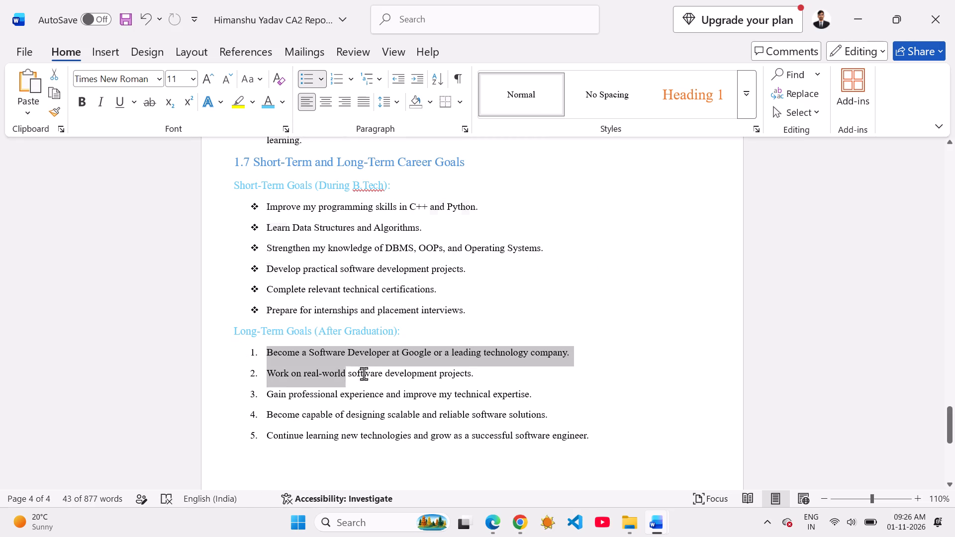
pyautogui.moveTo(364, 373); pyautogui.dragTo(592, 442)
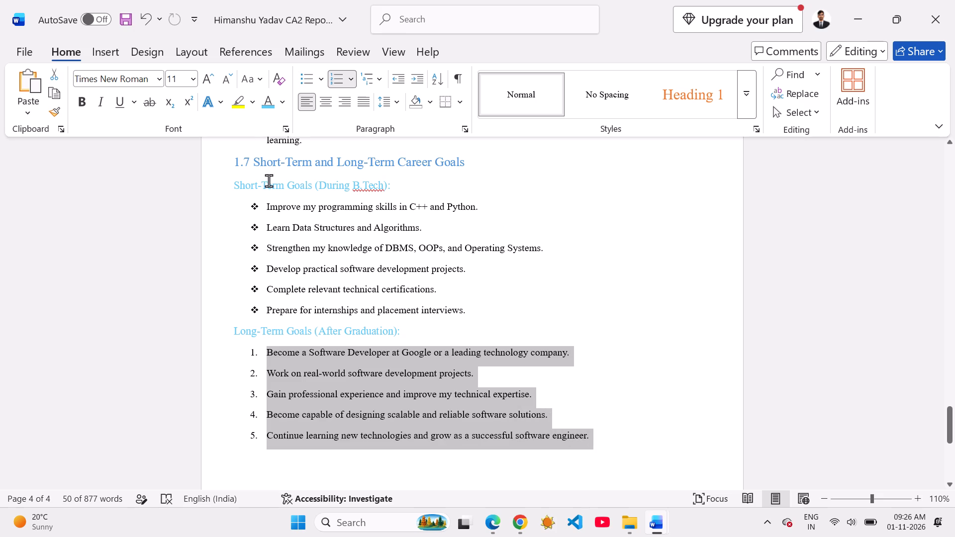
pyautogui.click(326, 80)
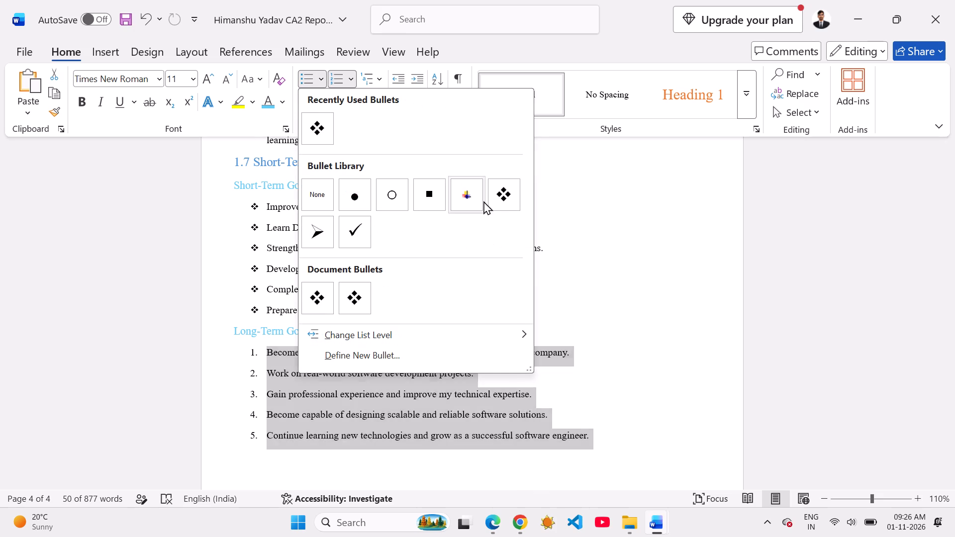
pyautogui.click(514, 194)
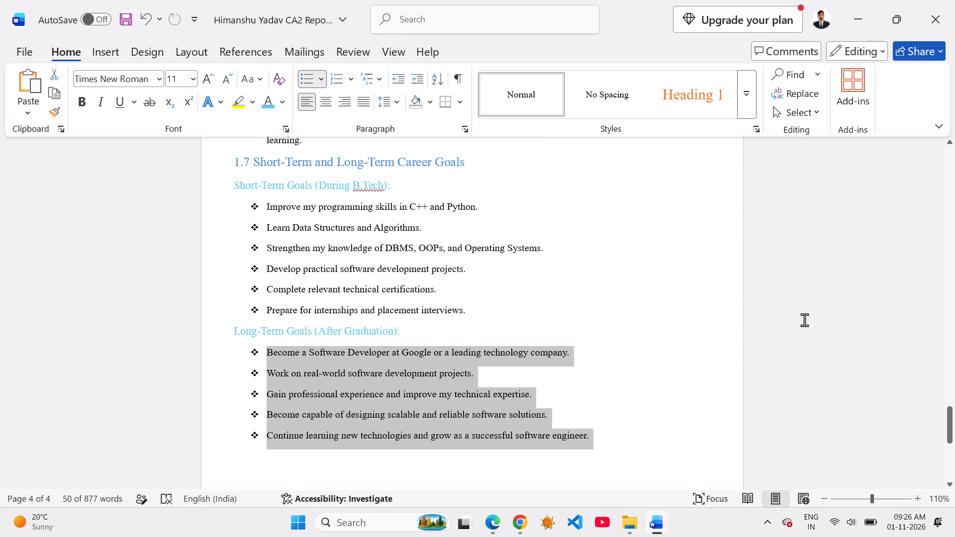
pyautogui.click(811, 325)
# Delete the trailing colons from the "Long-Term Goals (After Graduation)" and "Short-Term Goals (During B.Tech)" subheadings.
pyautogui.scroll(-1, 613, 350)
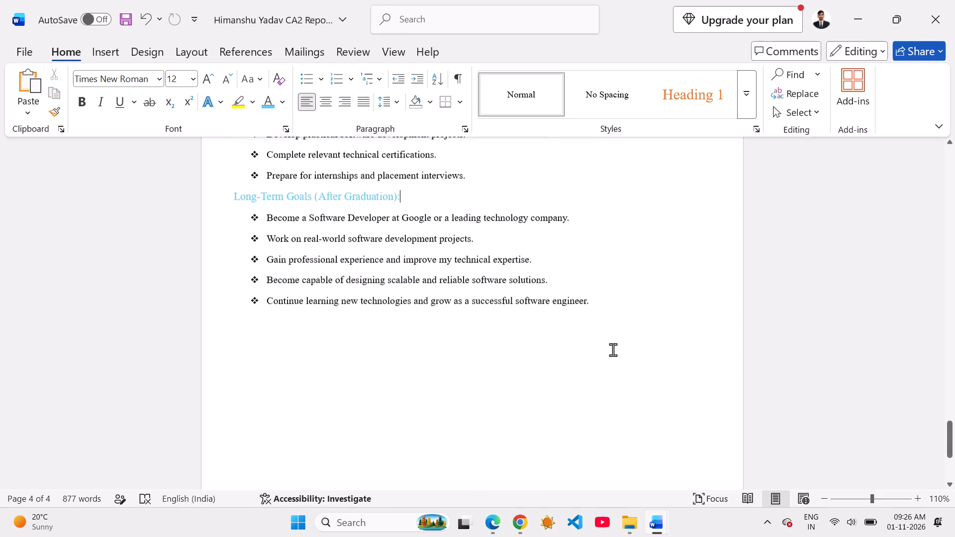
pyautogui.scroll(1, 613, 350)
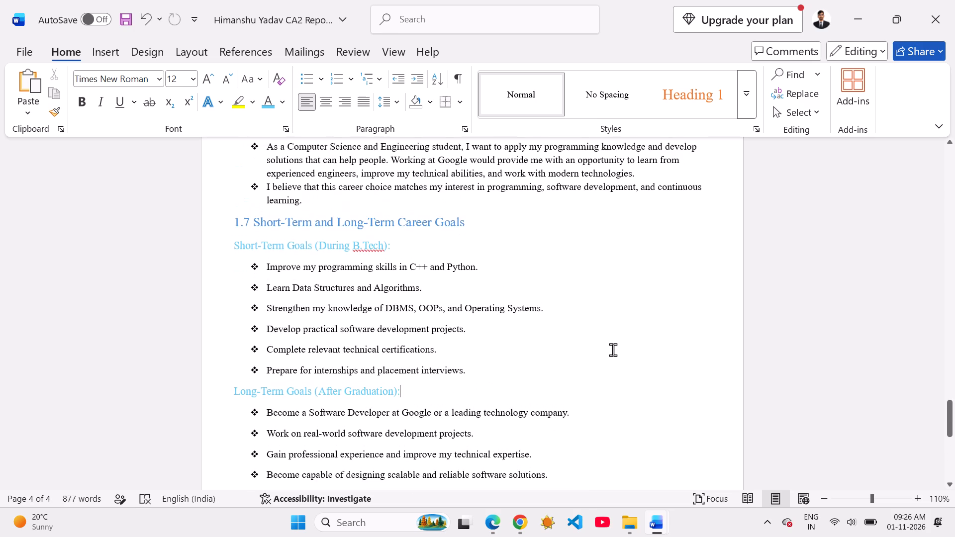
pyautogui.scroll(3, 613, 350)
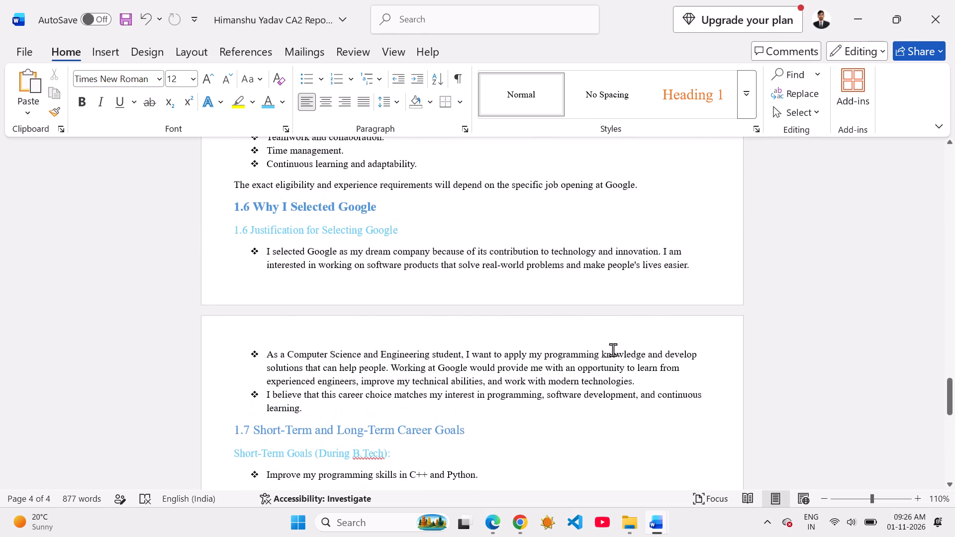
pyautogui.scroll(-3, 613, 350)
pyautogui.click(418, 324)
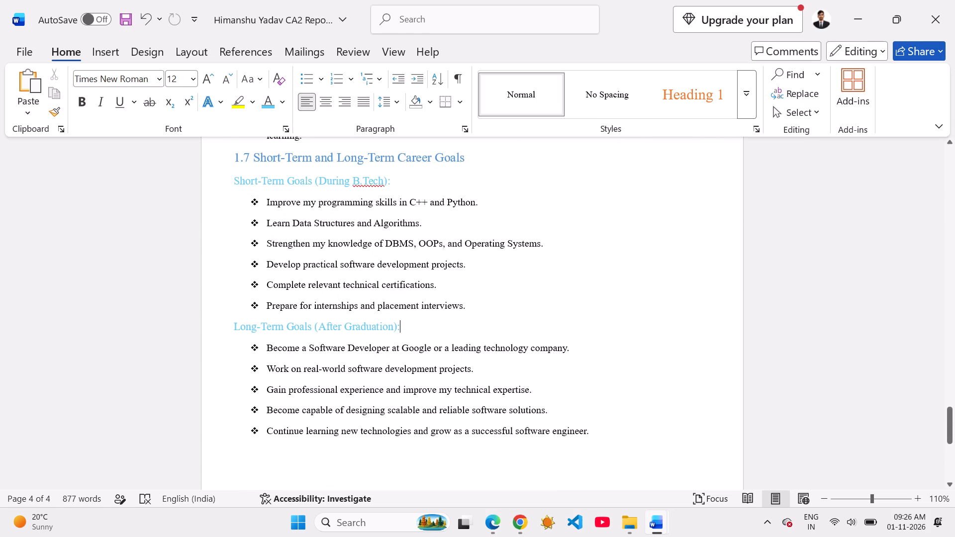
pyautogui.press('BackSpace')
pyautogui.scroll(1, 355, 299)
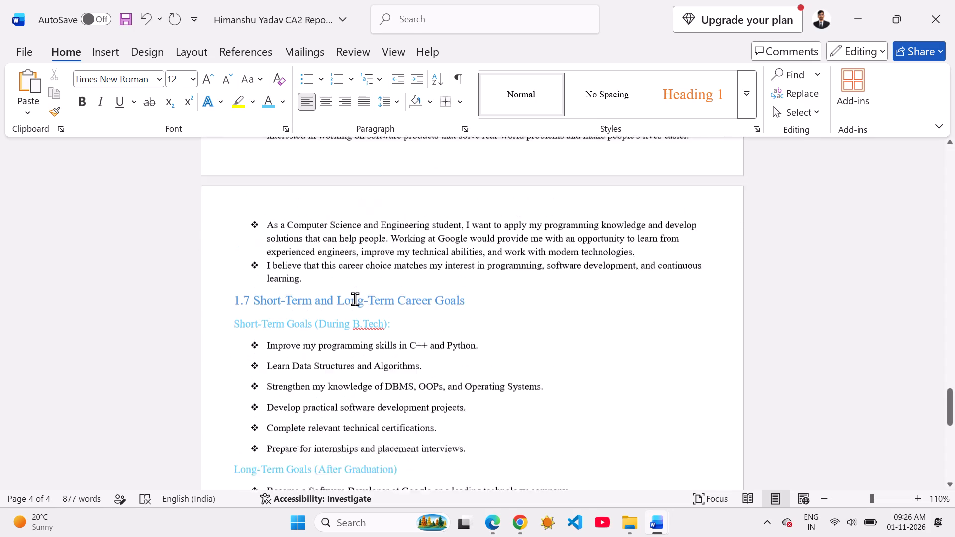
pyautogui.scroll(1, 355, 299)
pyautogui.click(401, 365)
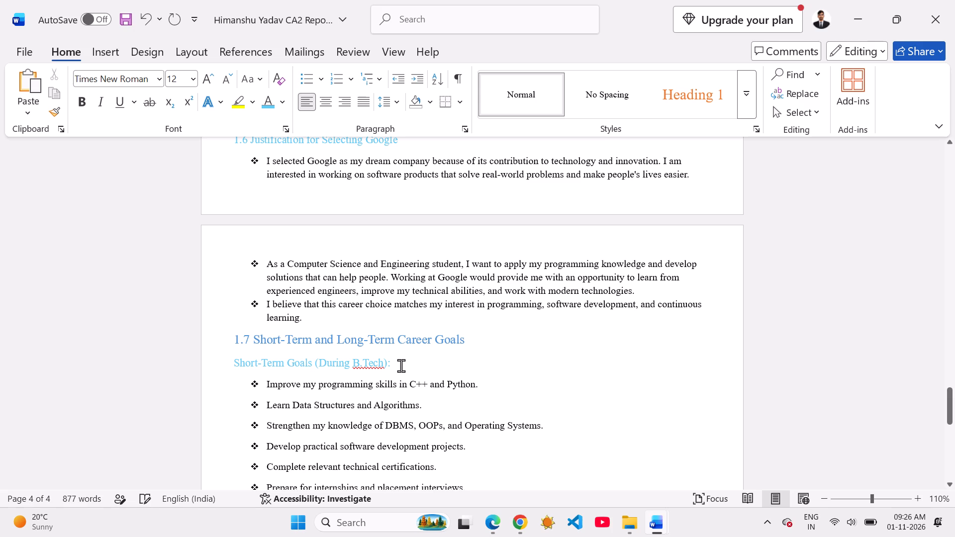
pyautogui.press('BackSpace')
pyautogui.scroll(-3, 401, 365)
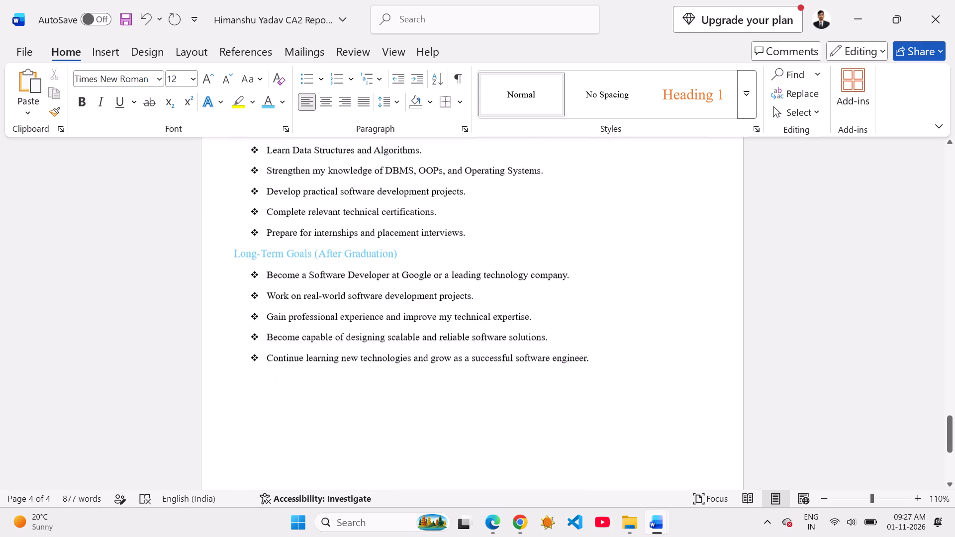
pyautogui.scroll(-1, 401, 365)
pyautogui.scroll(2, 355, 325)
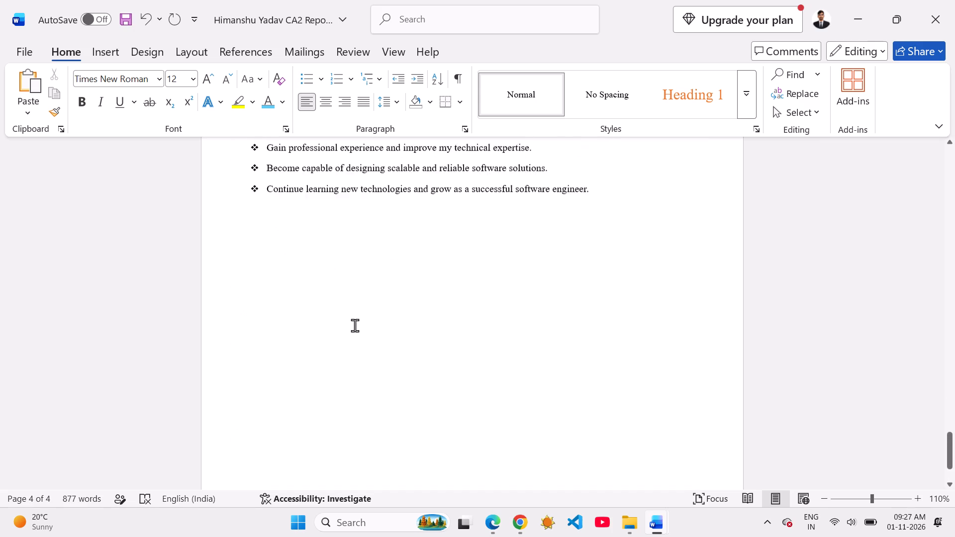
pyautogui.scroll(1, 355, 325)
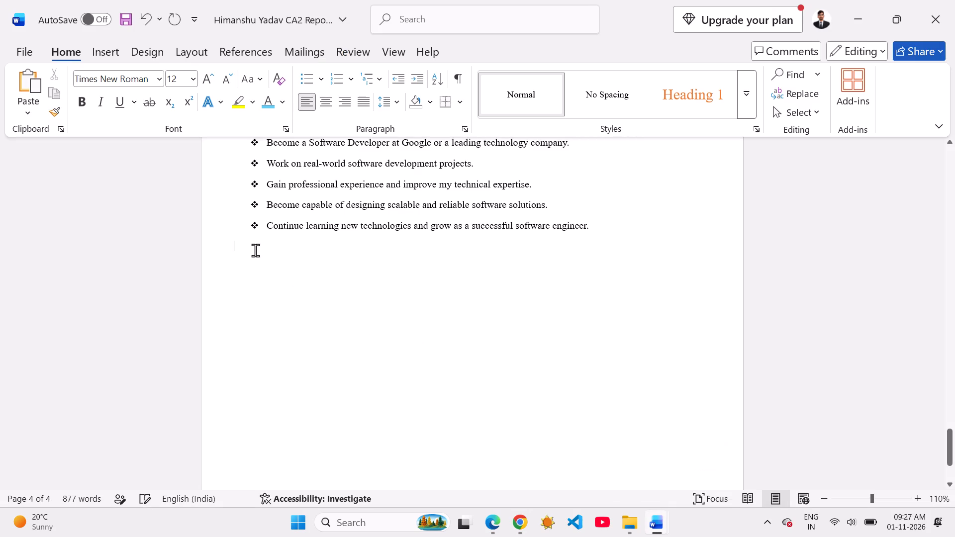
pyautogui.click(245, 248)
pyautogui.hotkey('ctrl', 'v')
# Format the heading "1.8 Challenges I May Face" at size 14 in the same medium-blue colour as the 1.7 heading.
pyautogui.moveTo(350, 245); pyautogui.dragTo(281, 258)
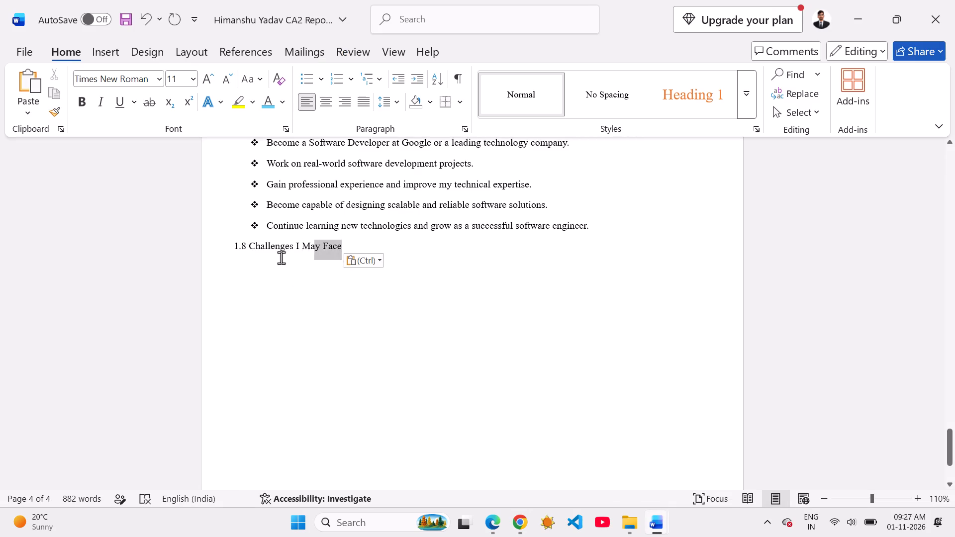
pyautogui.moveTo(281, 258); pyautogui.dragTo(232, 258)
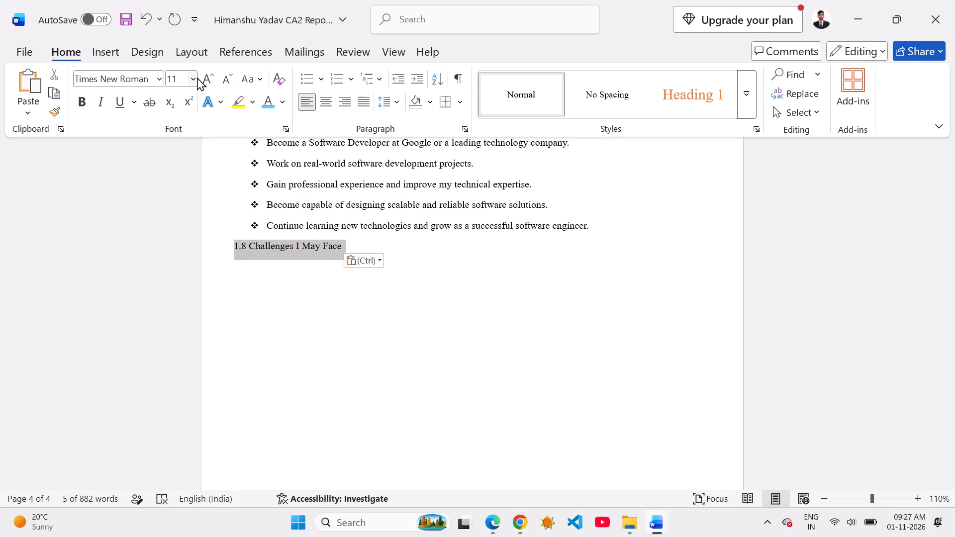
pyautogui.click(196, 79)
pyautogui.click(189, 194)
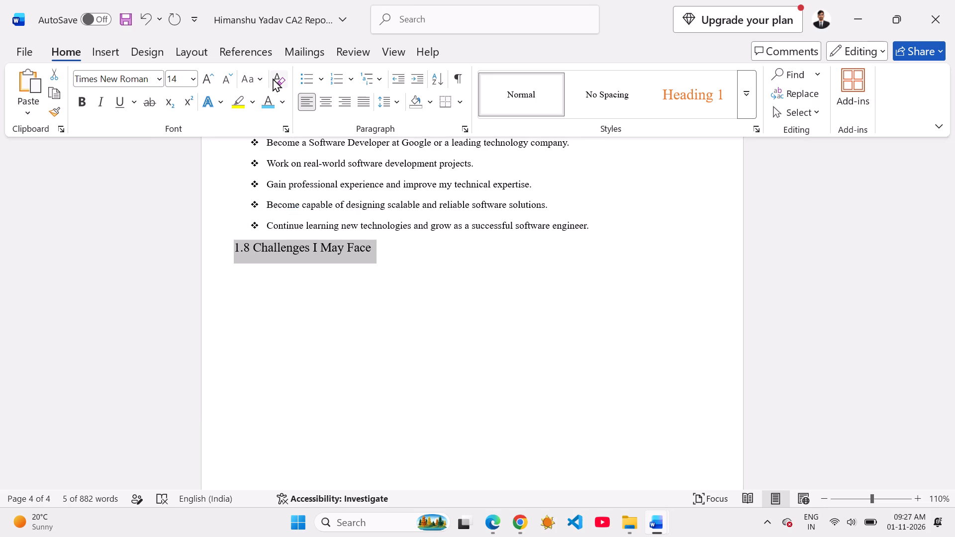
pyautogui.click(269, 104)
pyautogui.click(283, 101)
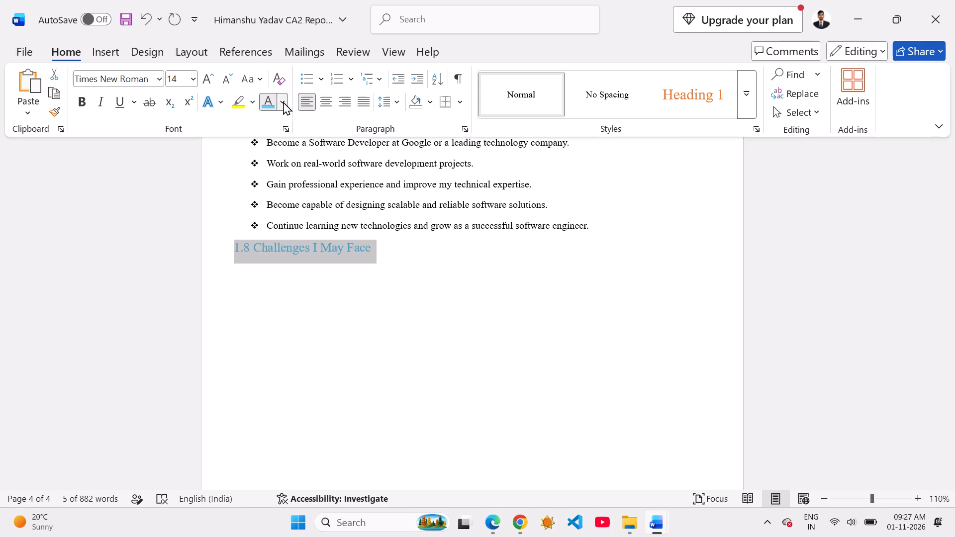
pyautogui.click(337, 265)
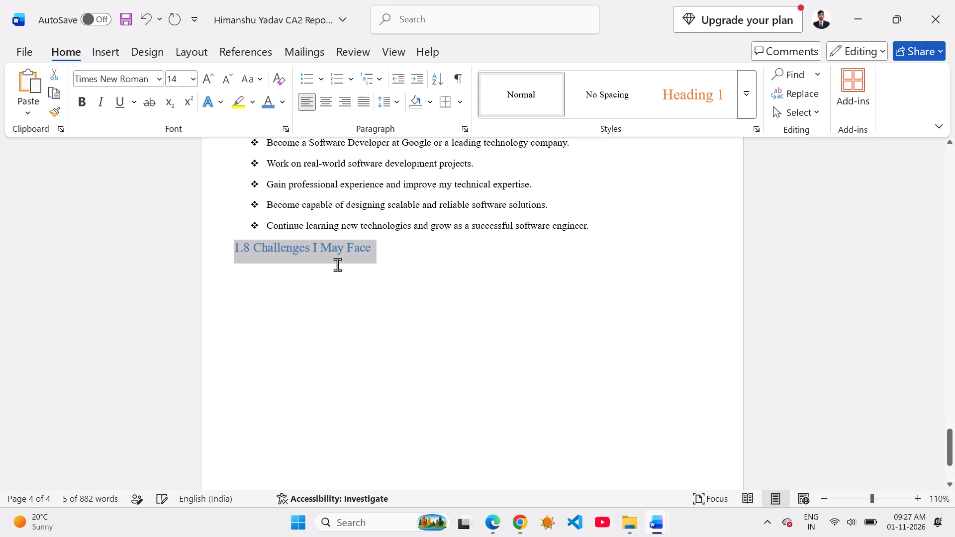
pyautogui.click(180, 286)
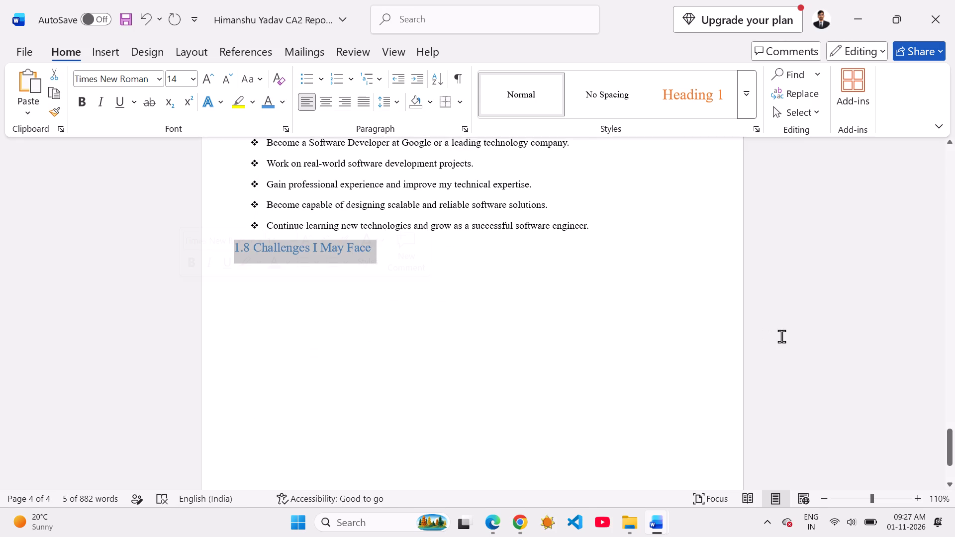
# Make the heading "1.7 Short-Term and Long-Term Career Goals" bold.
pyautogui.click(781, 336)
pyautogui.scroll(2, 622, 325)
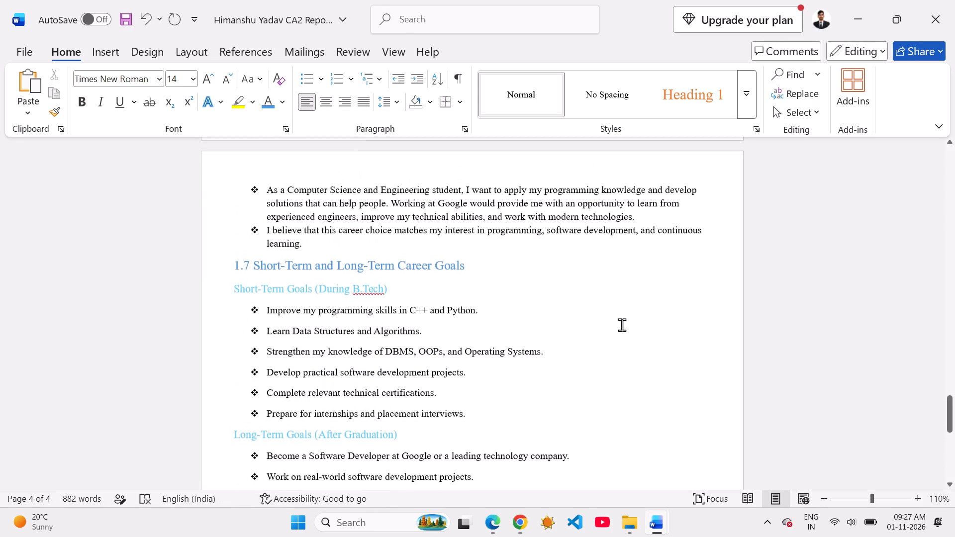
pyautogui.scroll(1, 622, 325)
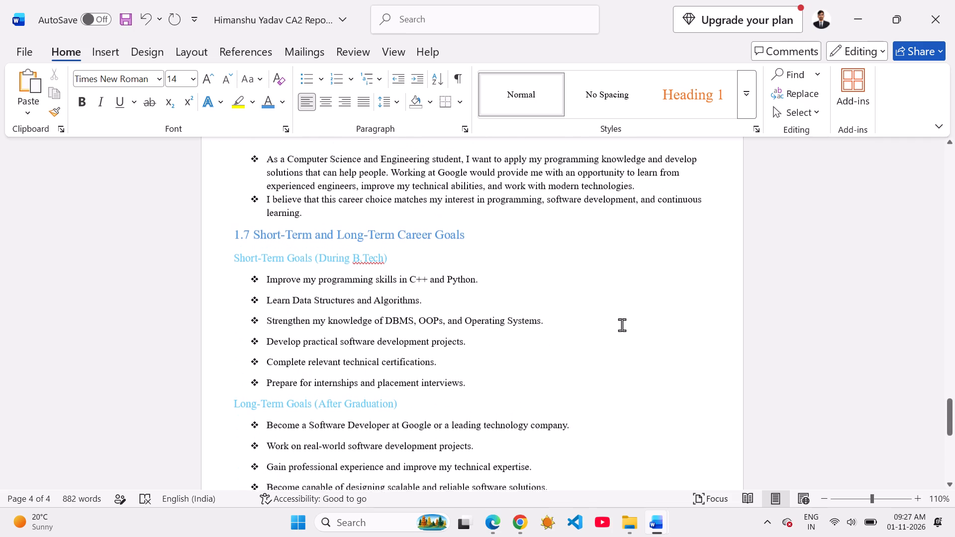
pyautogui.scroll(1, 622, 325)
pyautogui.moveTo(491, 232); pyautogui.dragTo(230, 235)
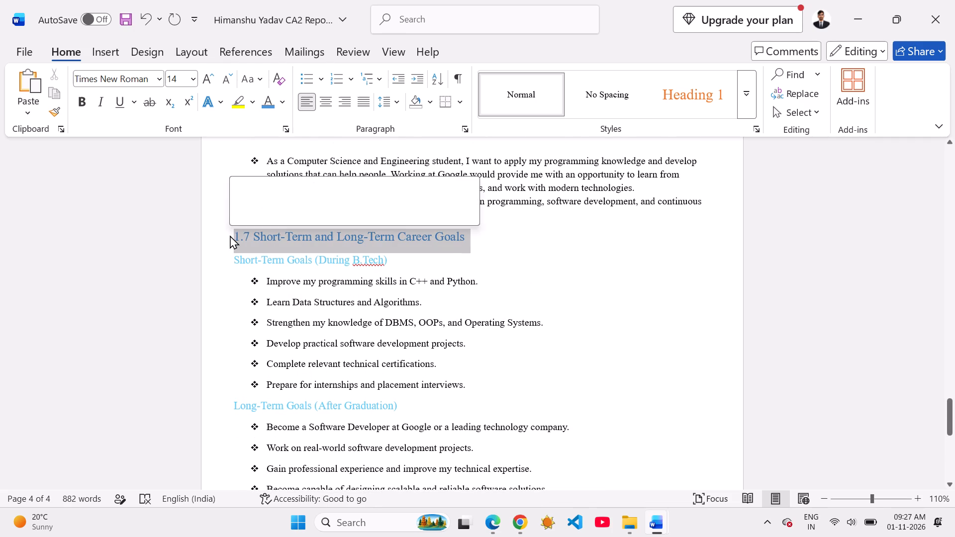
pyautogui.click(73, 96)
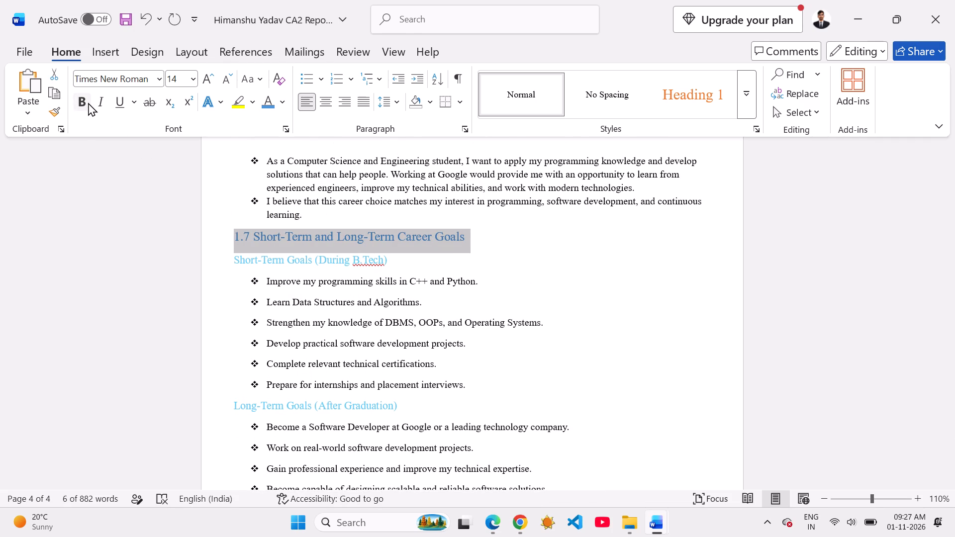
pyautogui.click(88, 102)
# Make the heading "1.8 Challenges I May Face" bold.
pyautogui.hscroll(1, 166, 311)
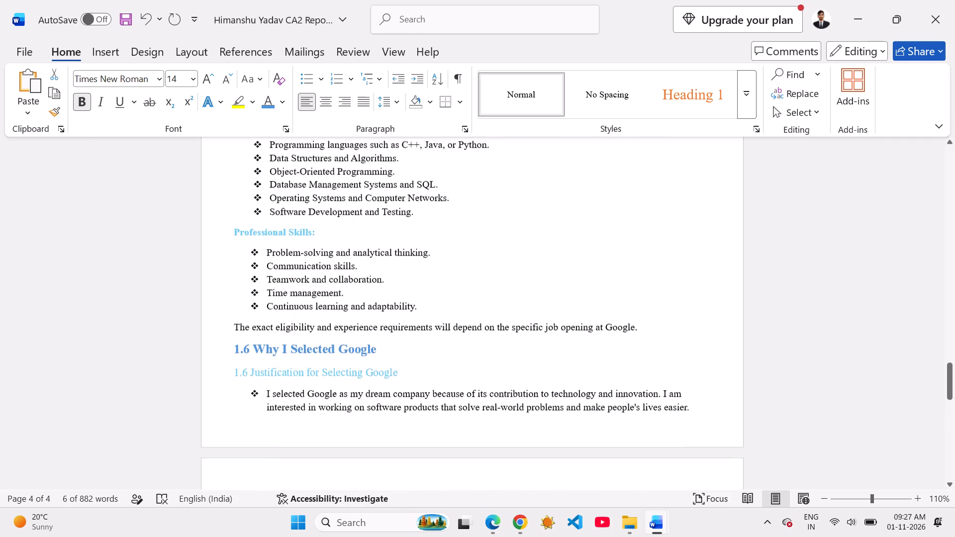
pyautogui.hscroll(1, 166, 311)
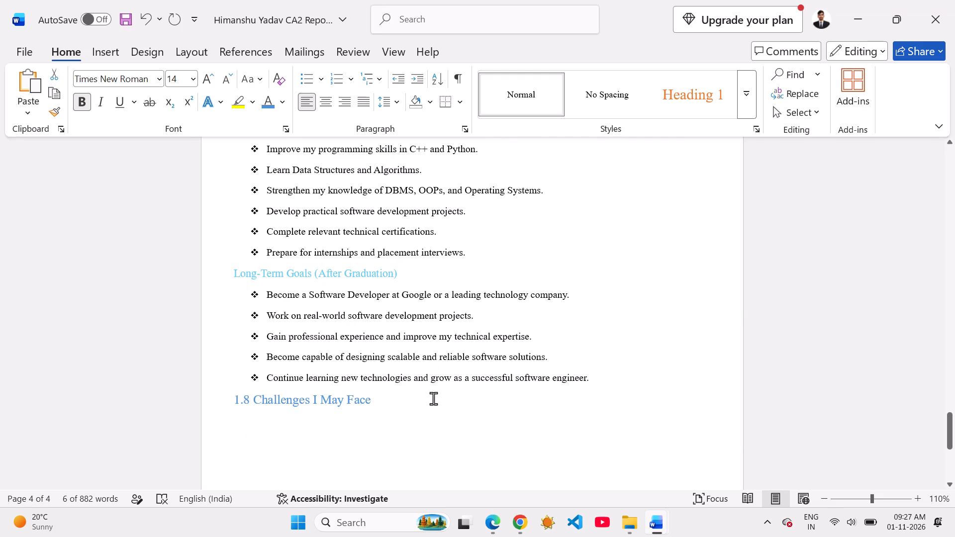
pyautogui.moveTo(433, 398); pyautogui.dragTo(232, 400)
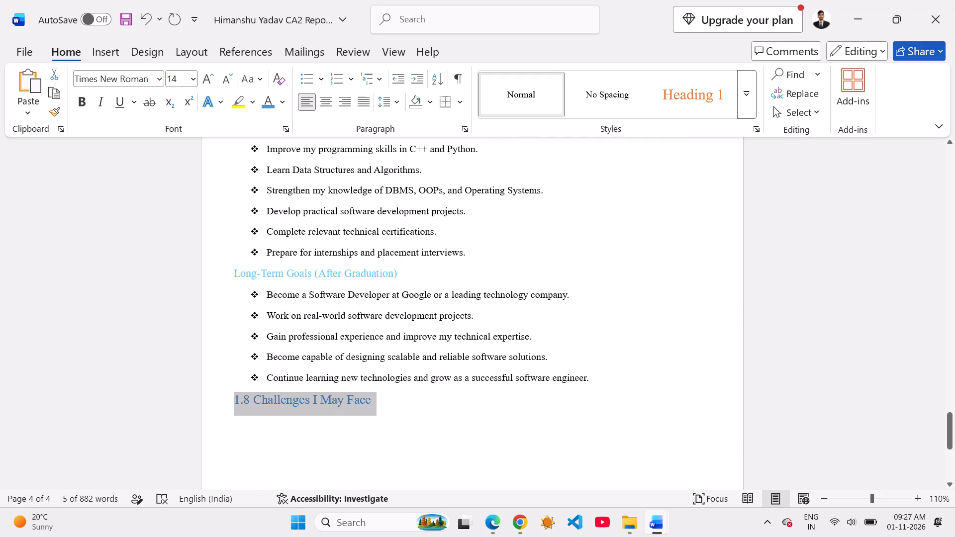
pyautogui.click(77, 103)
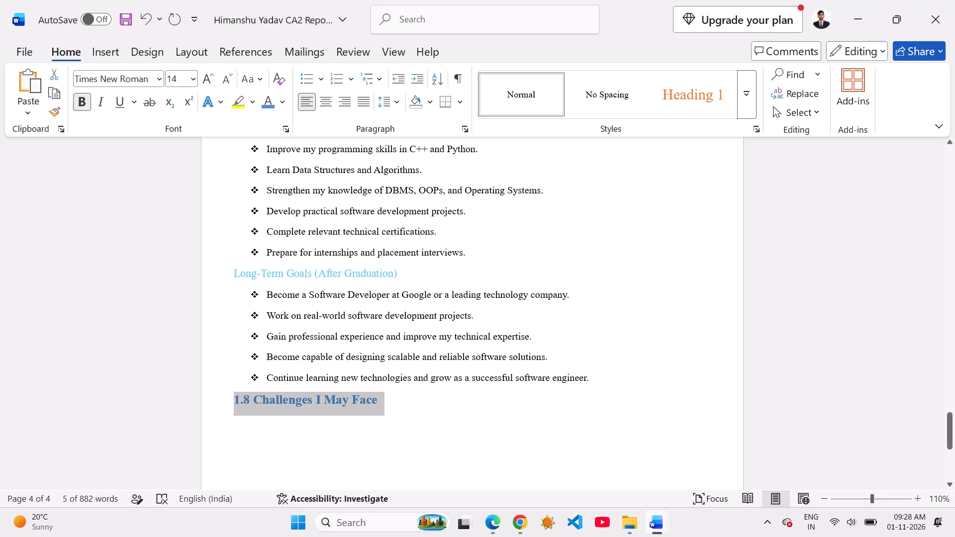
pyautogui.click(572, 435)
# Split the last Long-Term Goals bullet after "technol" so the remaining text starts a separate bullet.
pyautogui.scroll(5, 572, 435)
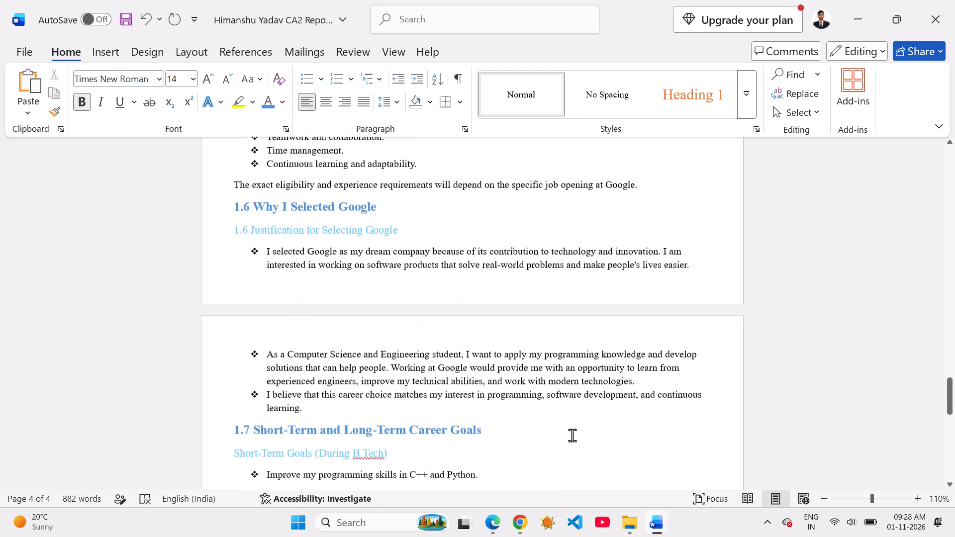
pyautogui.scroll(-4, 572, 435)
pyautogui.scroll(1, 572, 435)
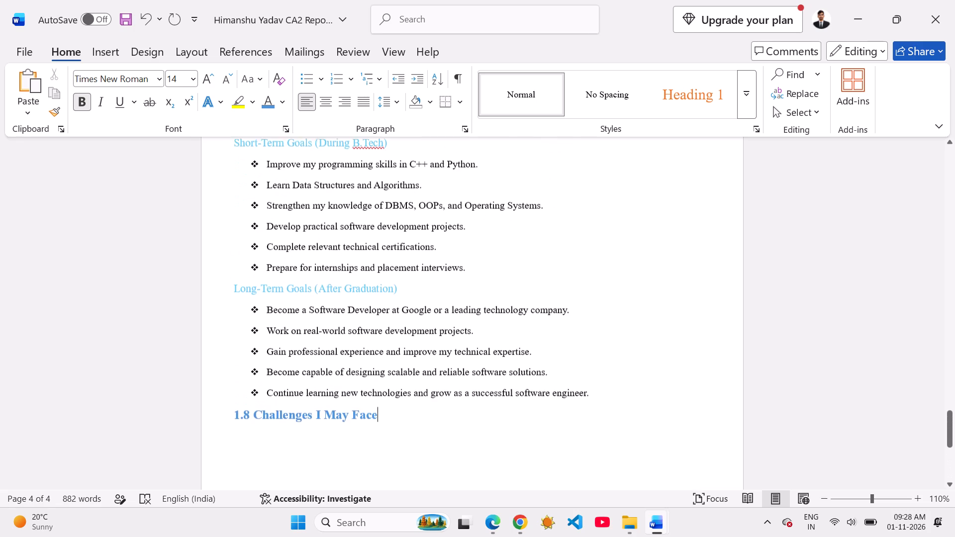
pyautogui.scroll(2, 572, 435)
pyautogui.click(390, 410)
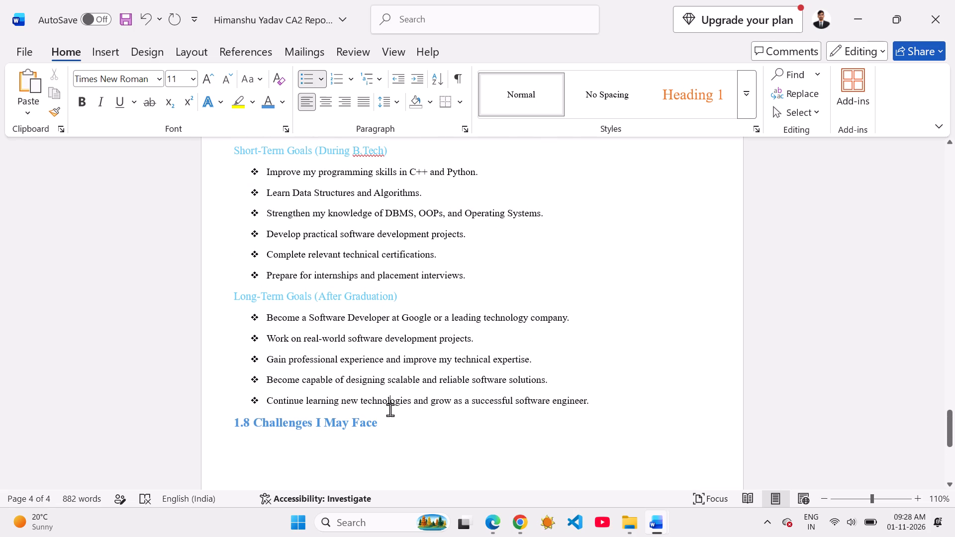
pyautogui.press('Return')
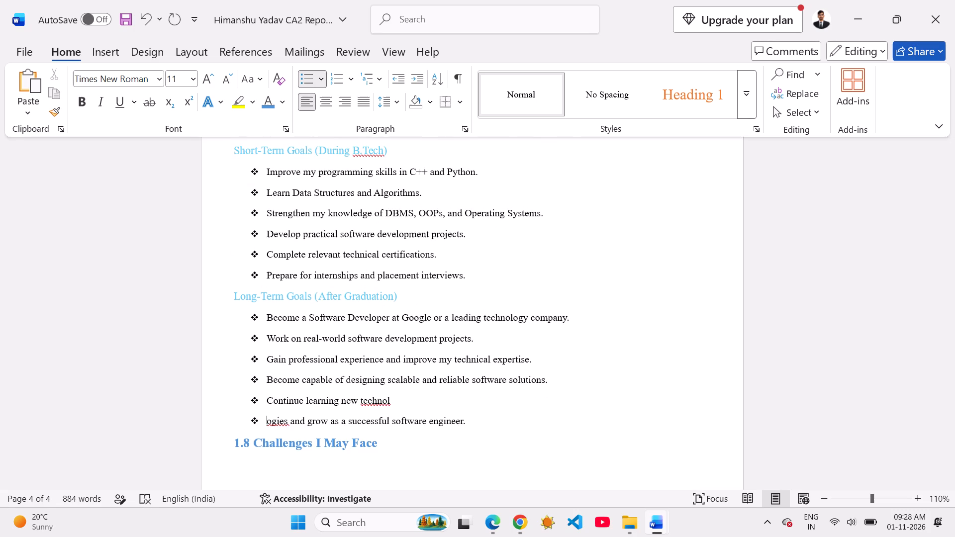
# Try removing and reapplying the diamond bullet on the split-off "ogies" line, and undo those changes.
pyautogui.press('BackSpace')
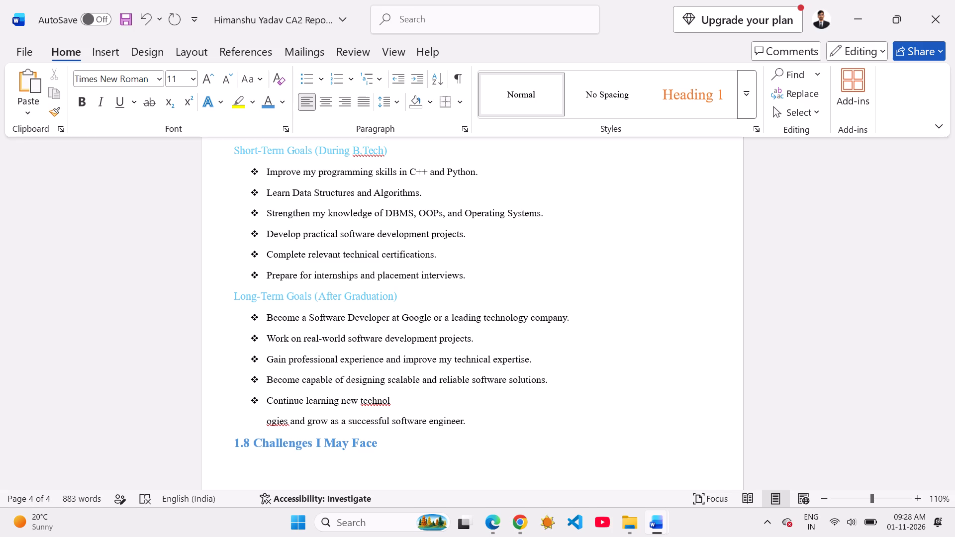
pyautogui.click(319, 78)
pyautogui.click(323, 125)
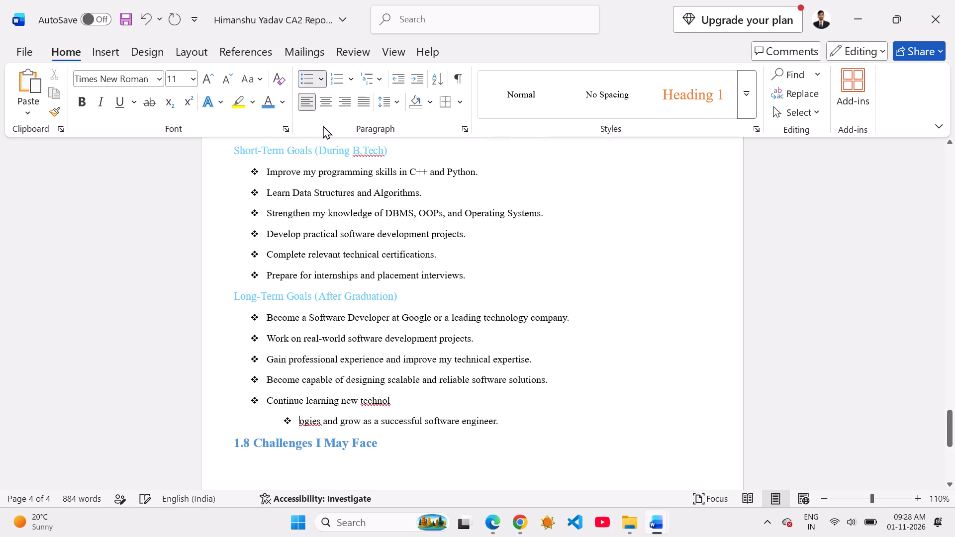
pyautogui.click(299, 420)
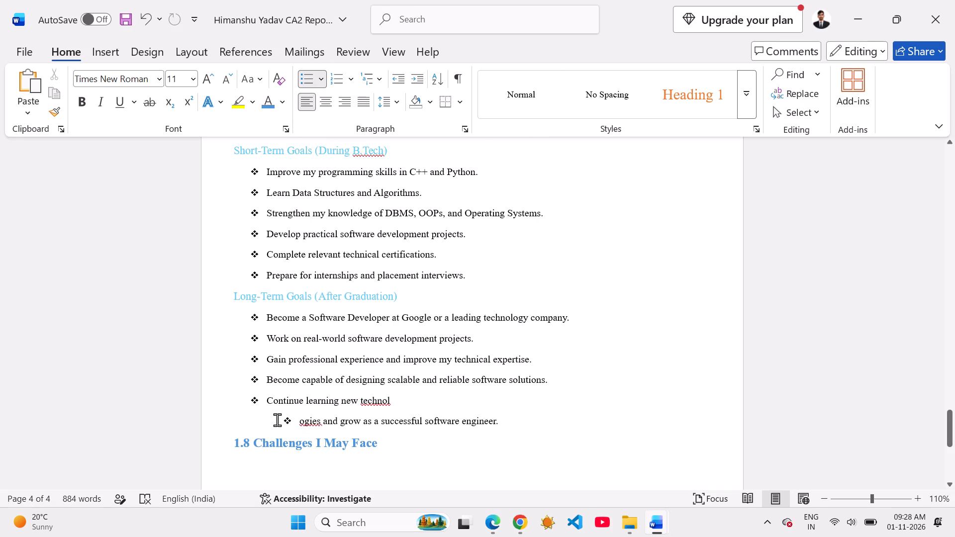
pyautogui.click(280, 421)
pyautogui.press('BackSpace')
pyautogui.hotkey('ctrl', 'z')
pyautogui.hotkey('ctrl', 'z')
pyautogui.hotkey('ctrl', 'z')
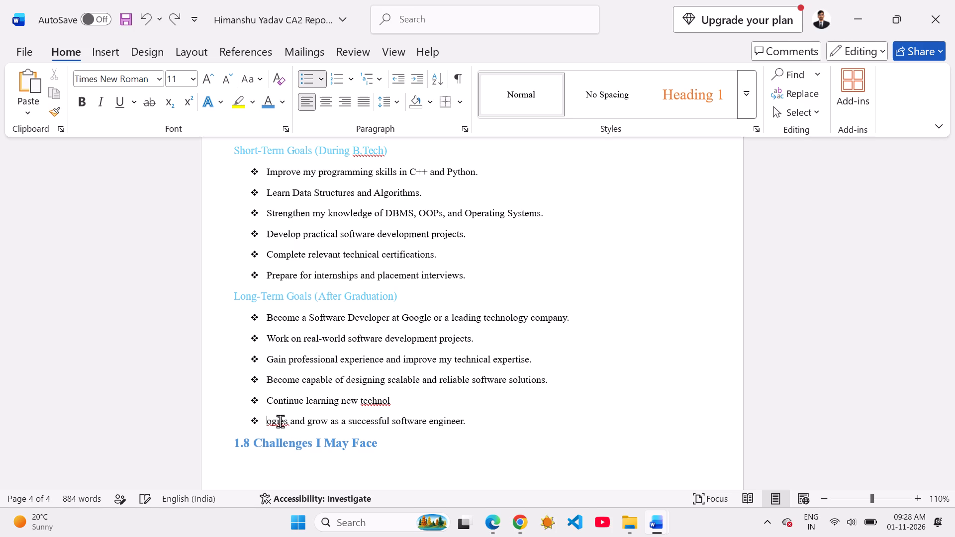
pyautogui.click(387, 445)
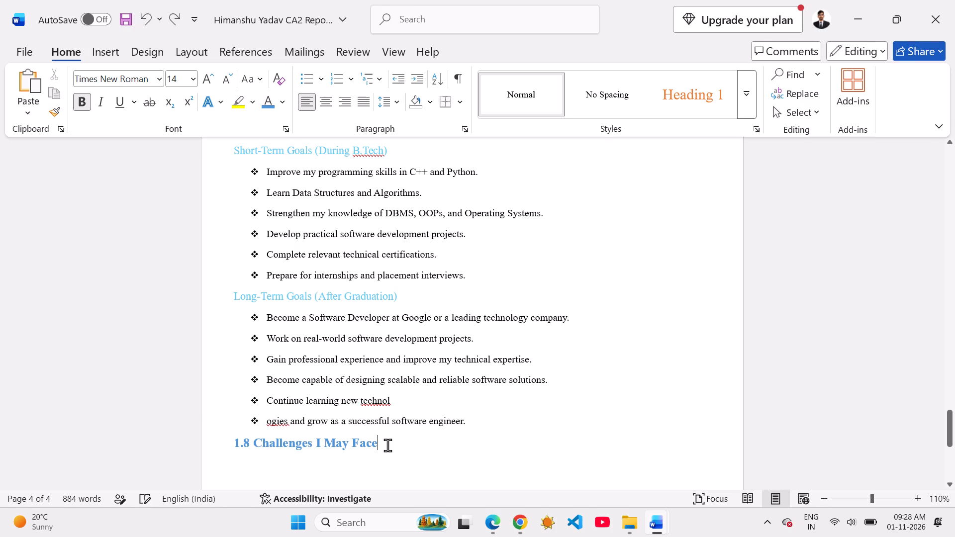
pyautogui.press('Return')
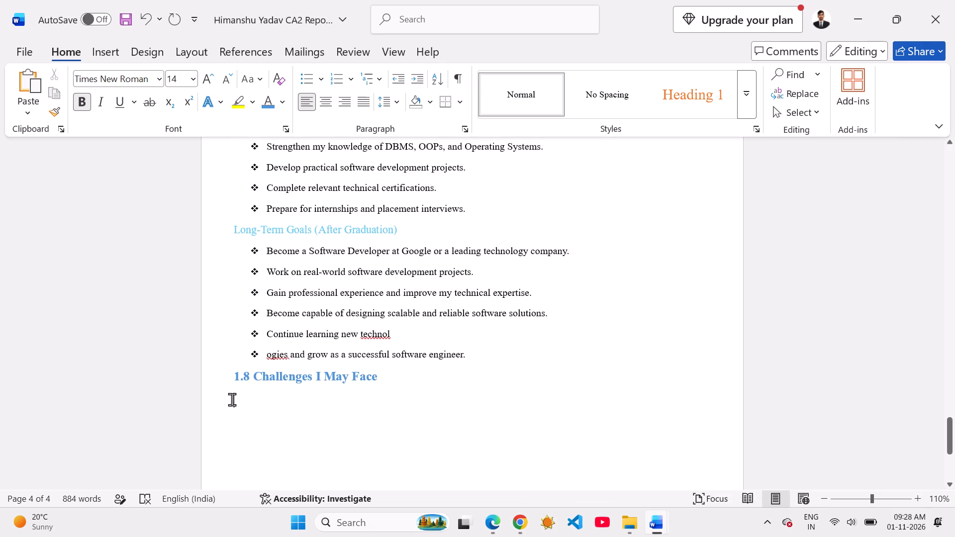
pyautogui.hotkey('ctrl', 'v')
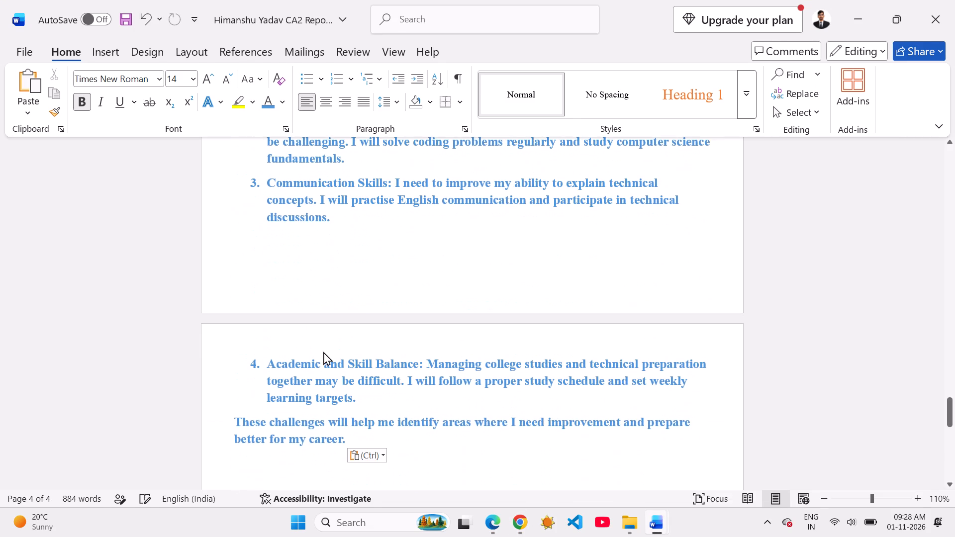
# Set the font size of the subheading "1.8 Expected Challenges" to 12.
pyautogui.scroll(3, 323, 352)
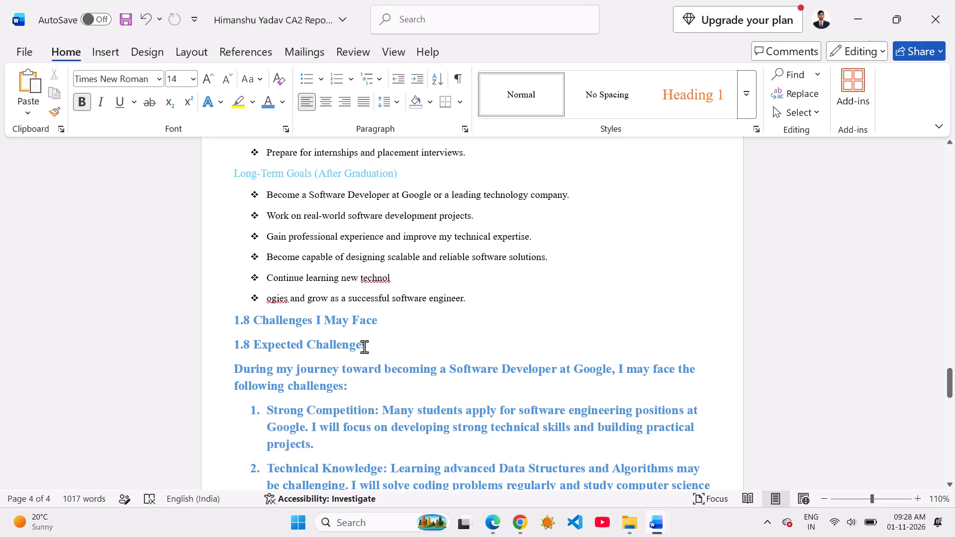
pyautogui.moveTo(371, 346); pyautogui.dragTo(211, 354)
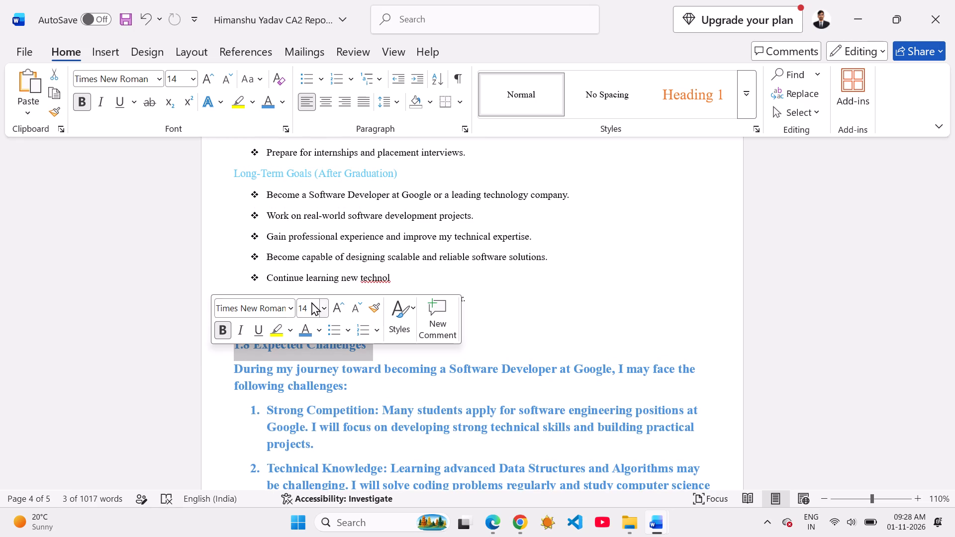
pyautogui.click(326, 311)
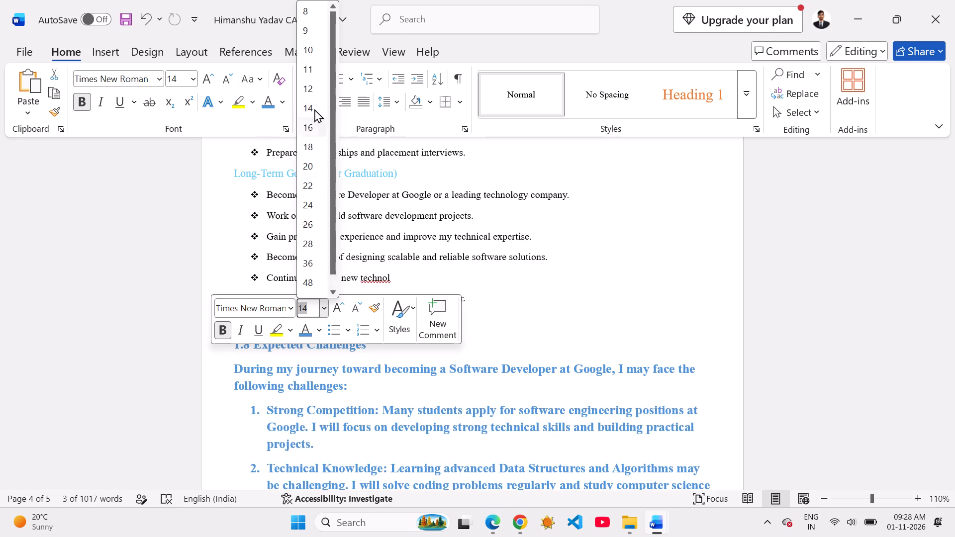
pyautogui.click(314, 91)
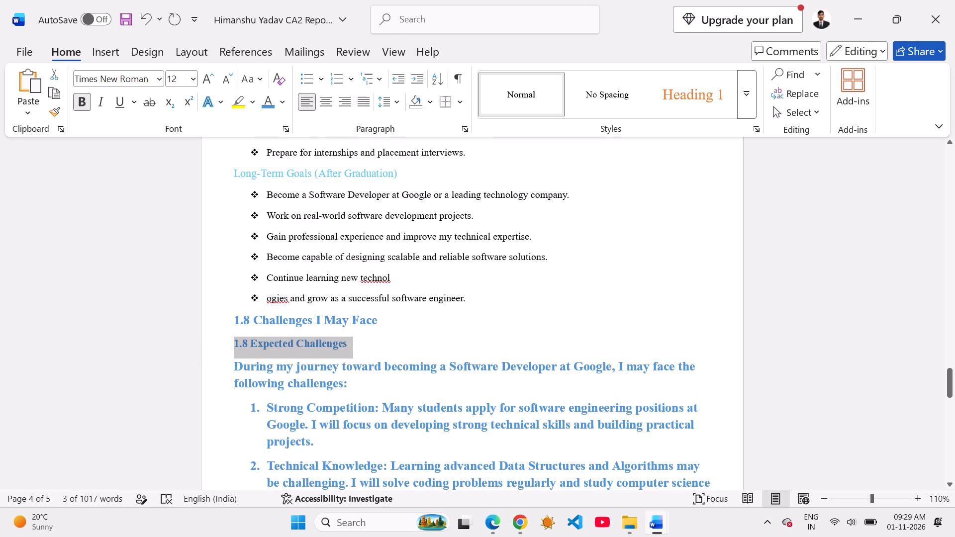
# Format the text below "1.8 Expected Challenges", through the closing sentence, as non-bold, size 11 in the Automatic black colour.
pyautogui.moveTo(233, 368); pyautogui.dragTo(465, 500)
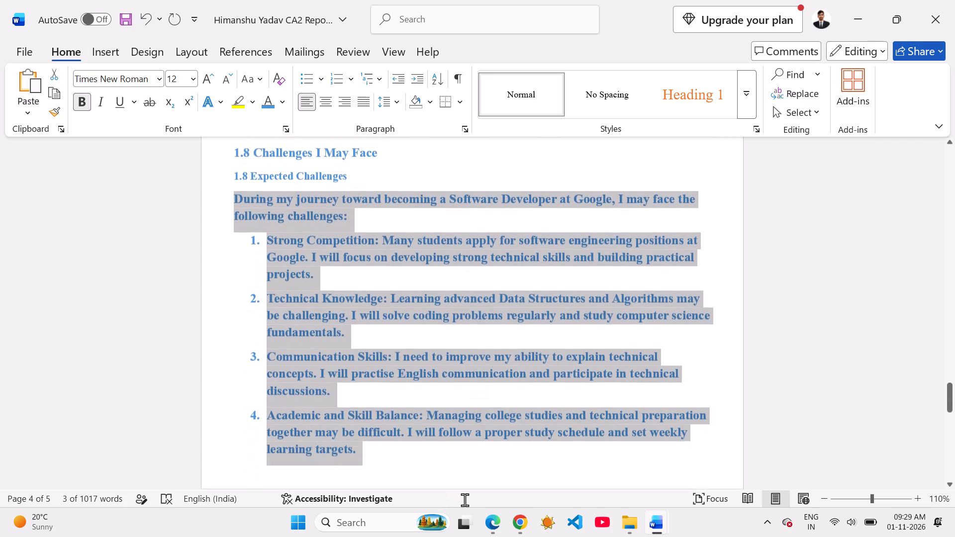
pyautogui.moveTo(465, 500); pyautogui.dragTo(510, 428)
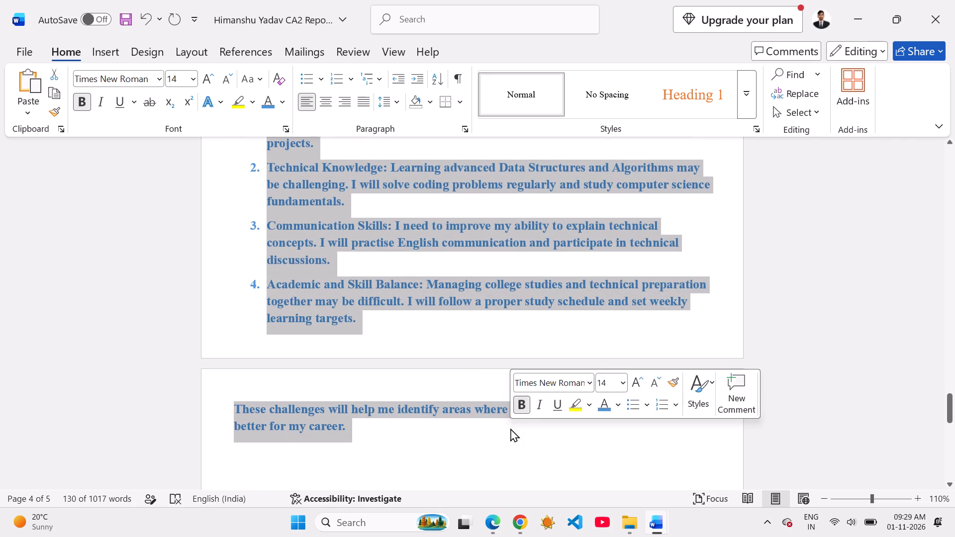
pyautogui.click(86, 99)
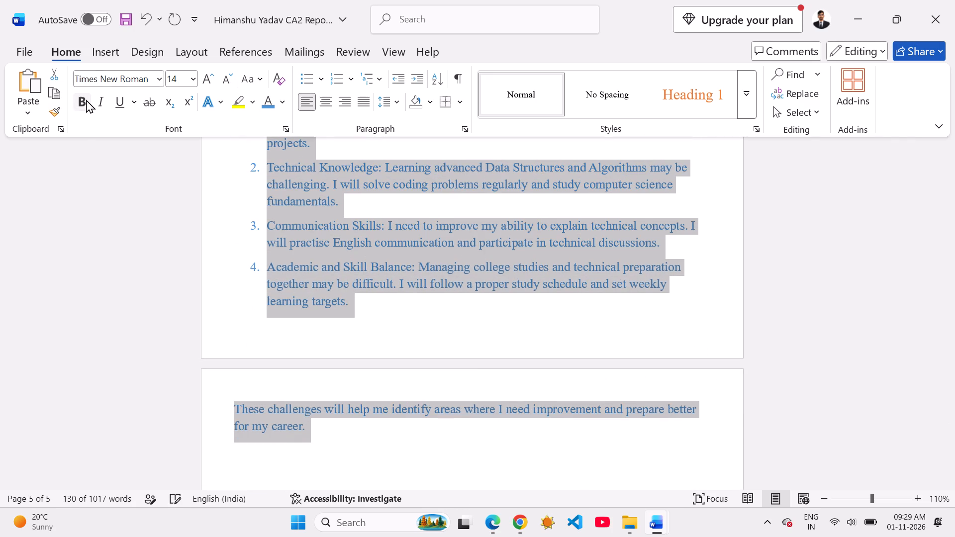
pyautogui.click(192, 77)
pyautogui.click(184, 158)
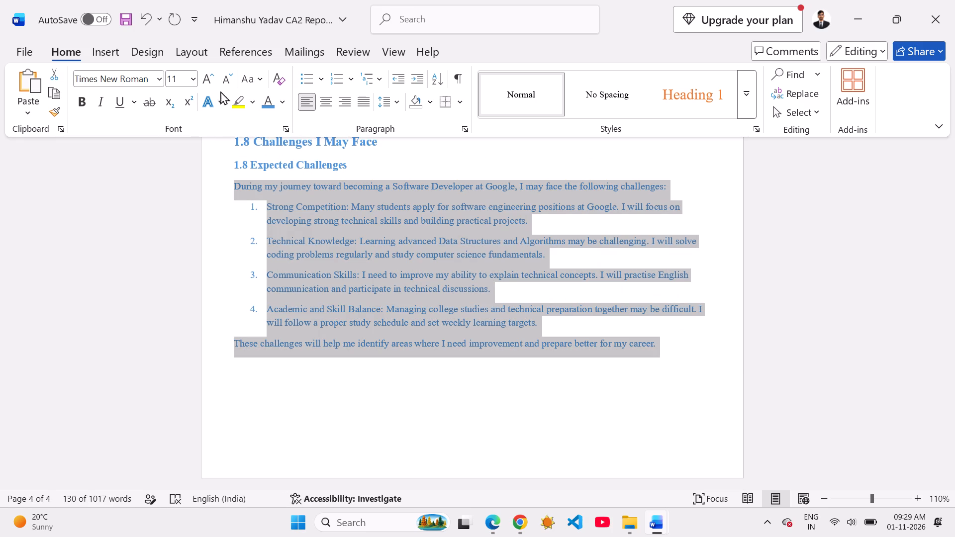
pyautogui.click(286, 104)
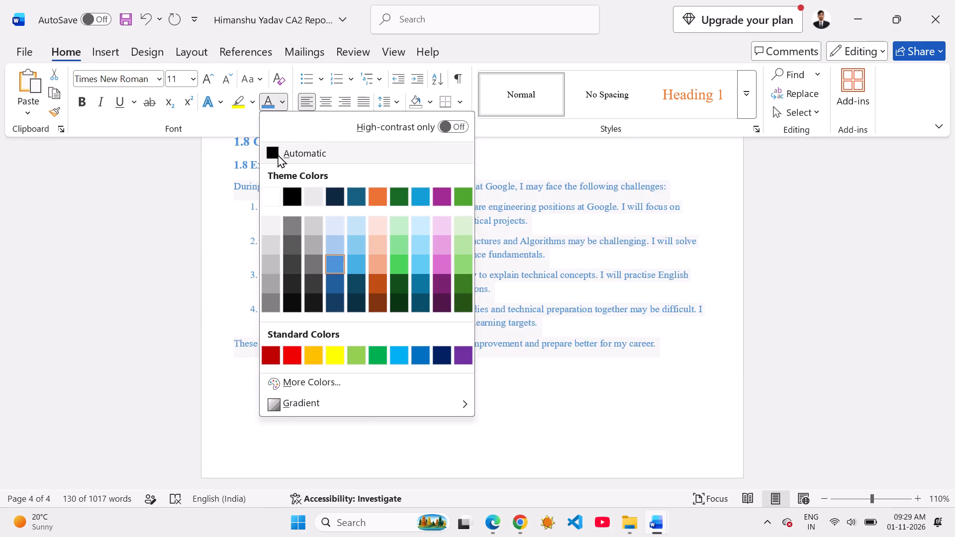
pyautogui.click(272, 148)
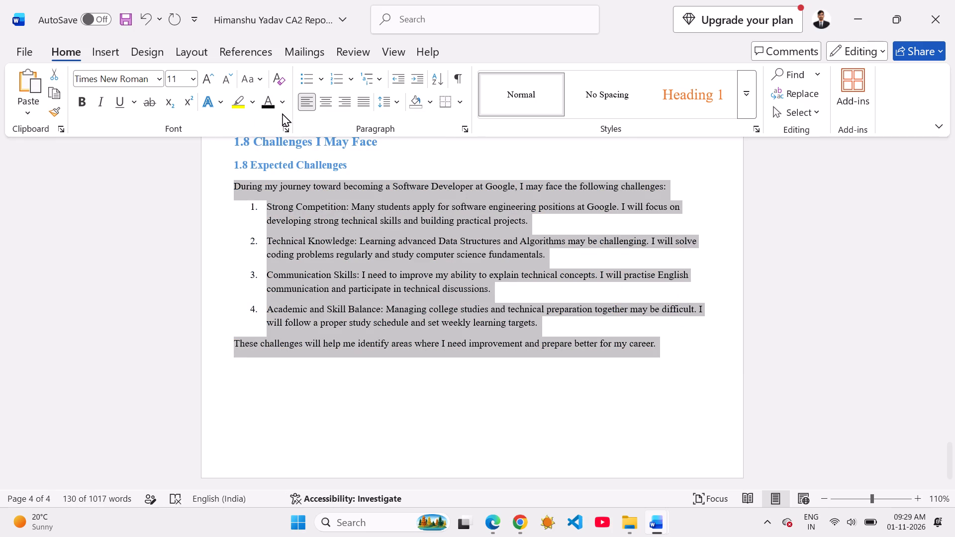
pyautogui.click(327, 440)
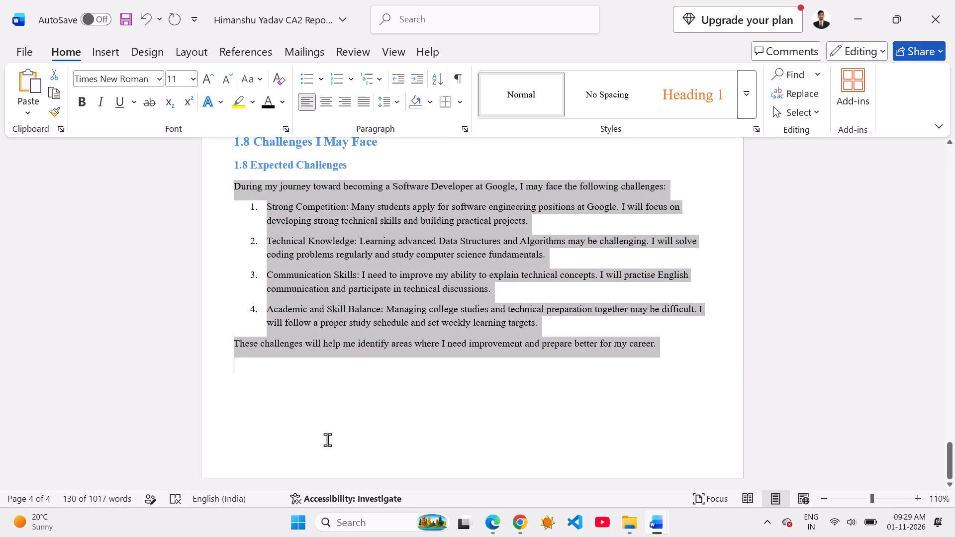
# Change the four numbered challenges, from Strong Competition to Academic and Skill Balance, to four-diamond bullets.
pyautogui.moveTo(233, 203); pyautogui.dragTo(243, 209)
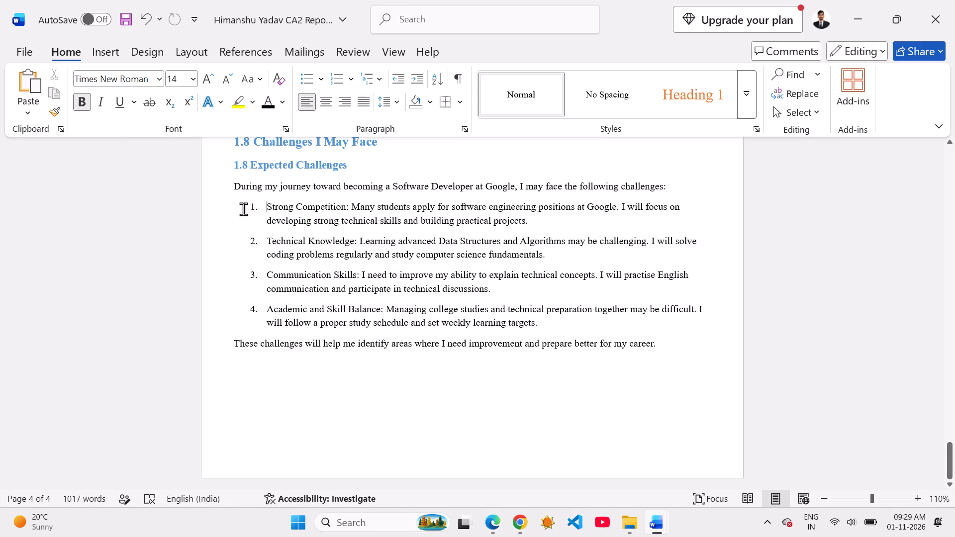
pyautogui.moveTo(243, 209); pyautogui.dragTo(536, 324)
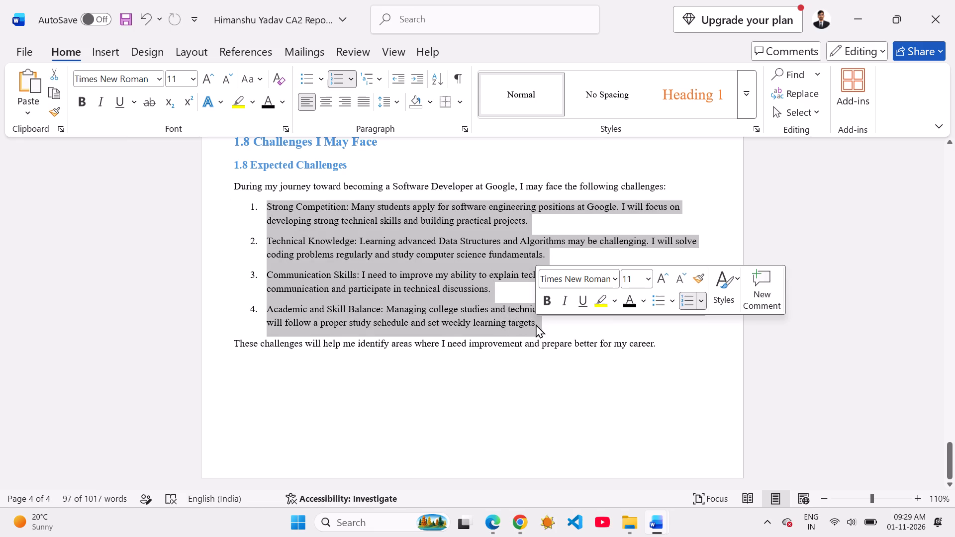
pyautogui.click(317, 77)
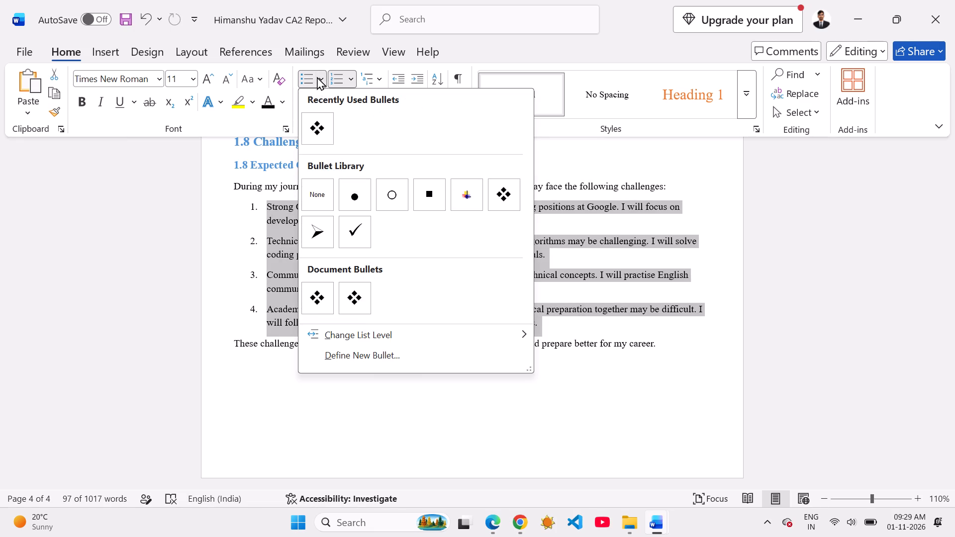
pyautogui.click(509, 191)
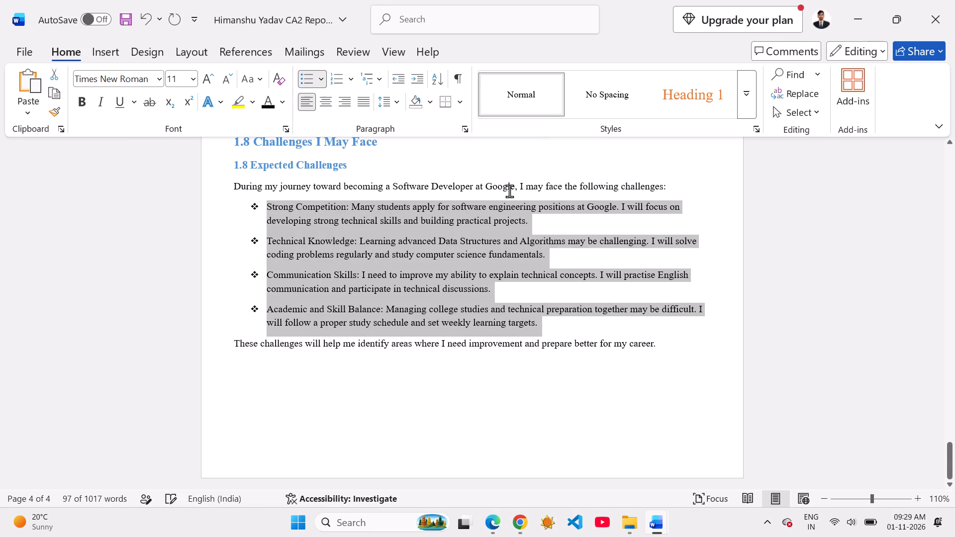
pyautogui.click(473, 408)
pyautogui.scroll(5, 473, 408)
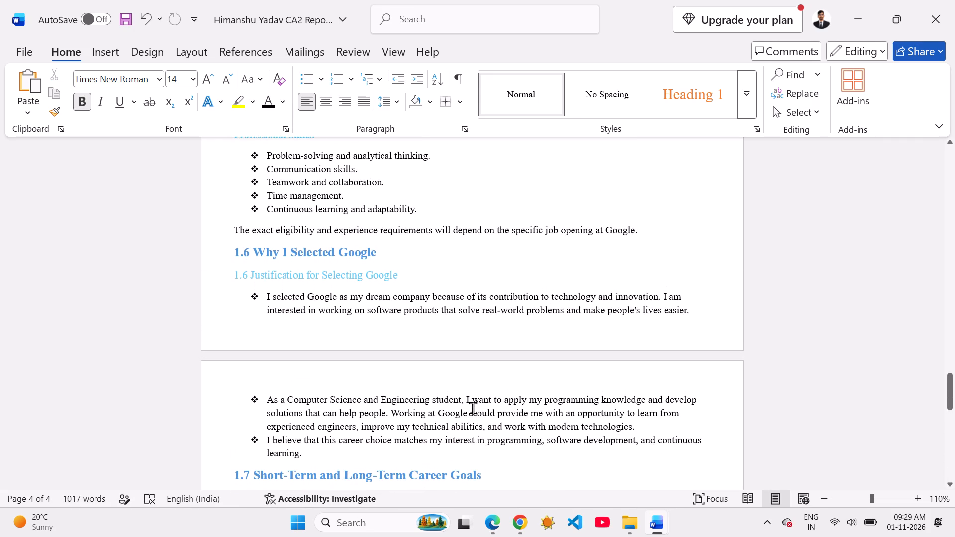
# Set the font size of the three bullets under "1.2 Dream Company – Google" to 11.
pyautogui.scroll(3, 473, 408)
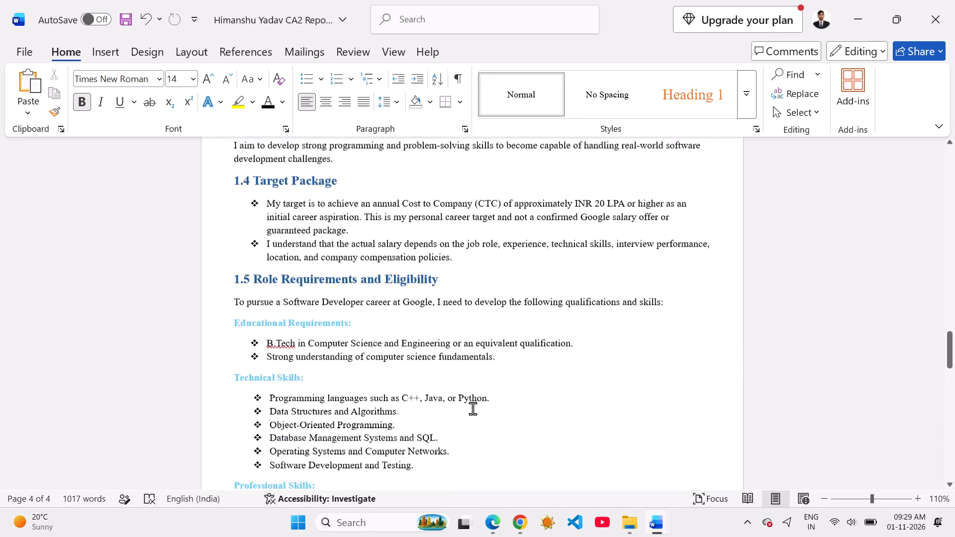
pyautogui.scroll(10, 473, 408)
pyautogui.scroll(-1, 473, 408)
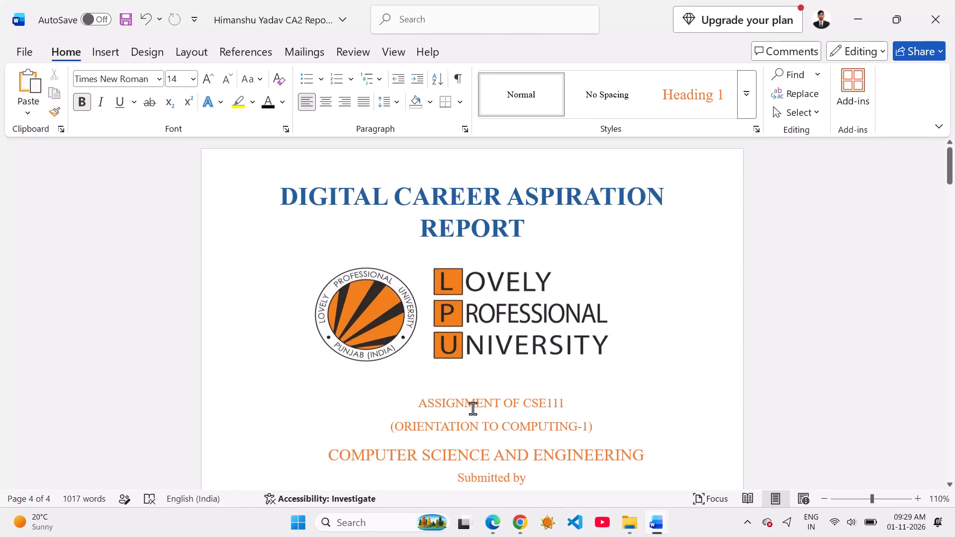
pyautogui.scroll(-2, 473, 408)
pyautogui.scroll(2, 473, 408)
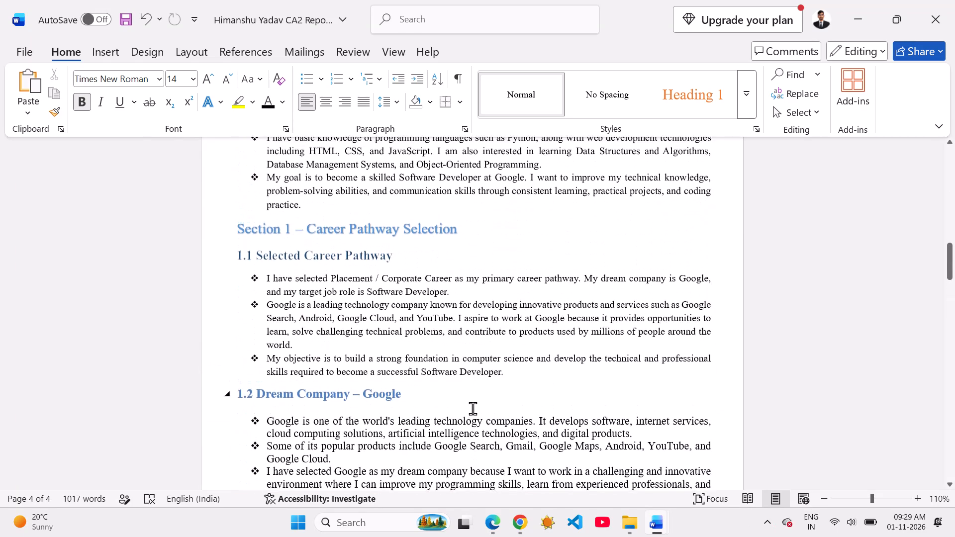
pyautogui.scroll(2, 473, 408)
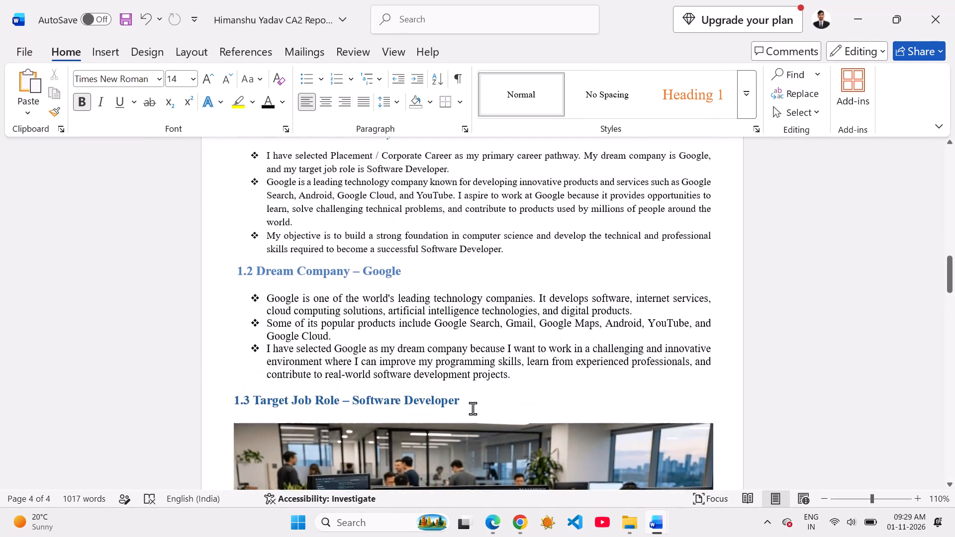
pyautogui.scroll(1, 473, 408)
pyautogui.moveTo(515, 407); pyautogui.dragTo(356, 378)
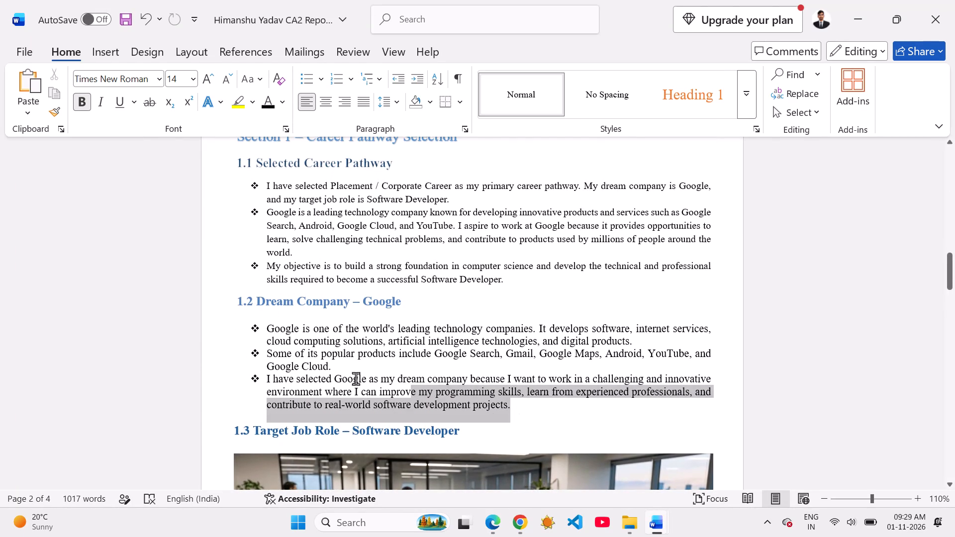
pyautogui.moveTo(356, 378); pyautogui.dragTo(250, 325)
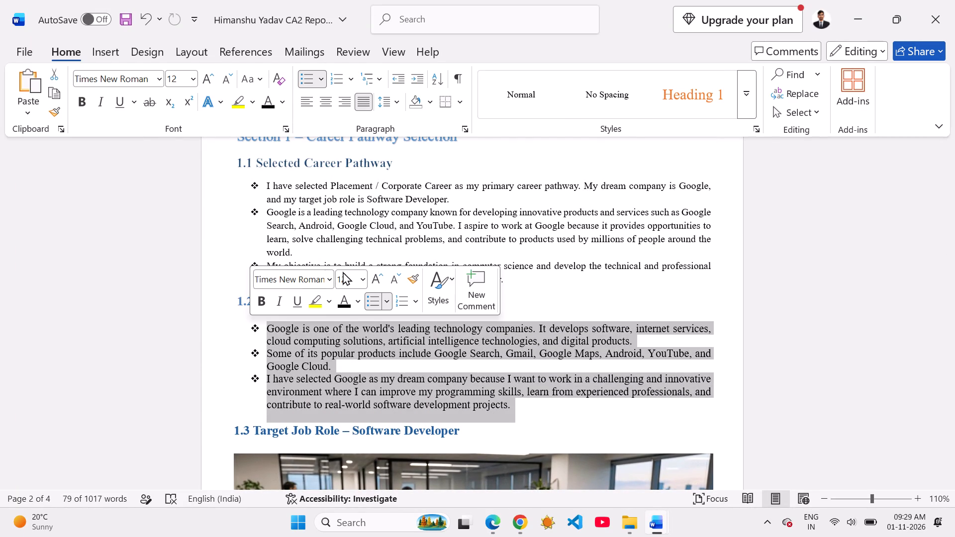
pyautogui.click(365, 280)
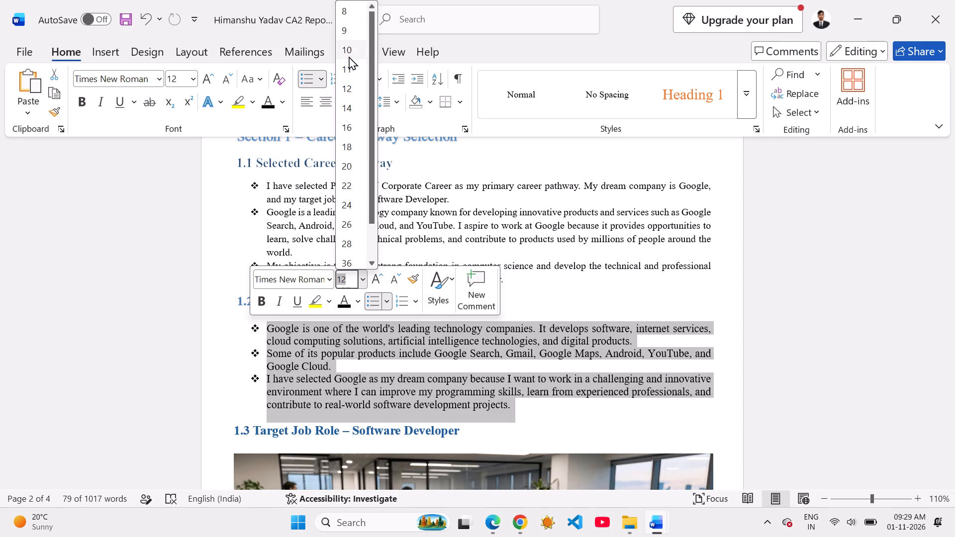
pyautogui.click(347, 72)
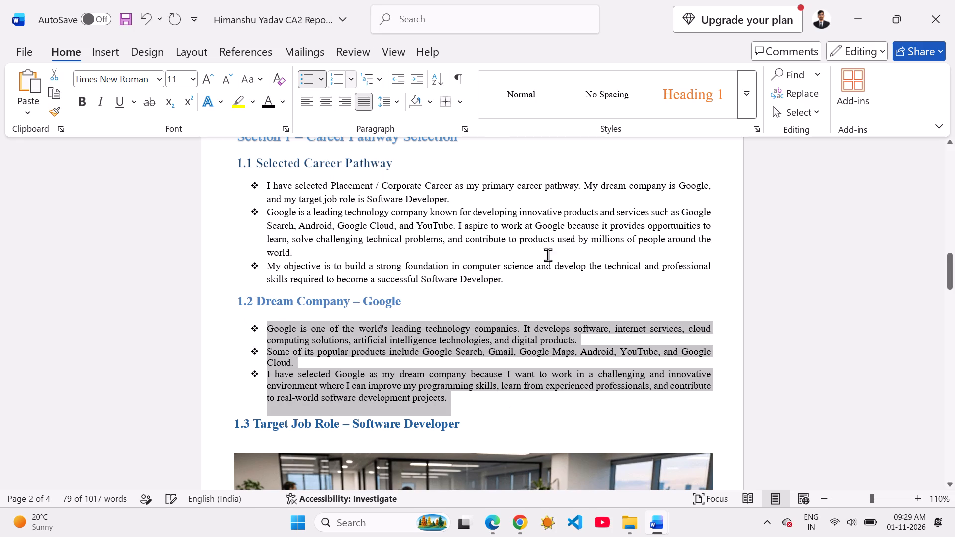
pyautogui.click(818, 350)
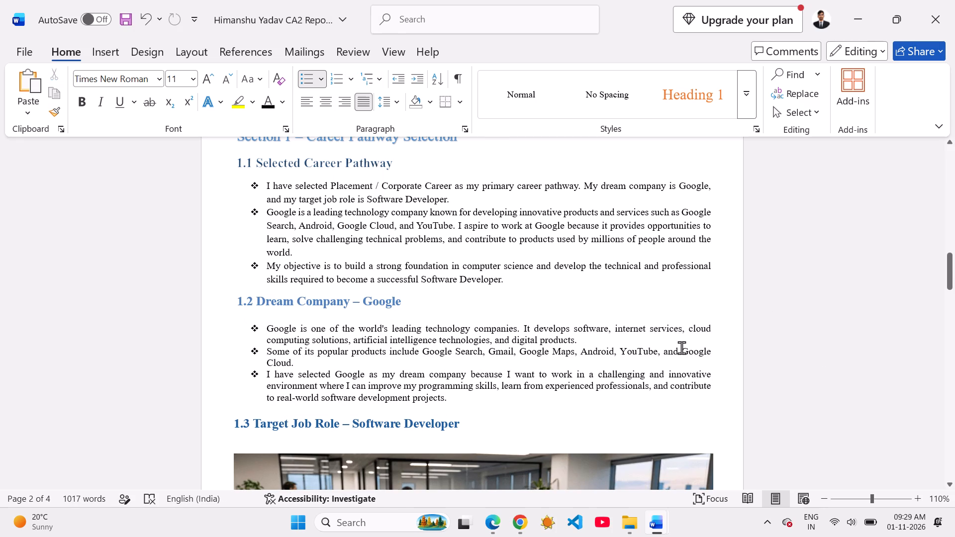
# Justify all text from the "My target job role is Software Developer" paragraph through the end of section 1.8.
pyautogui.scroll(-4, 681, 348)
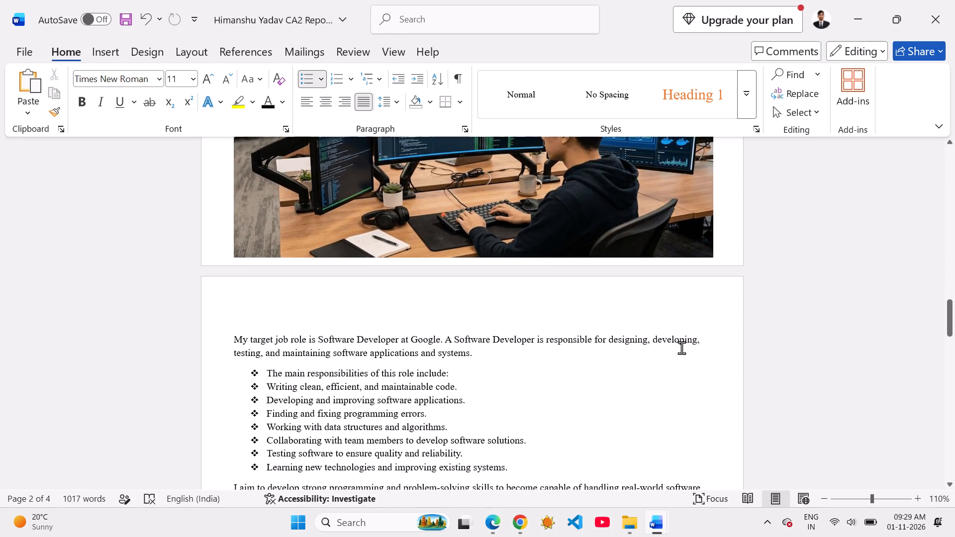
pyautogui.moveTo(219, 330); pyautogui.dragTo(519, 536)
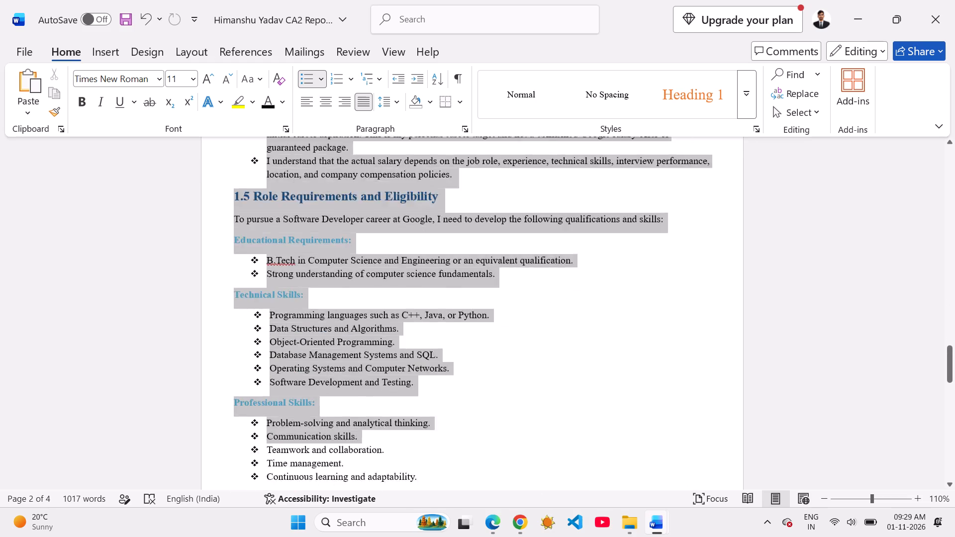
pyautogui.moveTo(519, 536); pyautogui.dragTo(508, 487)
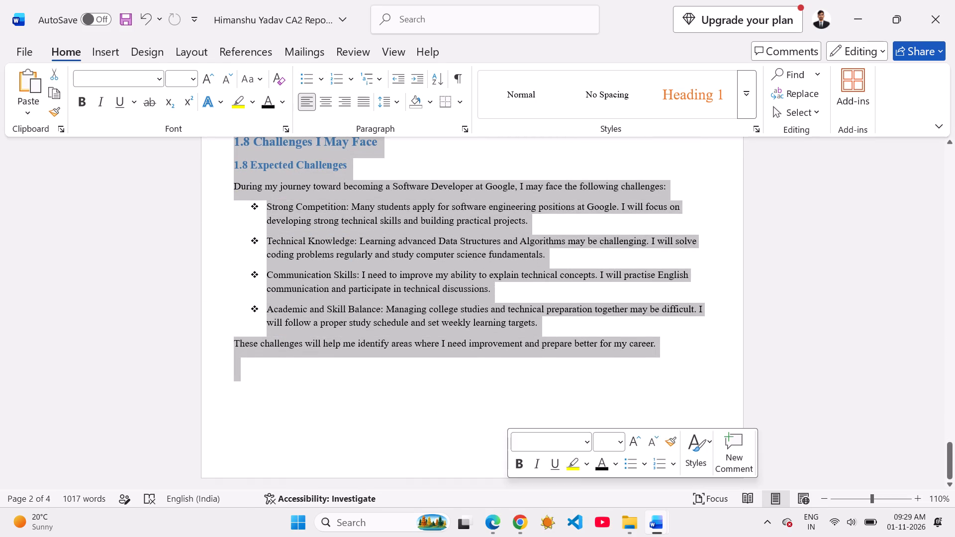
pyautogui.click(363, 94)
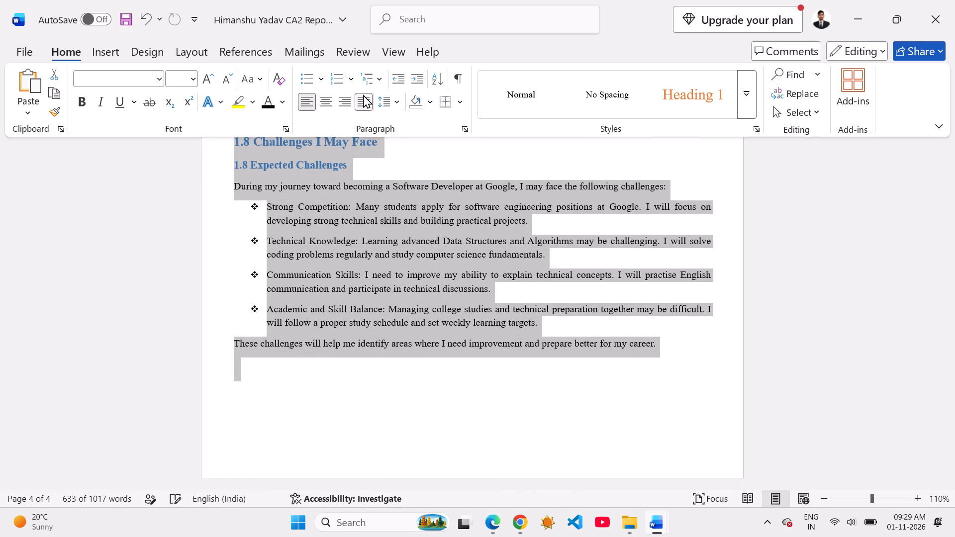
pyautogui.click(809, 320)
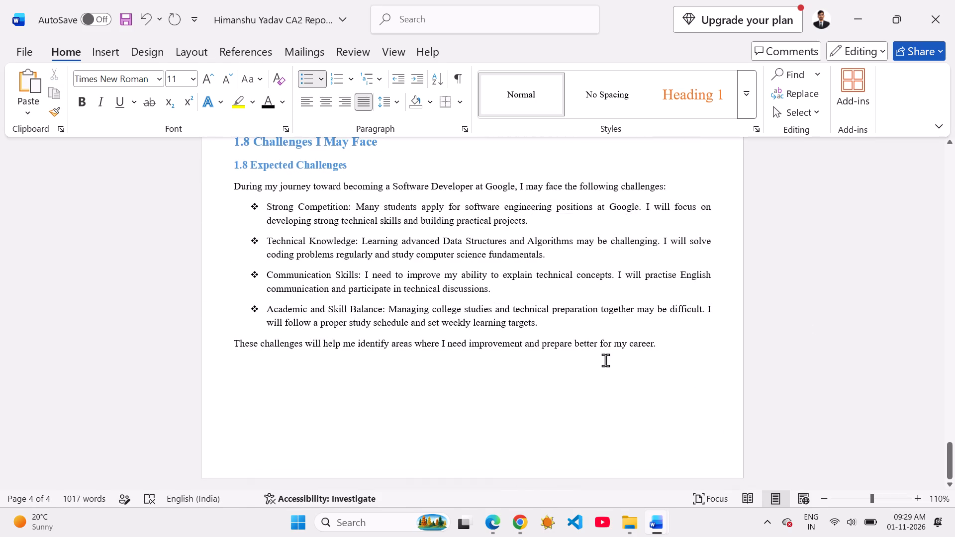
# Add a new line after the closing sentence of section 1.8, "These challenges will help me identify areas…".
pyautogui.scroll(5, 605, 360)
pyautogui.scroll(-2, 605, 360)
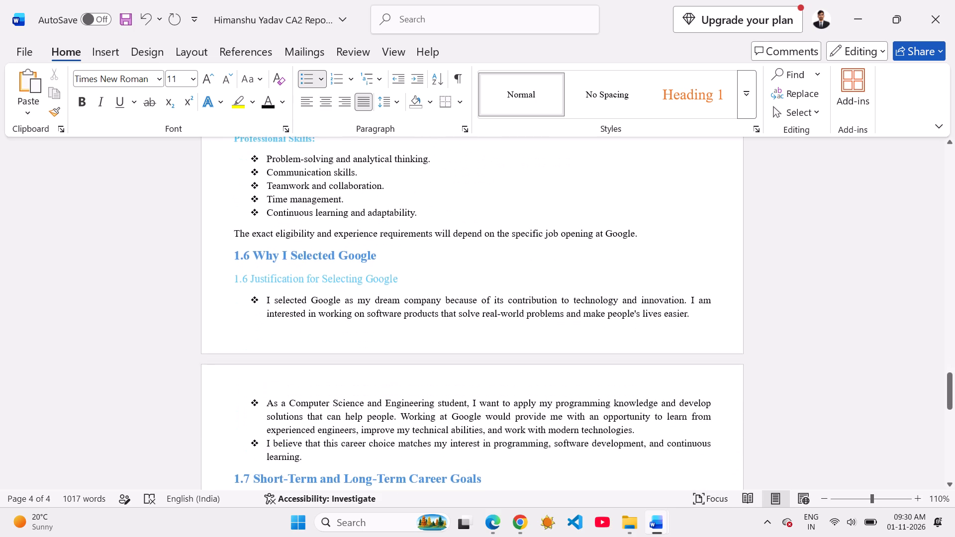
pyautogui.scroll(-5, 605, 360)
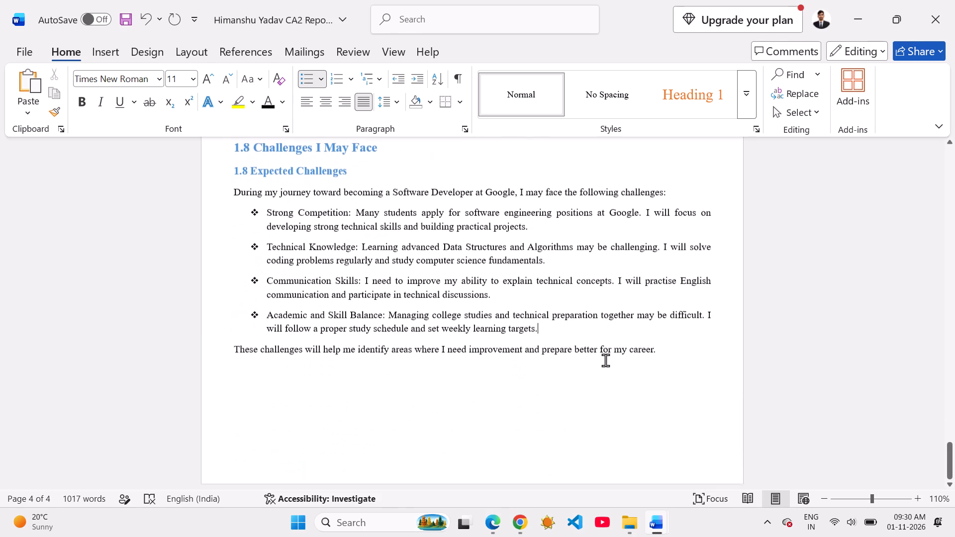
pyautogui.scroll(-1, 605, 360)
pyautogui.click(672, 342)
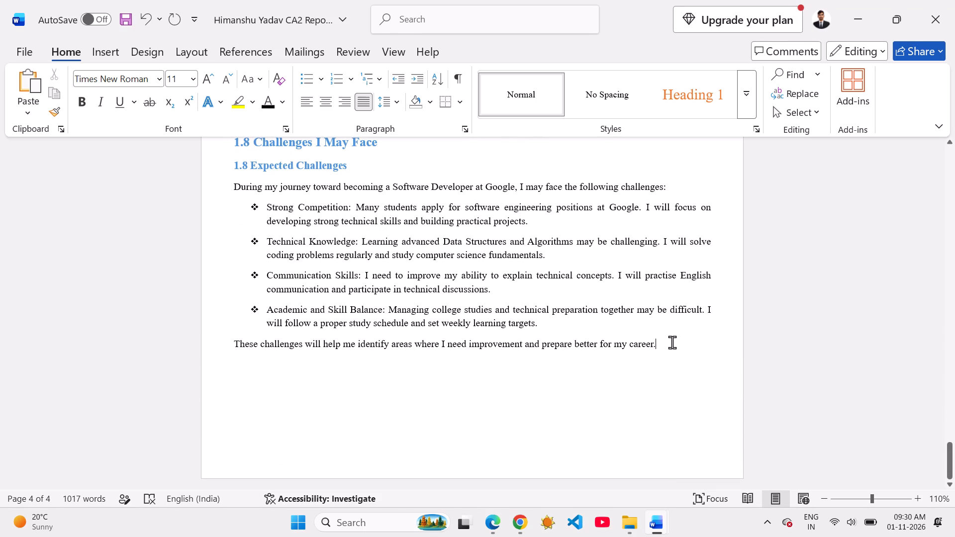
pyautogui.press('Return')
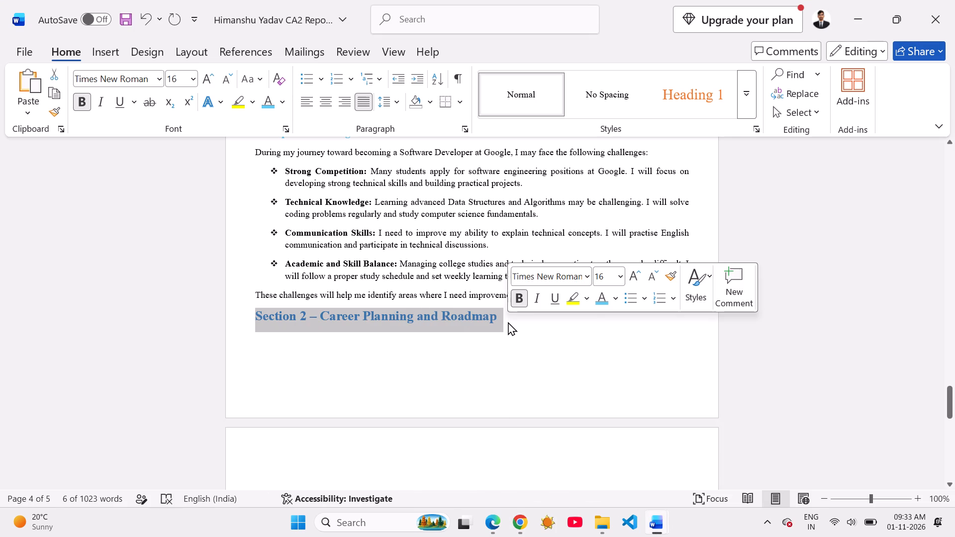
pyautogui.press('BackSpace')
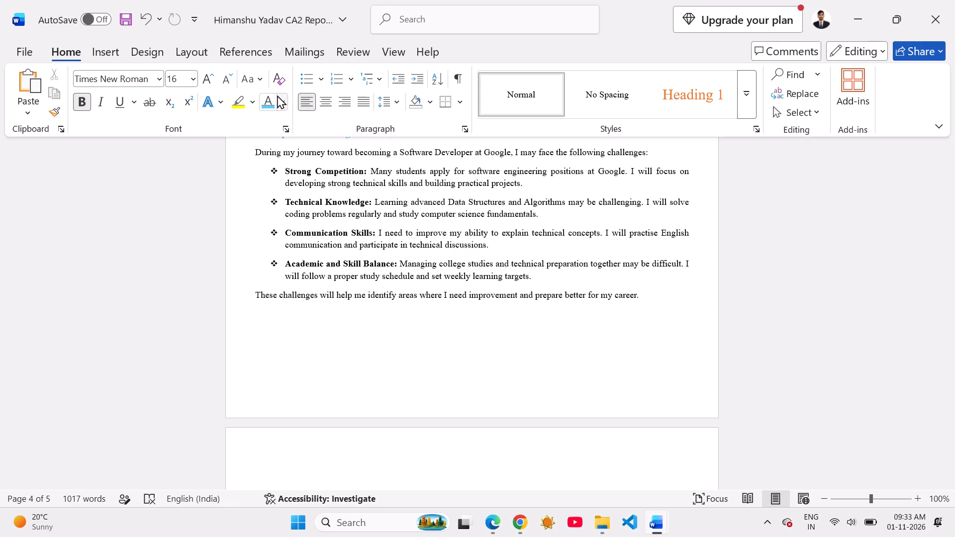
# Set the font size to 11 at the deleted heading's place and paste the copied "2. Career Planning and Roadmap" block there.
pyautogui.click(195, 75)
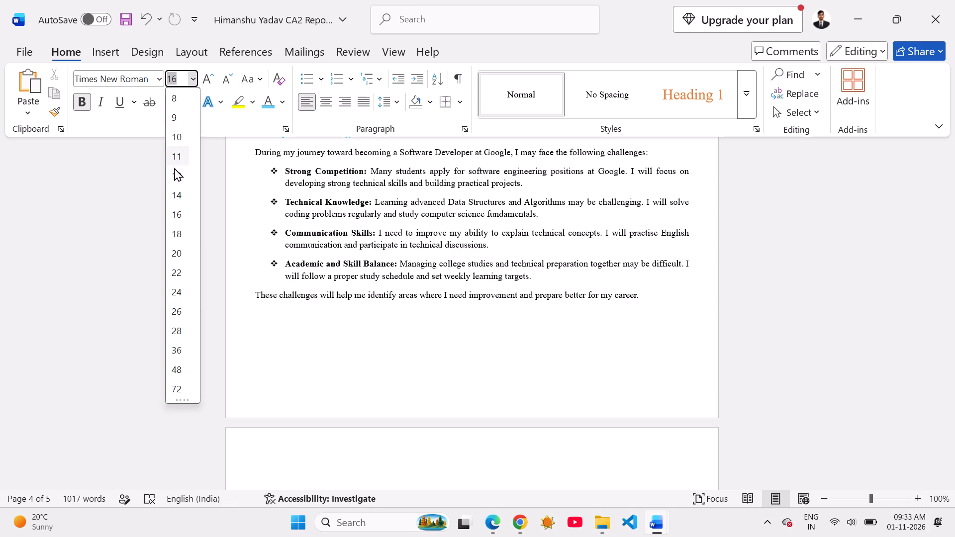
pyautogui.click(182, 162)
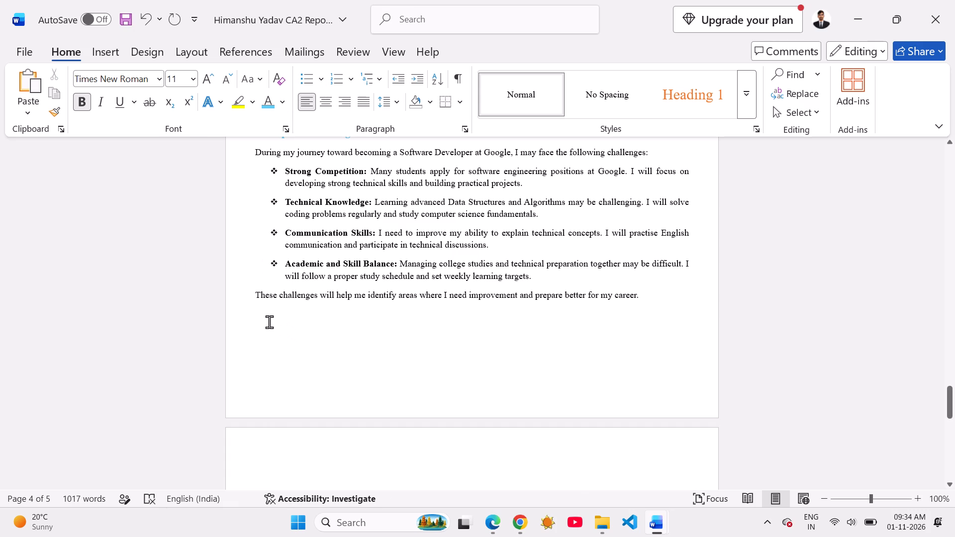
pyautogui.hotkey('ctrl', 'v')
# Set all pasted content below the "2.1 Current Self-Assessment" heading, from "At present" through the skills table and closing sentence, to size 11.
pyautogui.scroll(7, 385, 322)
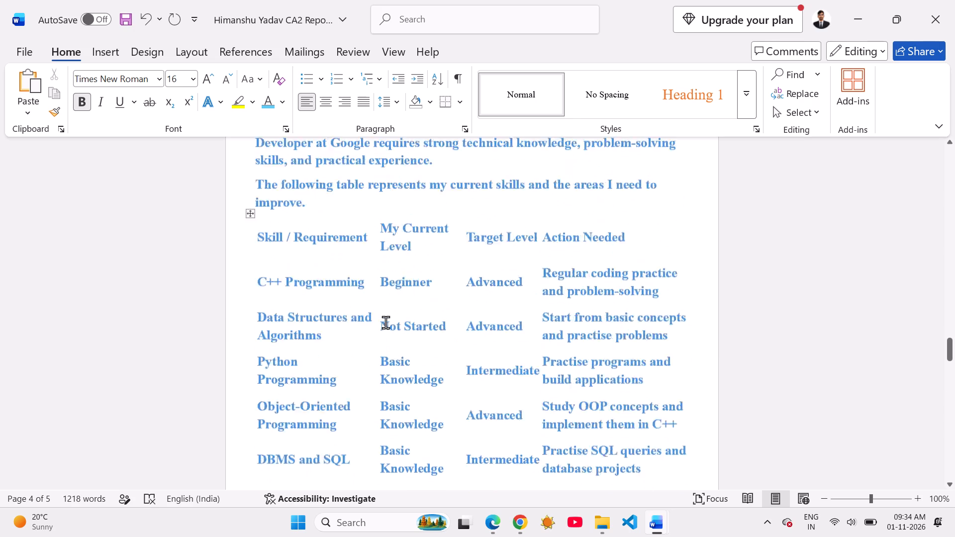
pyautogui.hscroll(1, 385, 322)
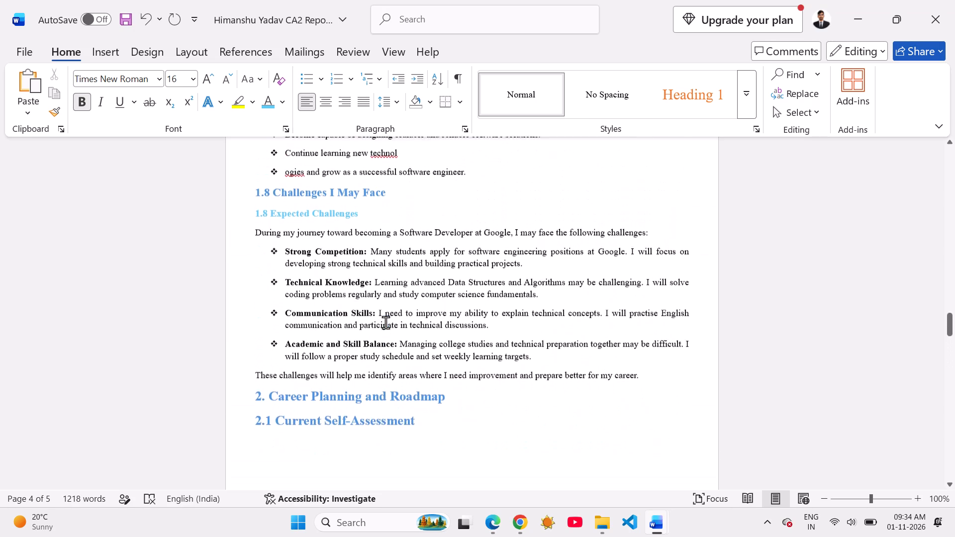
pyautogui.hscroll(1, 385, 322)
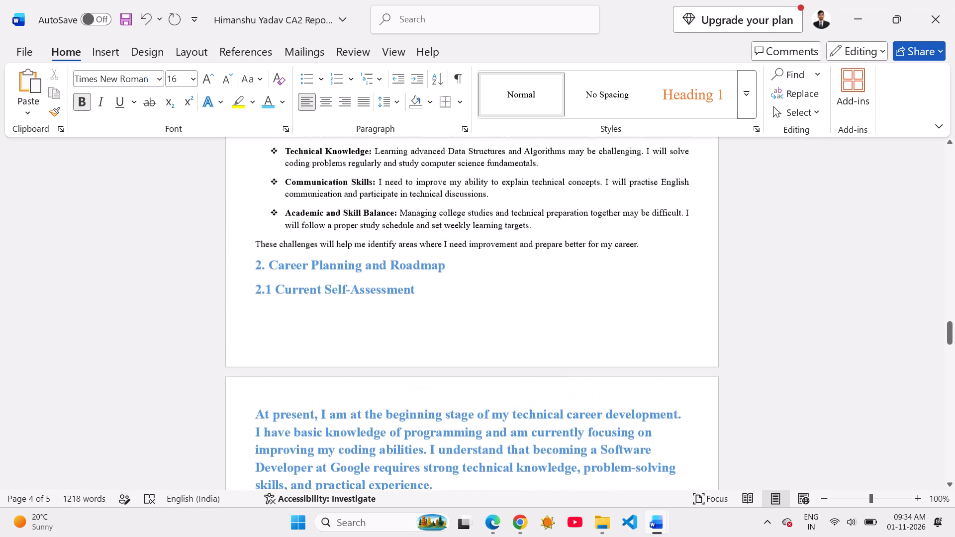
pyautogui.hscroll(1, 385, 322)
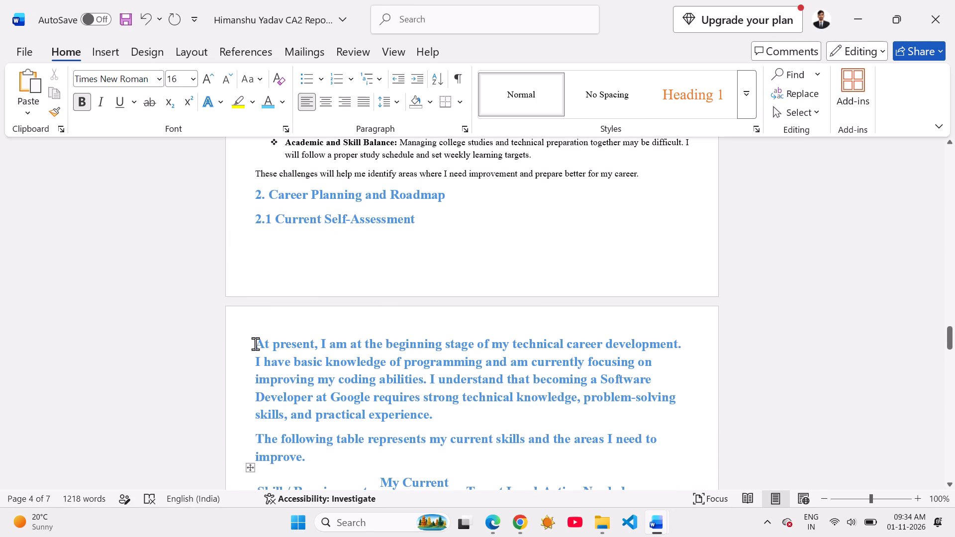
pyautogui.moveTo(255, 344); pyautogui.dragTo(533, 508)
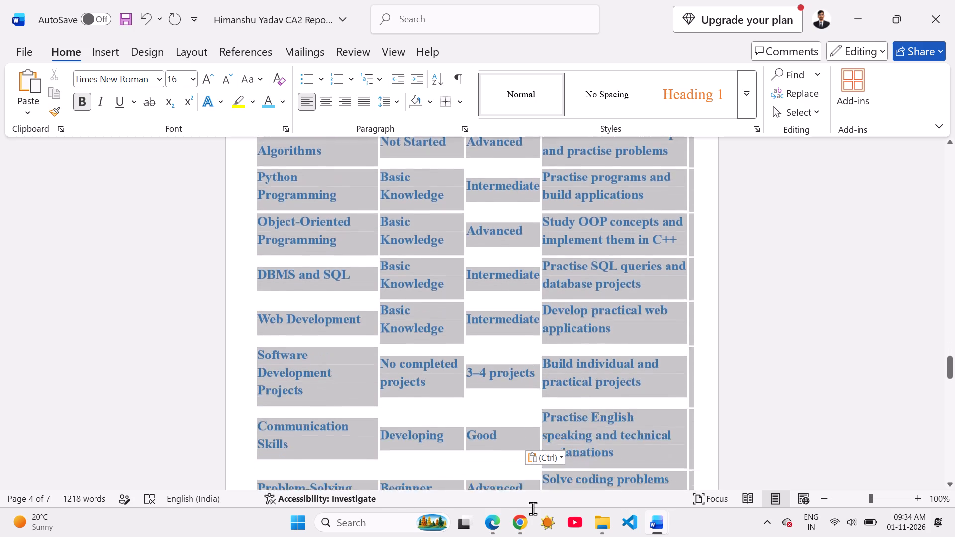
pyautogui.moveTo(533, 508); pyautogui.dragTo(401, 268)
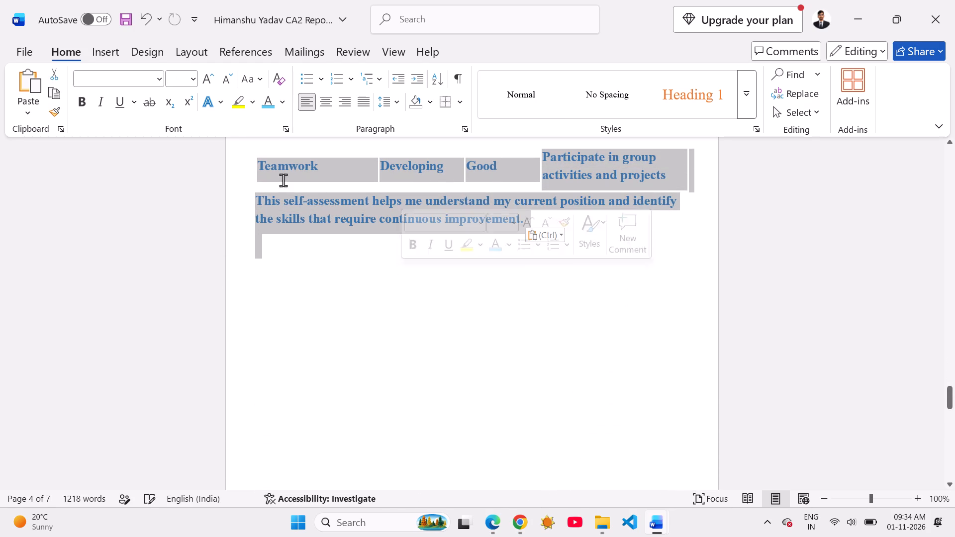
pyautogui.click(191, 79)
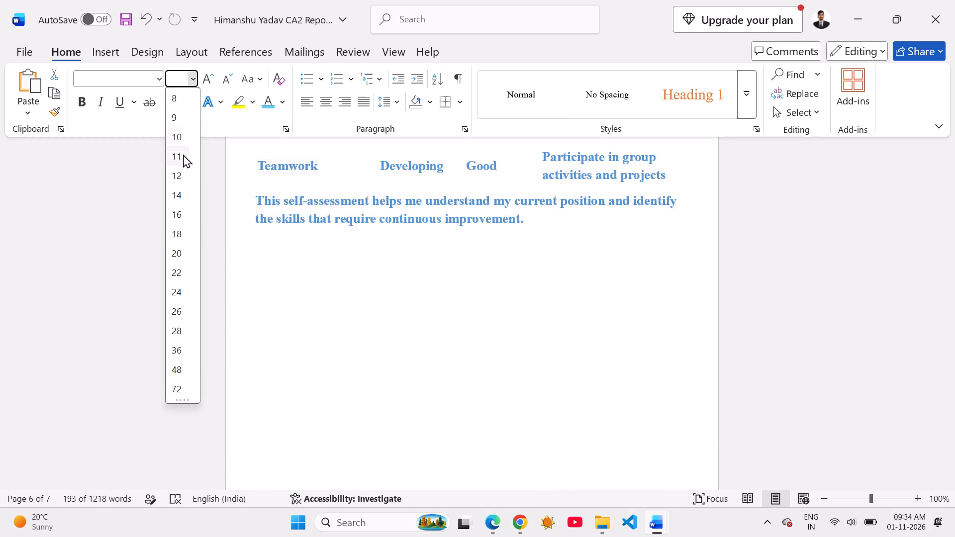
pyautogui.click(183, 158)
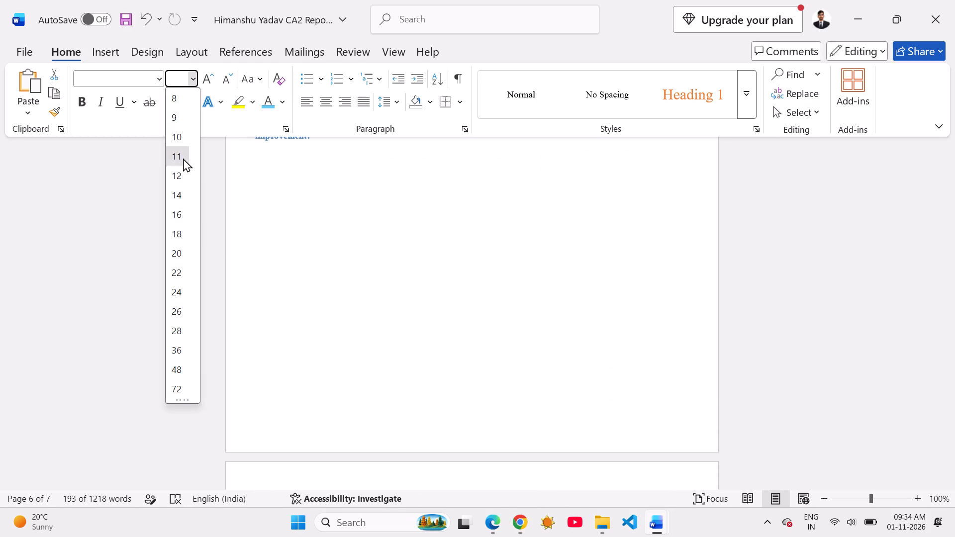
# Remove bold from the "2.1 Current Self-Assessment" subheading and set its font size to 14.
pyautogui.scroll(5, 374, 307)
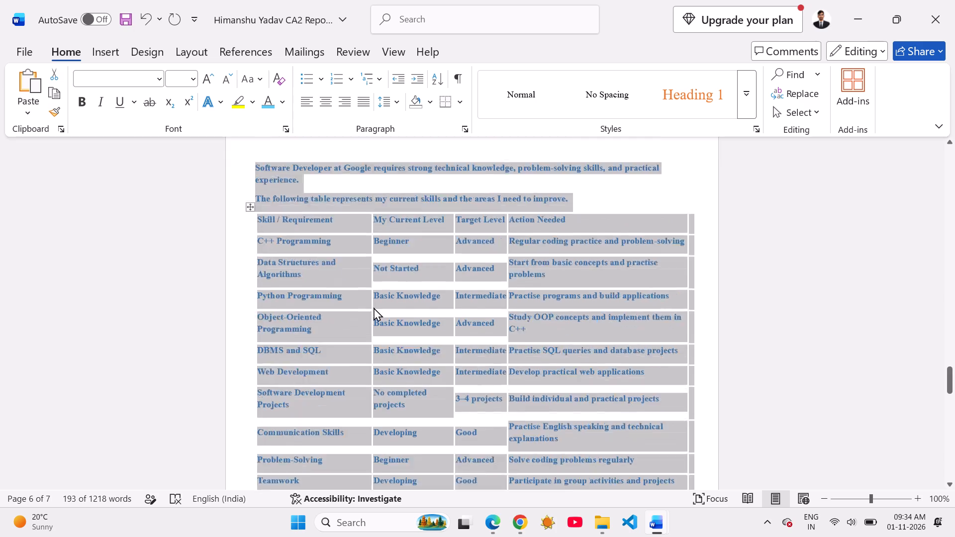
pyautogui.scroll(1, 374, 307)
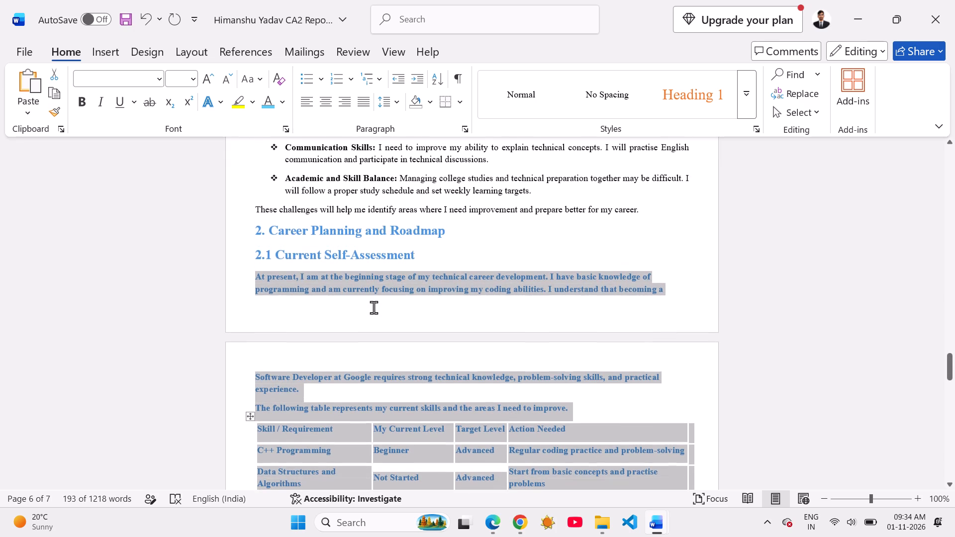
pyautogui.moveTo(255, 229); pyautogui.dragTo(444, 231)
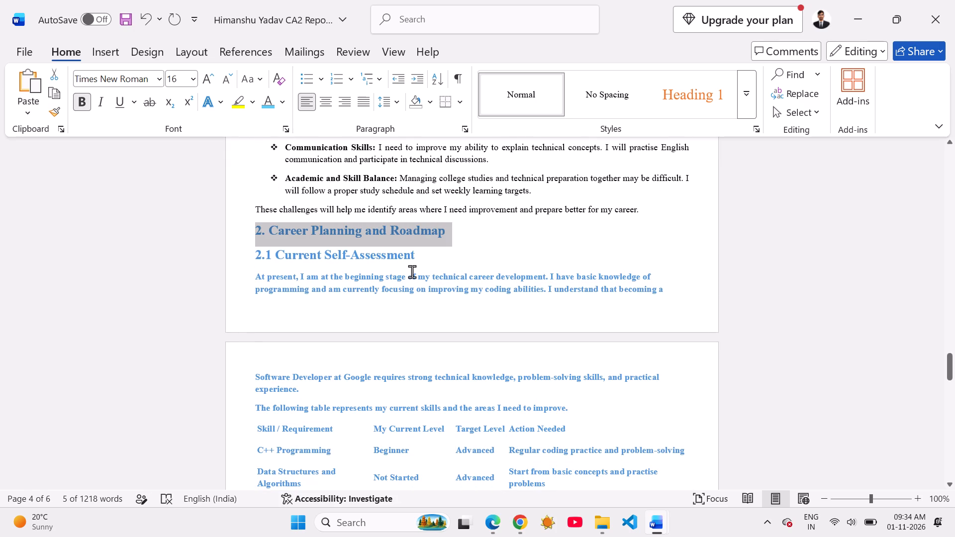
pyautogui.moveTo(419, 255); pyautogui.dragTo(247, 257)
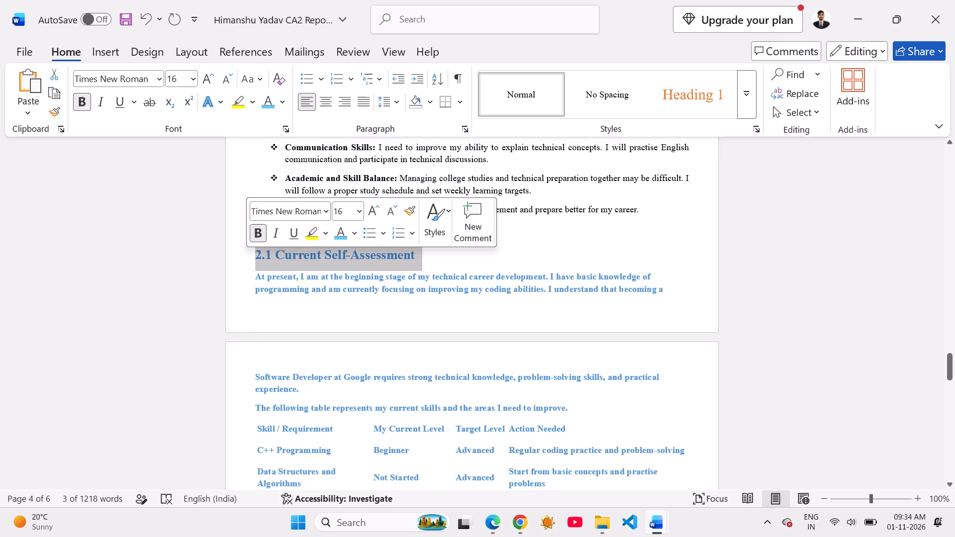
pyautogui.click(258, 230)
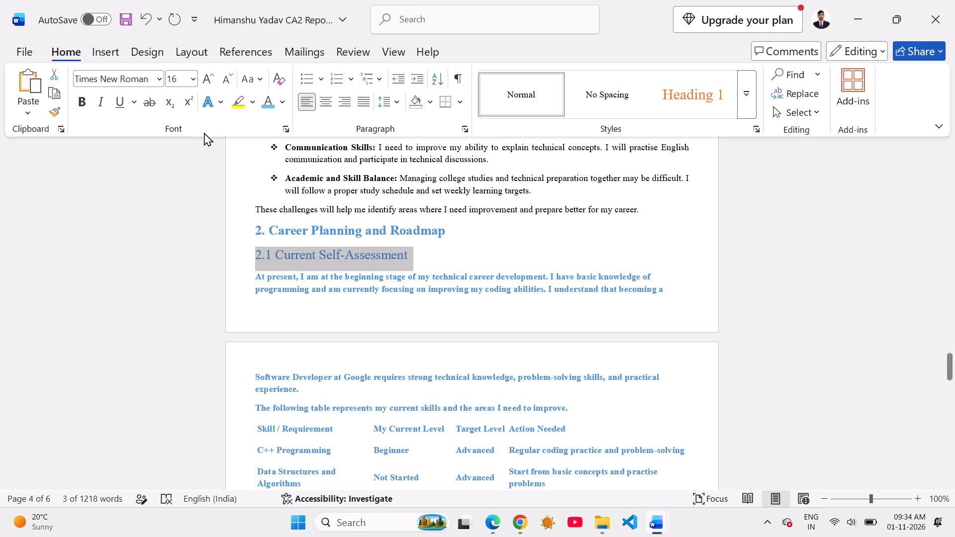
pyautogui.click(197, 79)
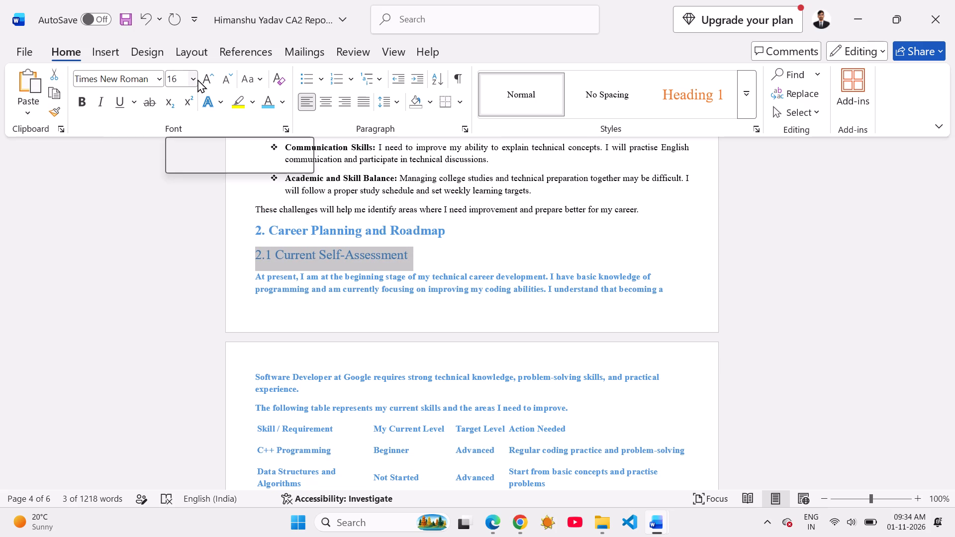
pyautogui.click(197, 79)
pyautogui.click(195, 78)
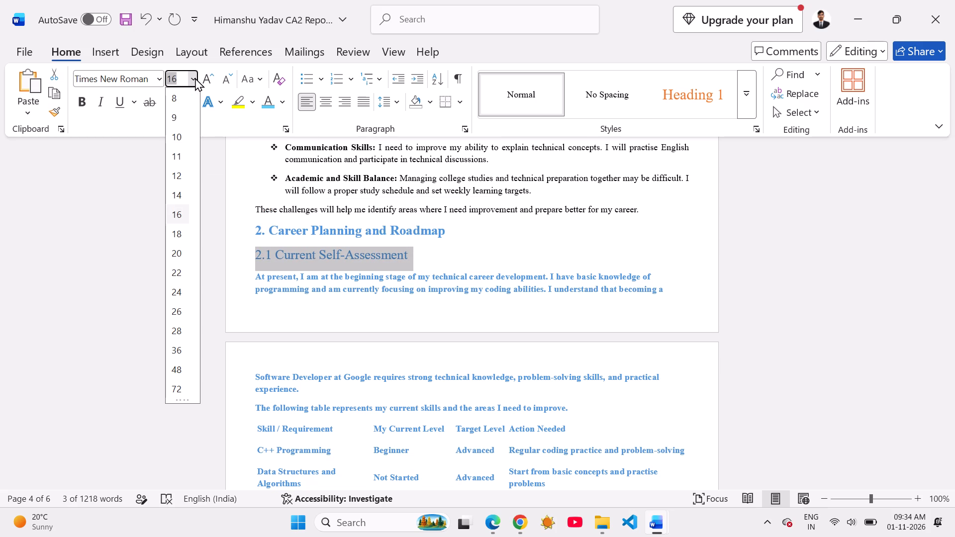
pyautogui.click(181, 193)
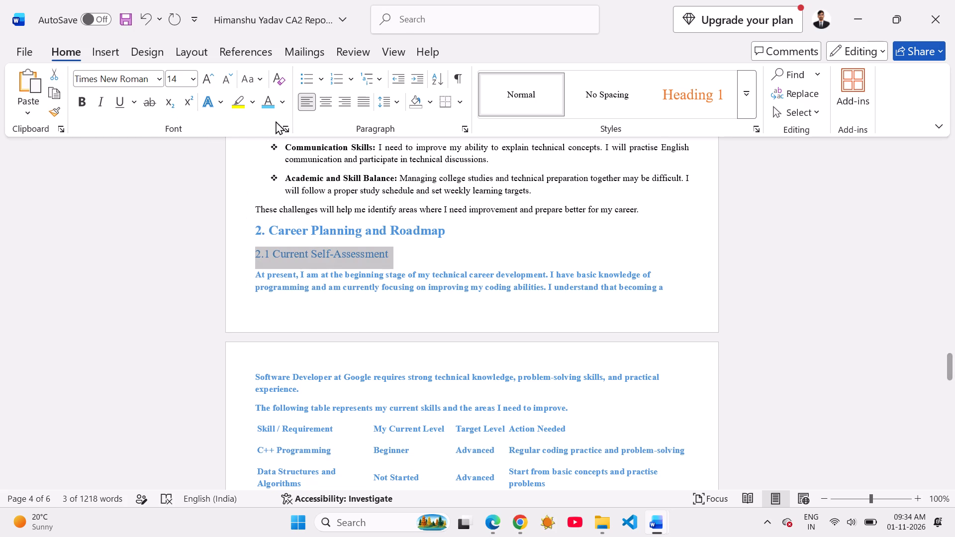
# Colour the "2.1 Current Self-Assessment" subheading with the light-blue theme colour used for the "1.8 Expected Challenges" subheading.
pyautogui.click(282, 103)
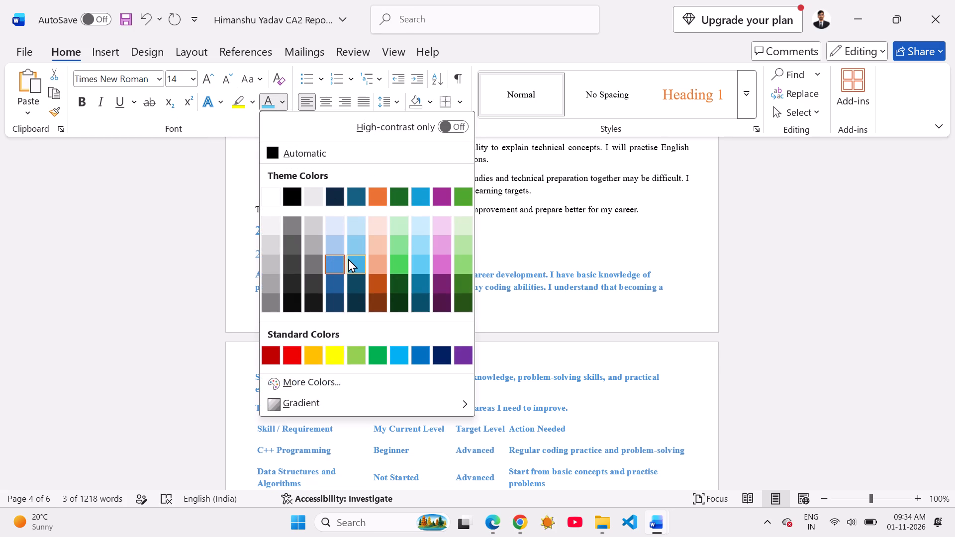
pyautogui.click(348, 259)
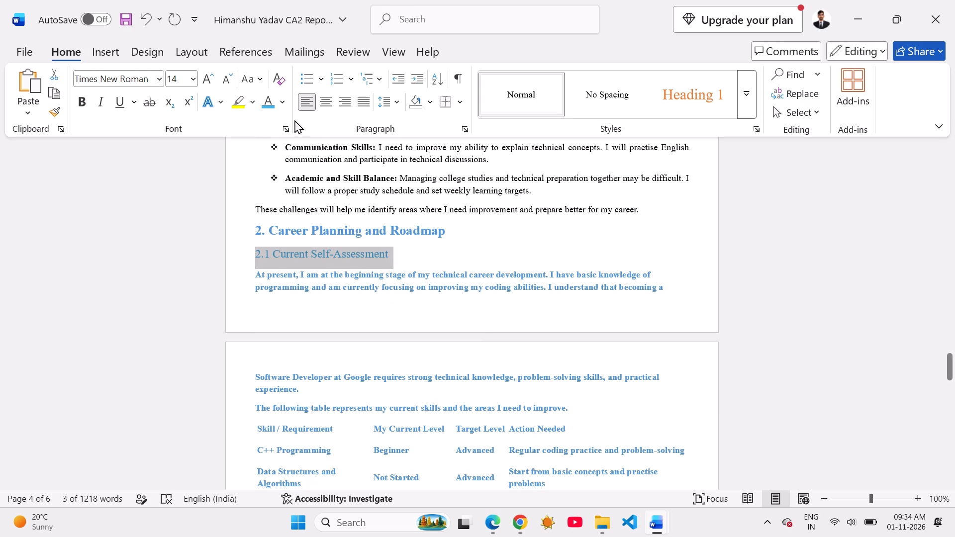
pyautogui.click(282, 105)
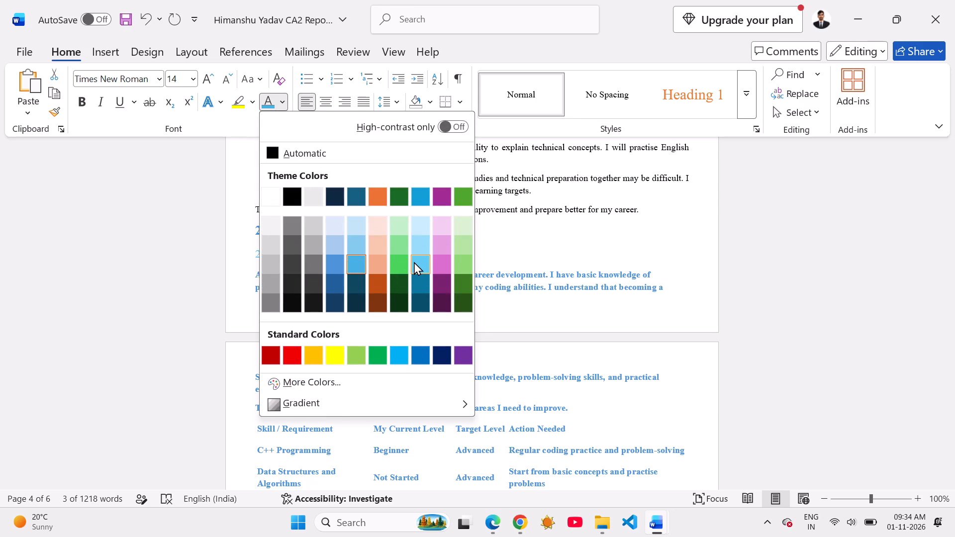
pyautogui.click(414, 262)
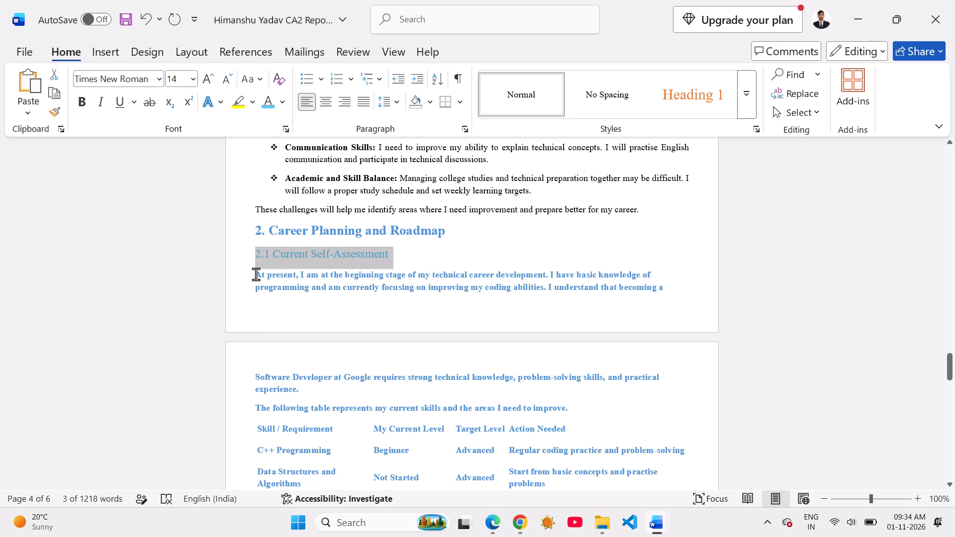
# Change the font colour of the 2.1 paragraphs, skills table and closing sentence to Automatic (black).
pyautogui.moveTo(256, 274); pyautogui.dragTo(514, 488)
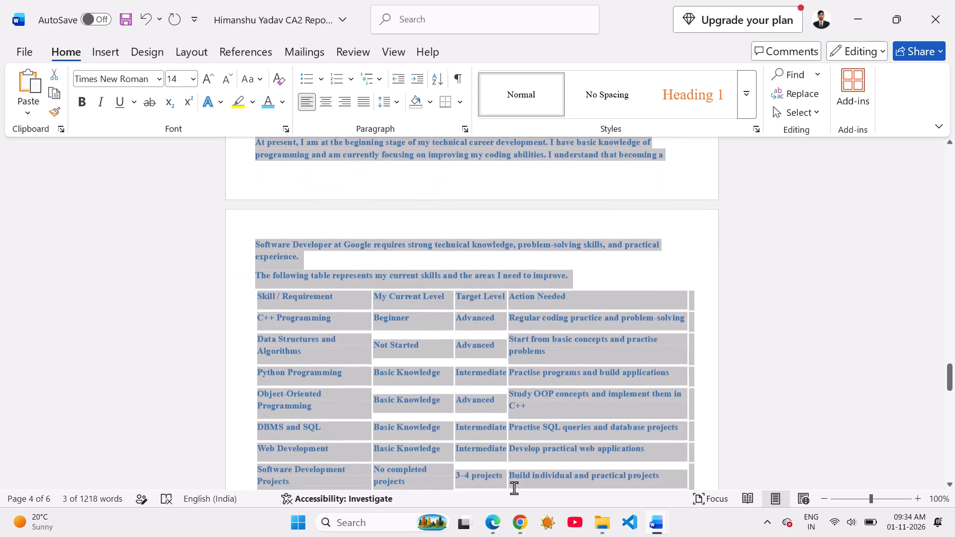
pyautogui.moveTo(514, 488); pyautogui.dragTo(506, 482)
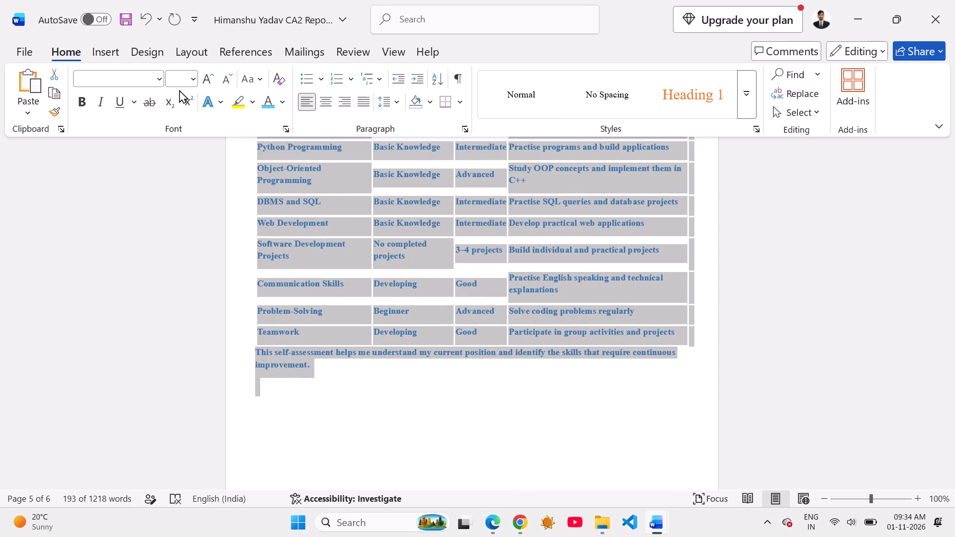
pyautogui.click(285, 106)
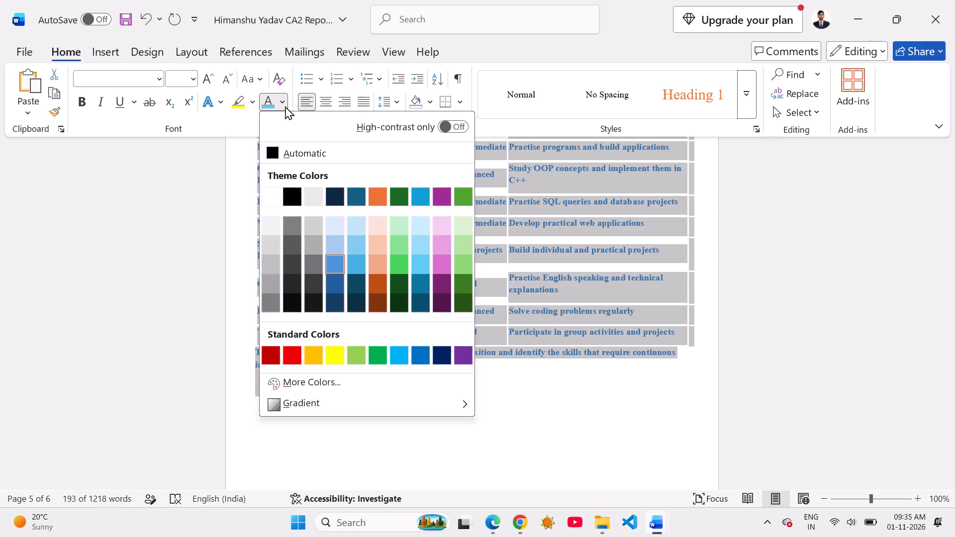
pyautogui.click(274, 154)
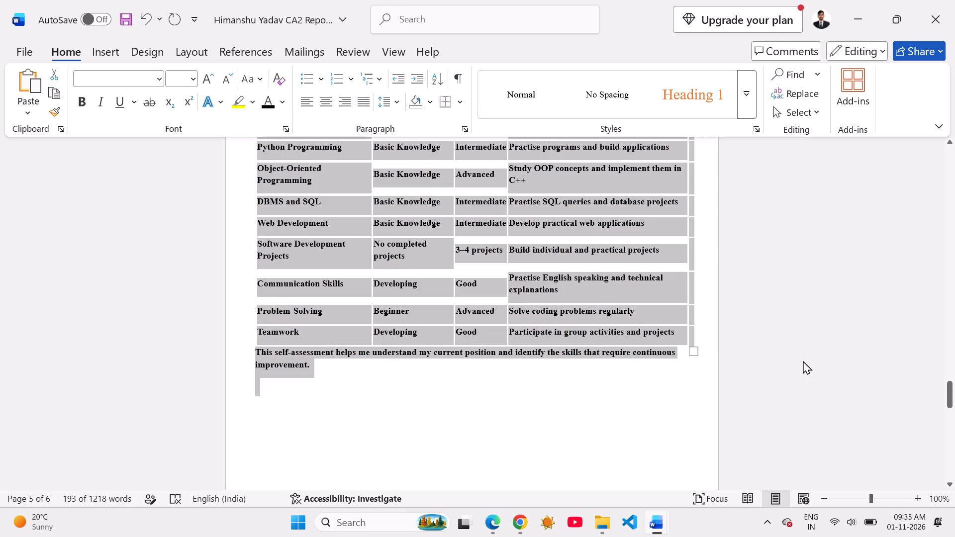
pyautogui.click(803, 360)
# Review the formatting of the Section 2 headings, the 2.1 paragraphs and the skills table across the page break.
pyautogui.scroll(2, 803, 360)
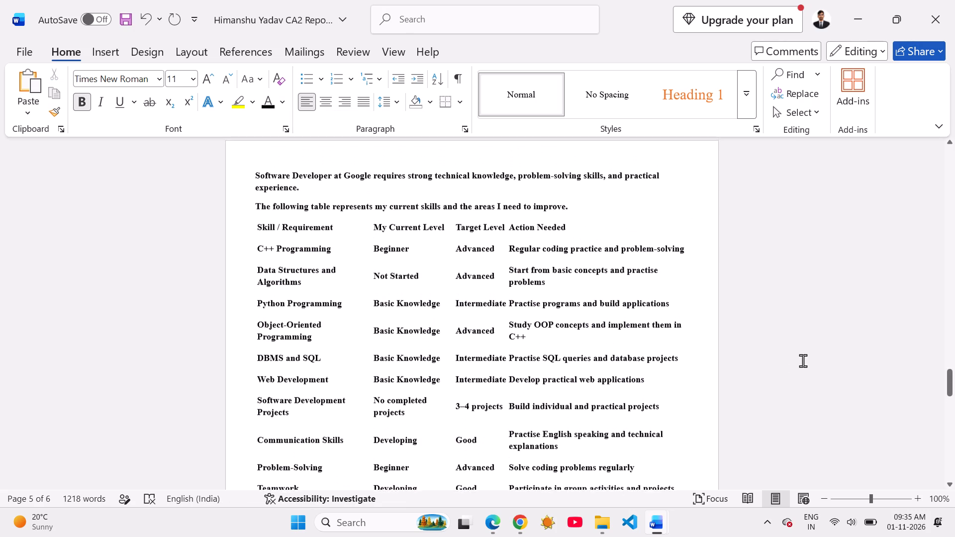
pyautogui.scroll(2, 803, 360)
pyautogui.hscroll(1, 803, 360)
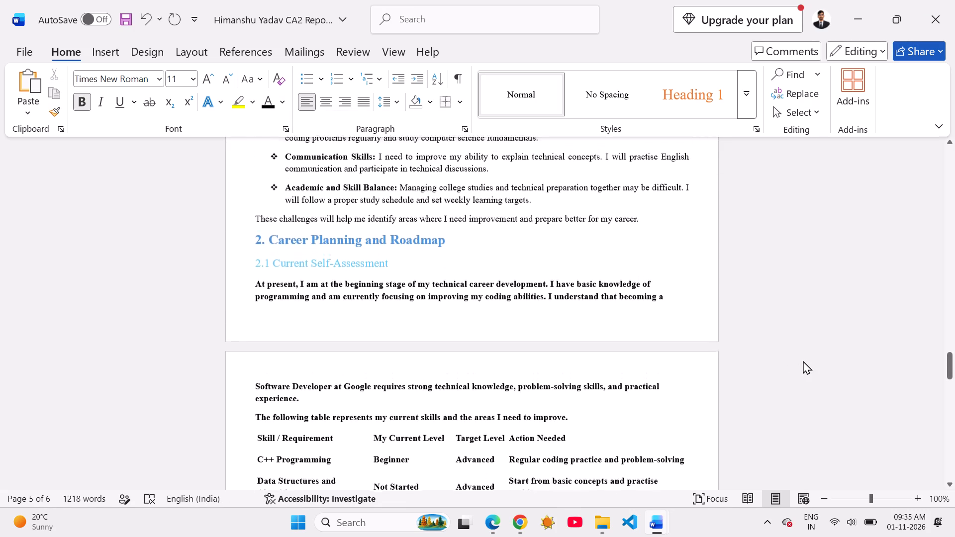
pyautogui.hscroll(2, 803, 360)
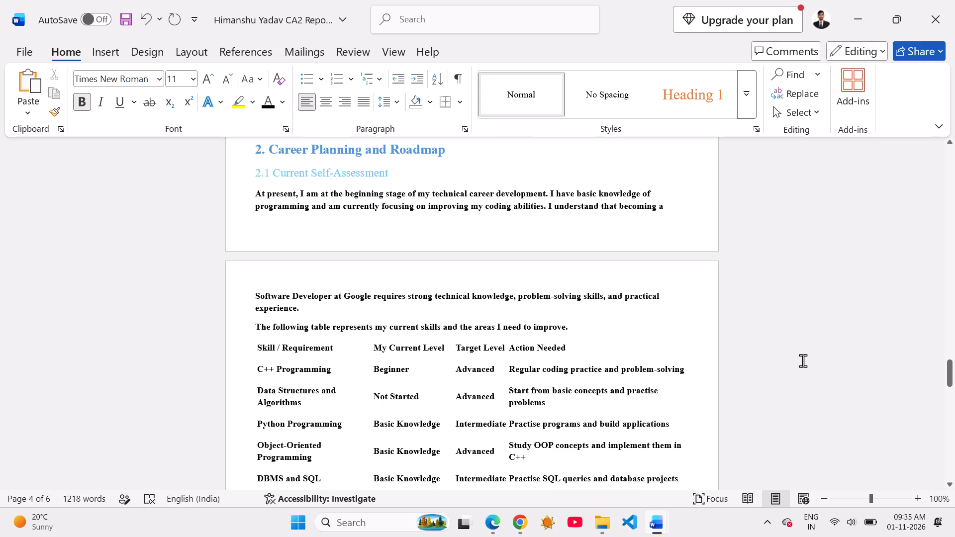
pyautogui.hscroll(3, 803, 360)
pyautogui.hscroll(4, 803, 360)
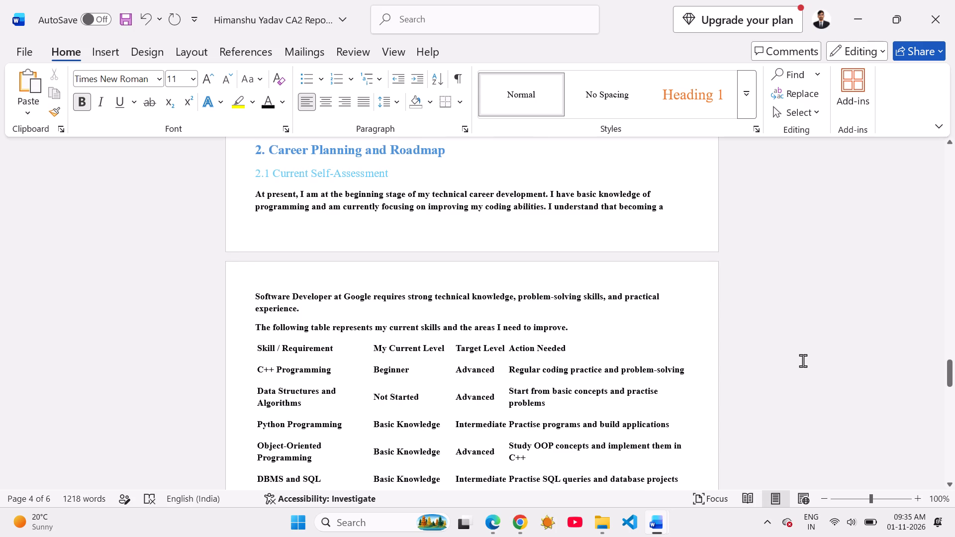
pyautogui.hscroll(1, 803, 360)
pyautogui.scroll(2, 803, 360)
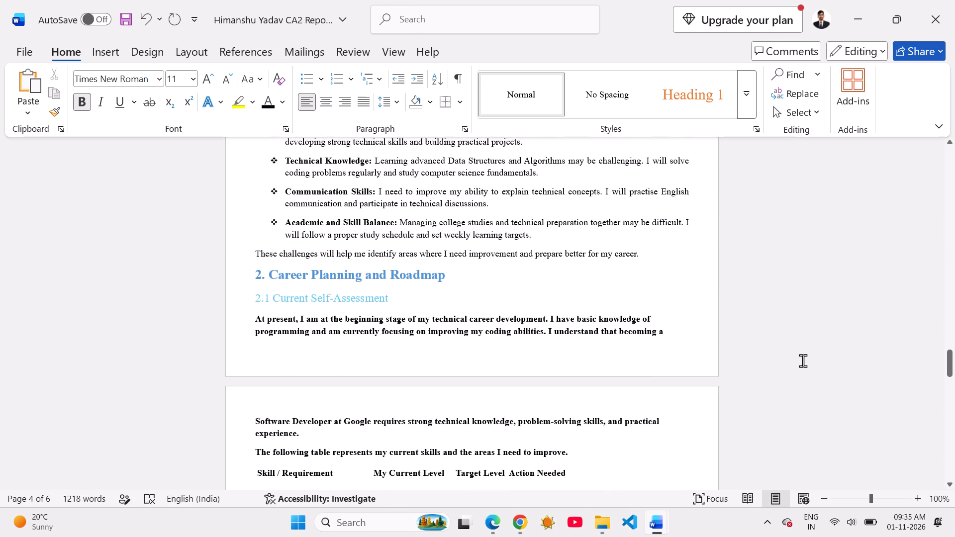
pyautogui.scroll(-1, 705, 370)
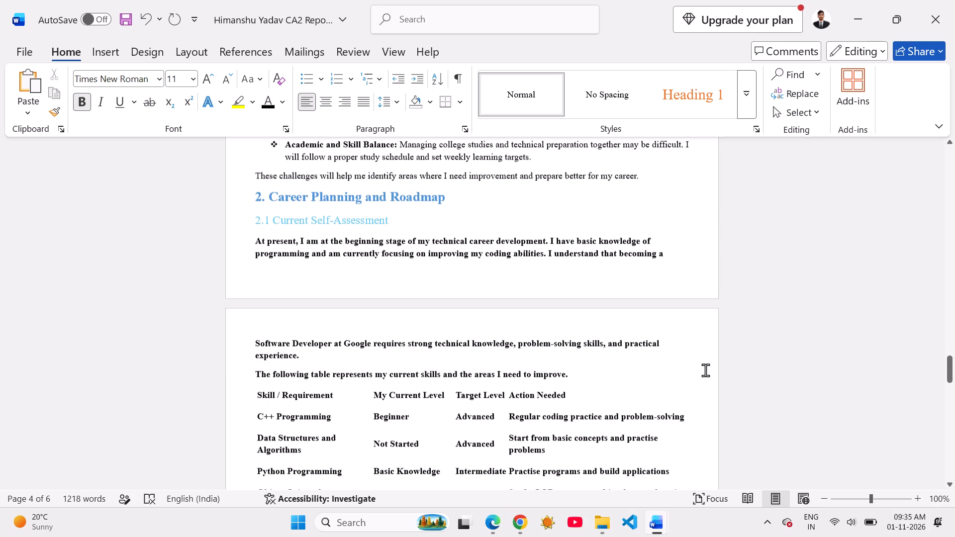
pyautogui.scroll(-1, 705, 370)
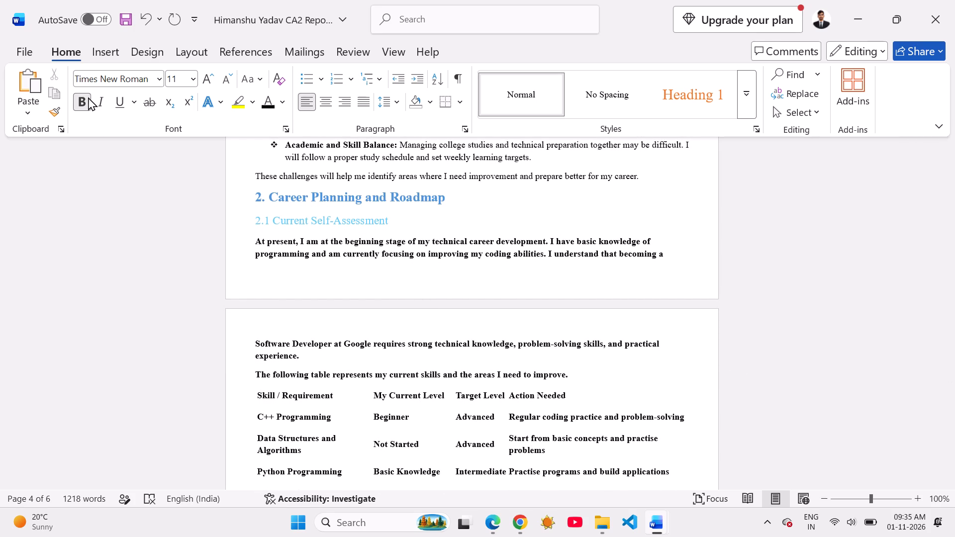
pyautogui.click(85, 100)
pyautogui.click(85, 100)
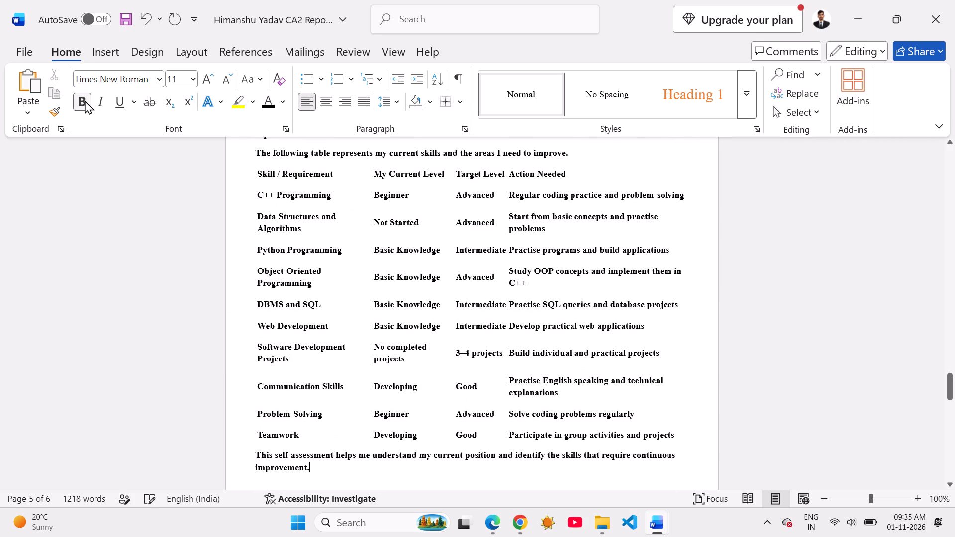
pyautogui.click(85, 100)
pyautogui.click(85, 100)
# Select the 2.1 body content from the "At present" paragraph through the skills table and closing sentence, and look for the page layout options.
pyautogui.scroll(2, 271, 245)
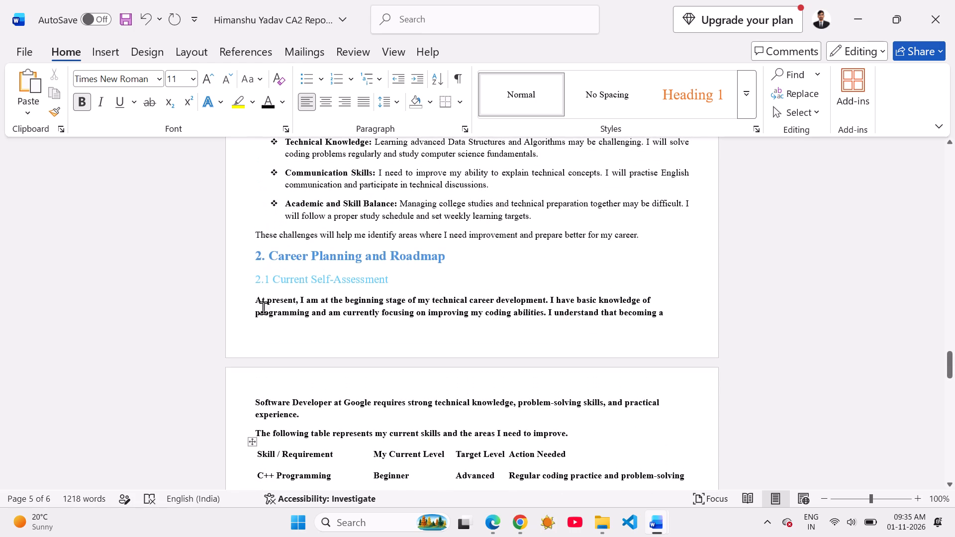
pyautogui.moveTo(248, 300); pyautogui.dragTo(495, 246)
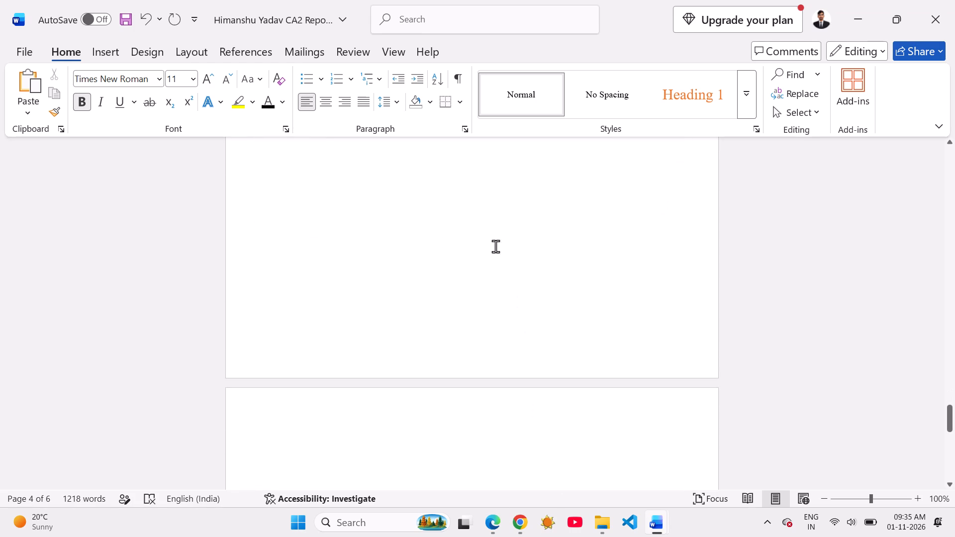
pyautogui.moveTo(495, 246); pyautogui.dragTo(532, 299)
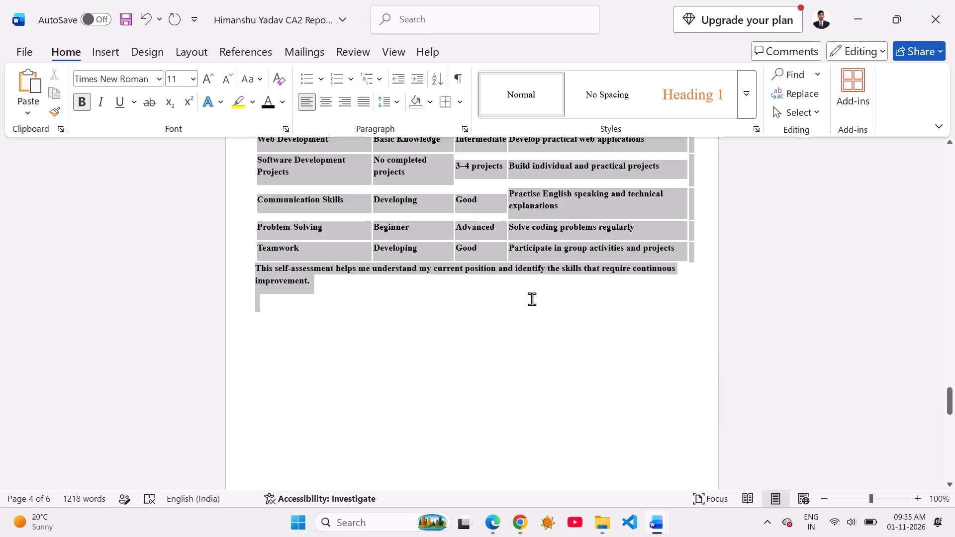
pyautogui.moveTo(532, 299); pyautogui.dragTo(607, 294)
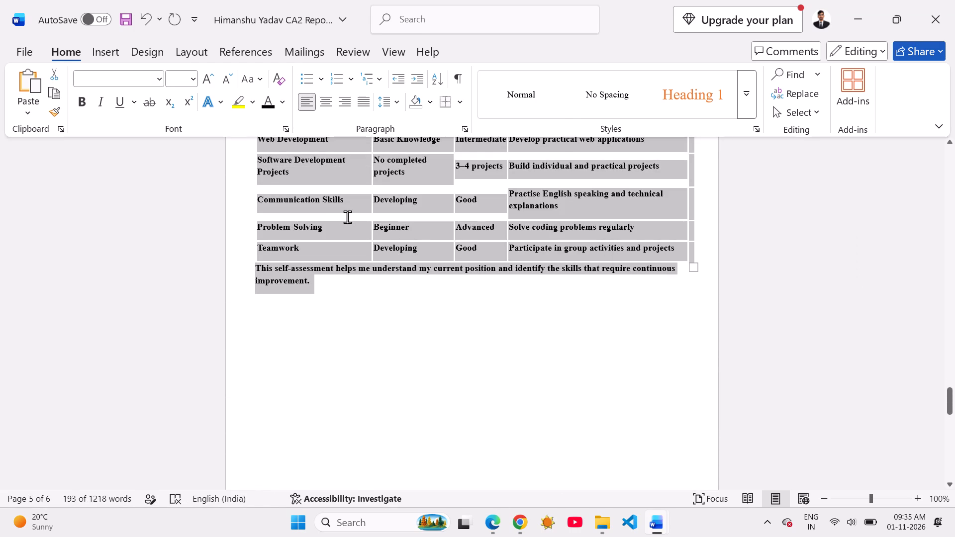
pyautogui.click(150, 47)
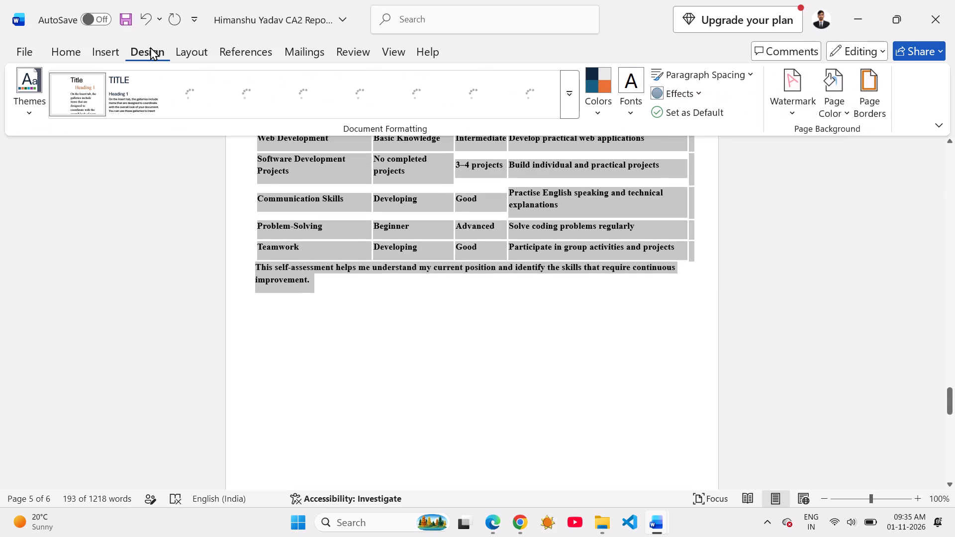
pyautogui.click(185, 49)
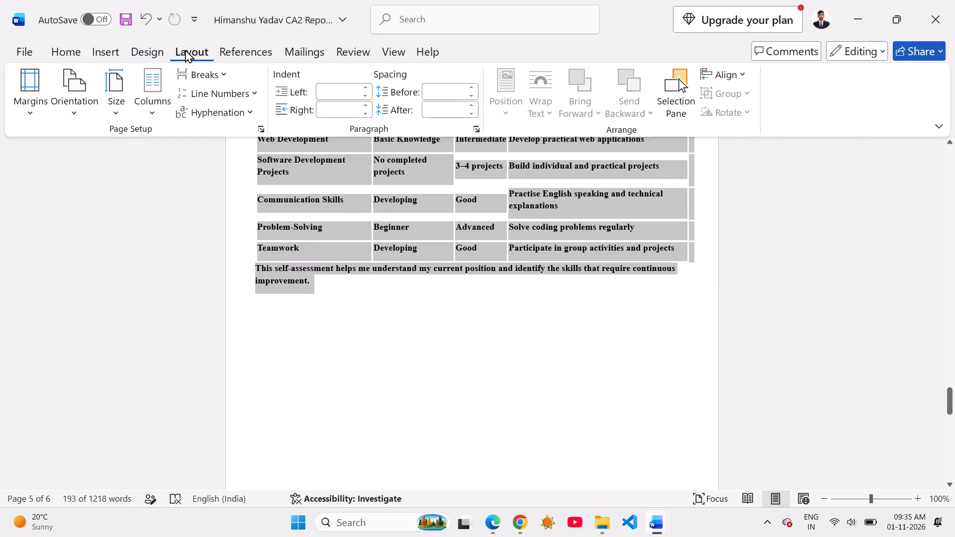
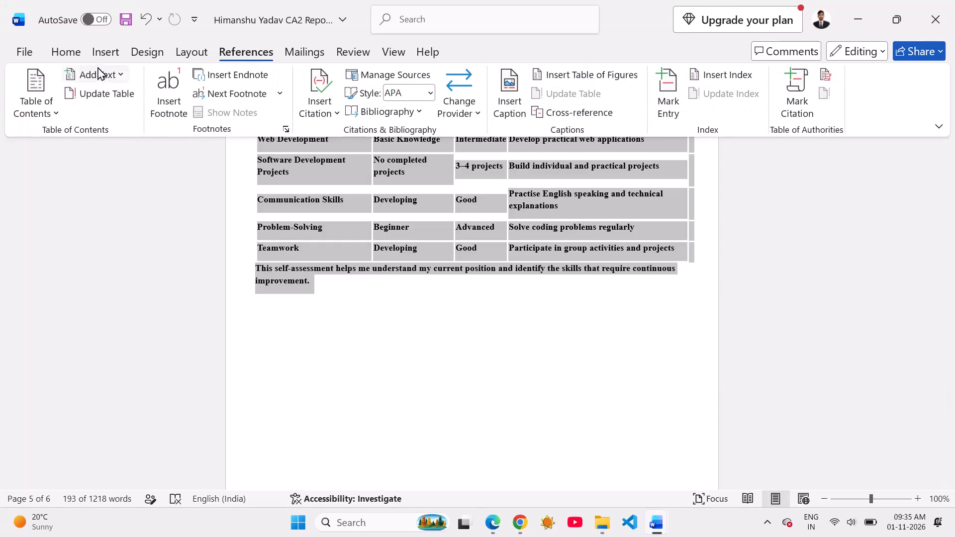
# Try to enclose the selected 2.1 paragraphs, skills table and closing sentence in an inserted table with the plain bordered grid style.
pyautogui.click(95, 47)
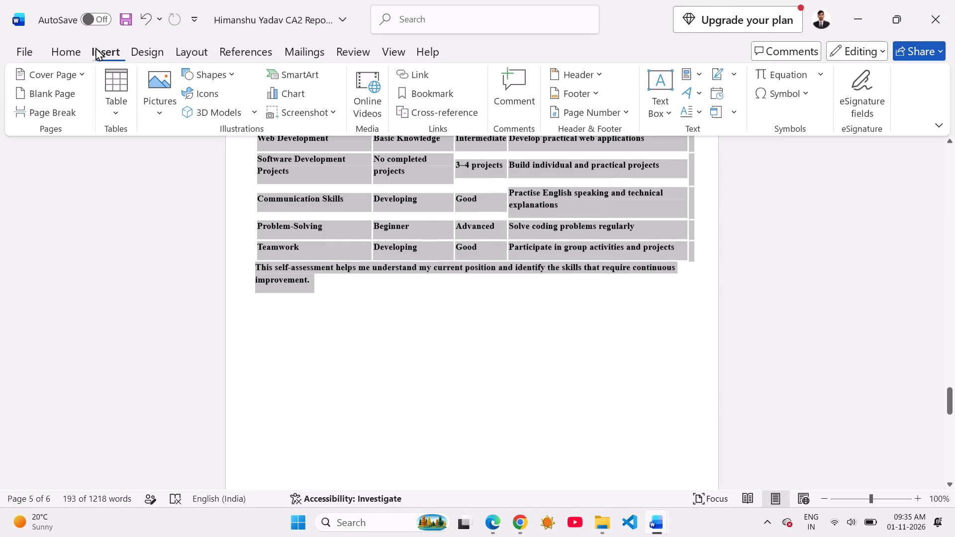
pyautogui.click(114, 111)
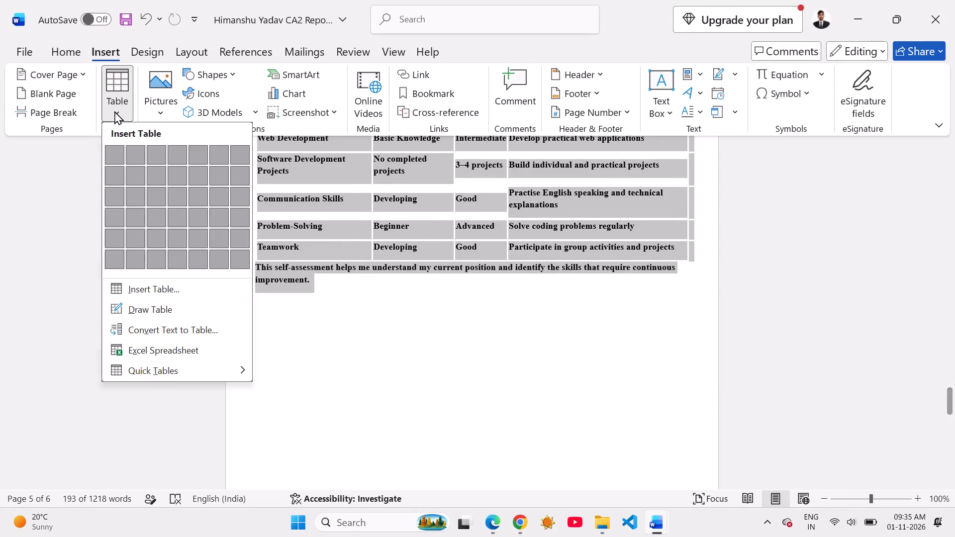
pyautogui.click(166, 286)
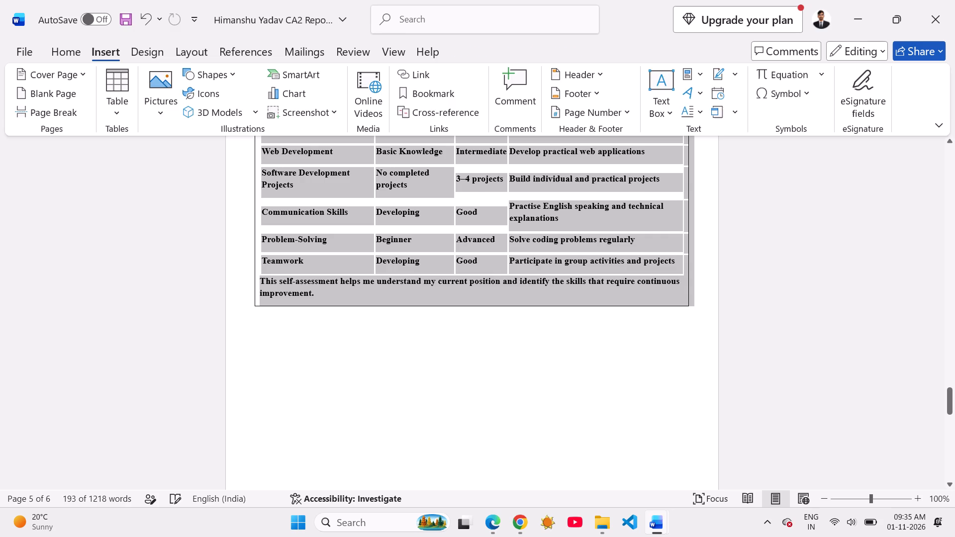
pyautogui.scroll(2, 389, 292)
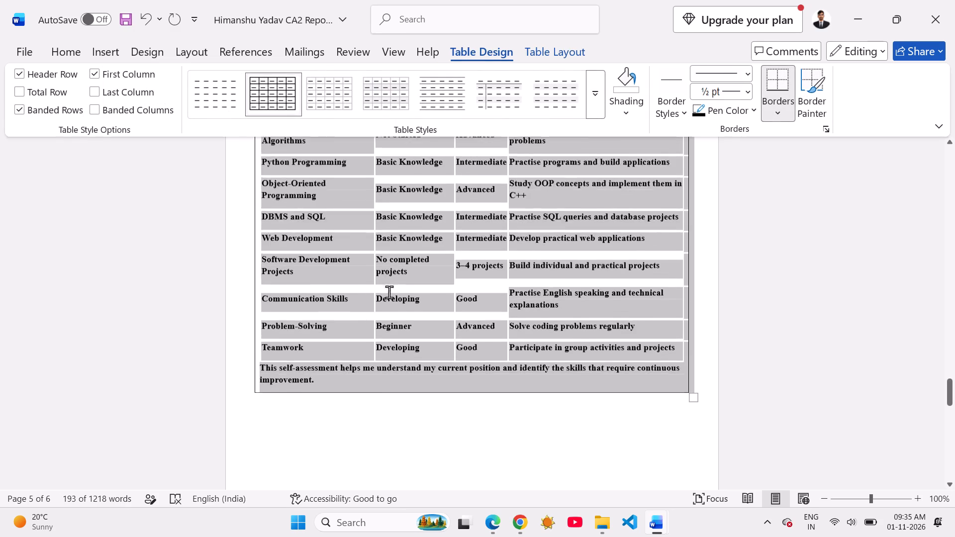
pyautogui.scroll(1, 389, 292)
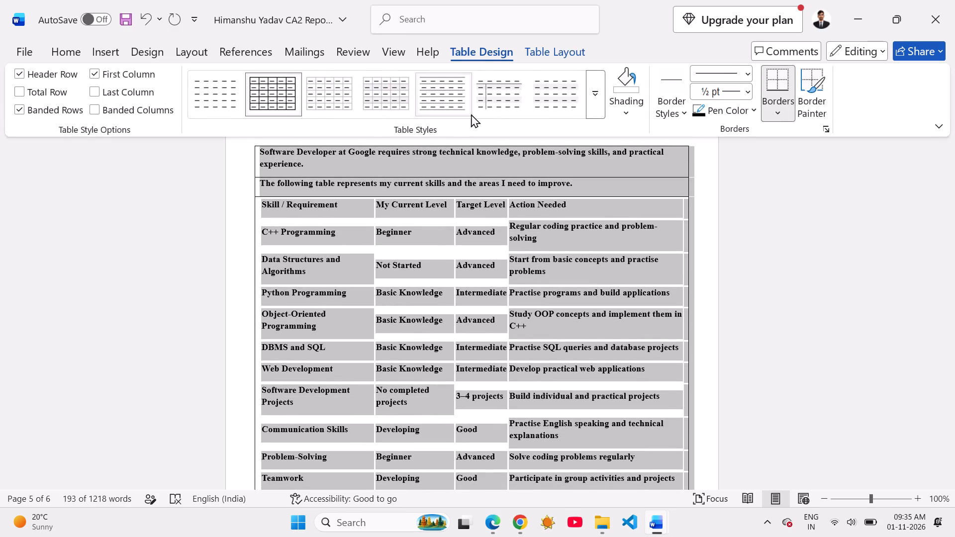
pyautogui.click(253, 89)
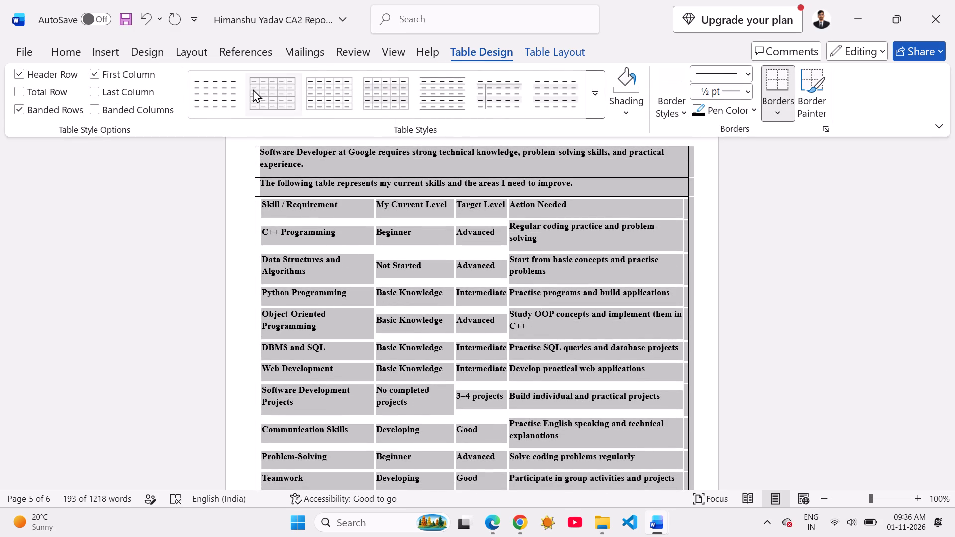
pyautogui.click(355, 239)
# Examine the borders around the 2.1 paragraphs, skills table and closing sentence across the page break.
pyautogui.scroll(1, 355, 239)
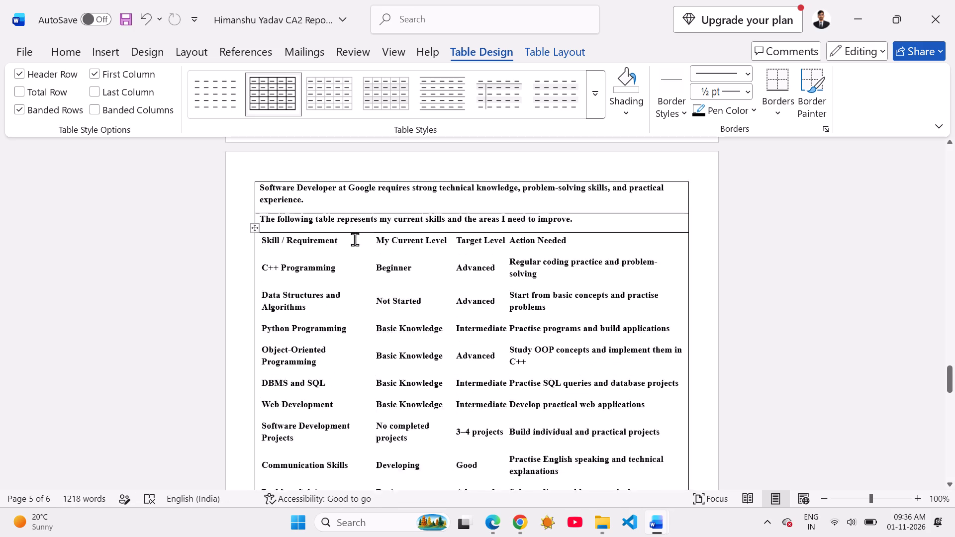
pyautogui.scroll(1, 355, 239)
pyautogui.scroll(-2, 355, 239)
pyautogui.scroll(1, 355, 239)
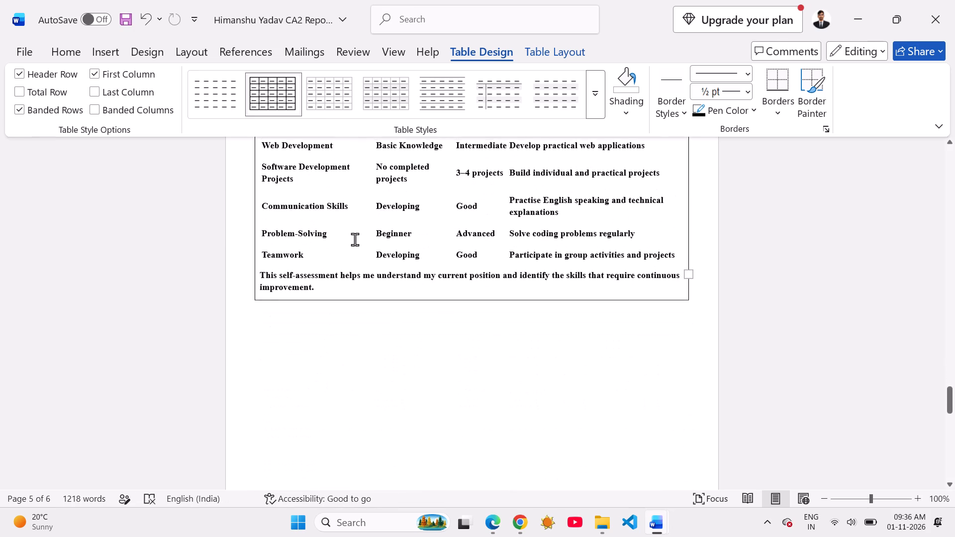
pyautogui.scroll(1, 355, 239)
pyautogui.scroll(-1, 355, 239)
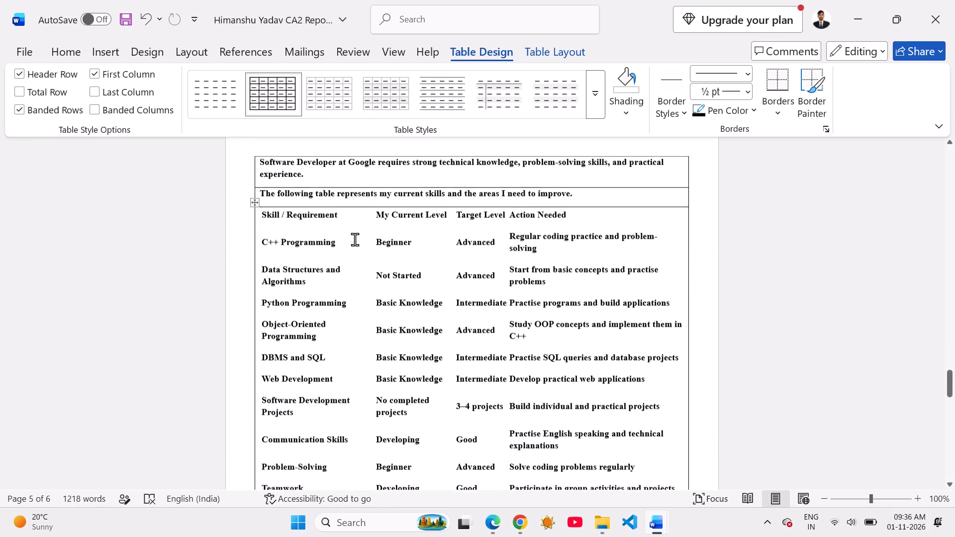
pyautogui.scroll(-2, 355, 239)
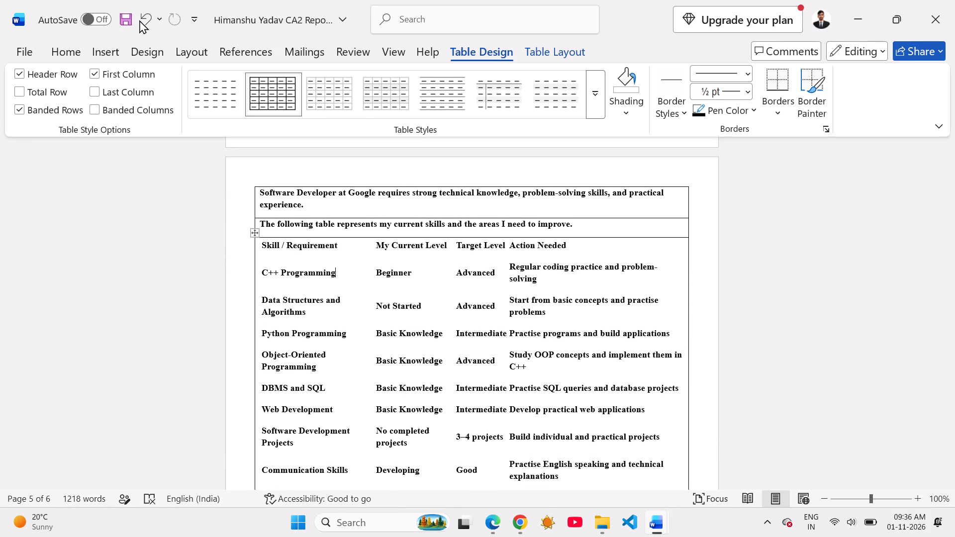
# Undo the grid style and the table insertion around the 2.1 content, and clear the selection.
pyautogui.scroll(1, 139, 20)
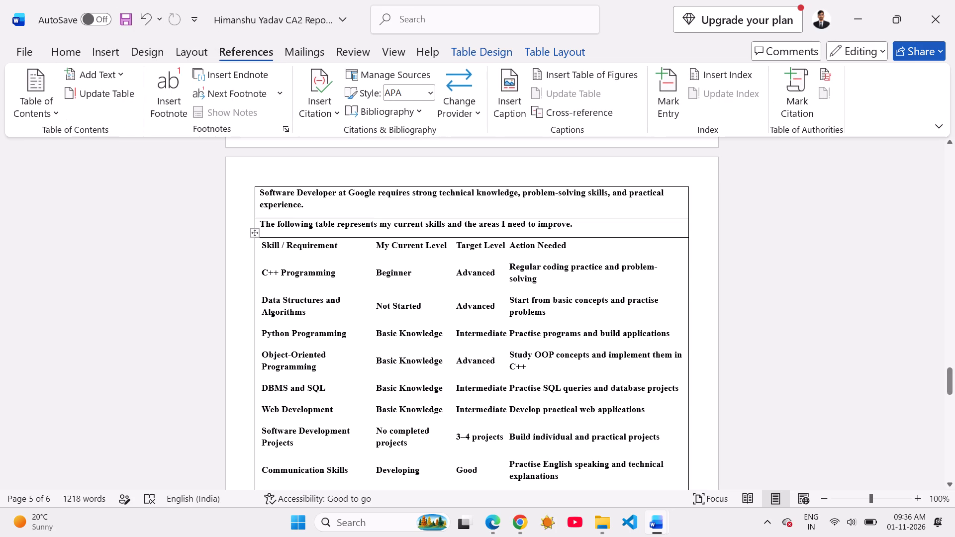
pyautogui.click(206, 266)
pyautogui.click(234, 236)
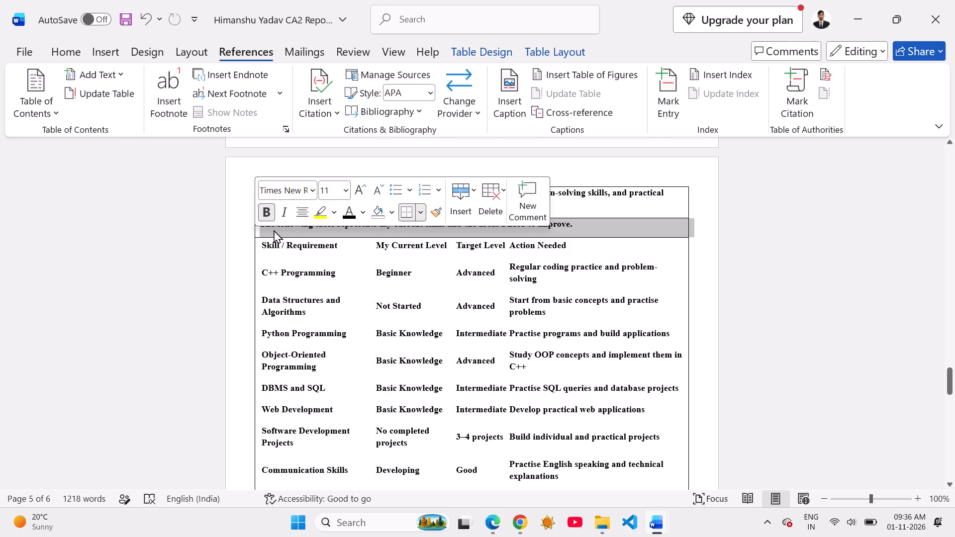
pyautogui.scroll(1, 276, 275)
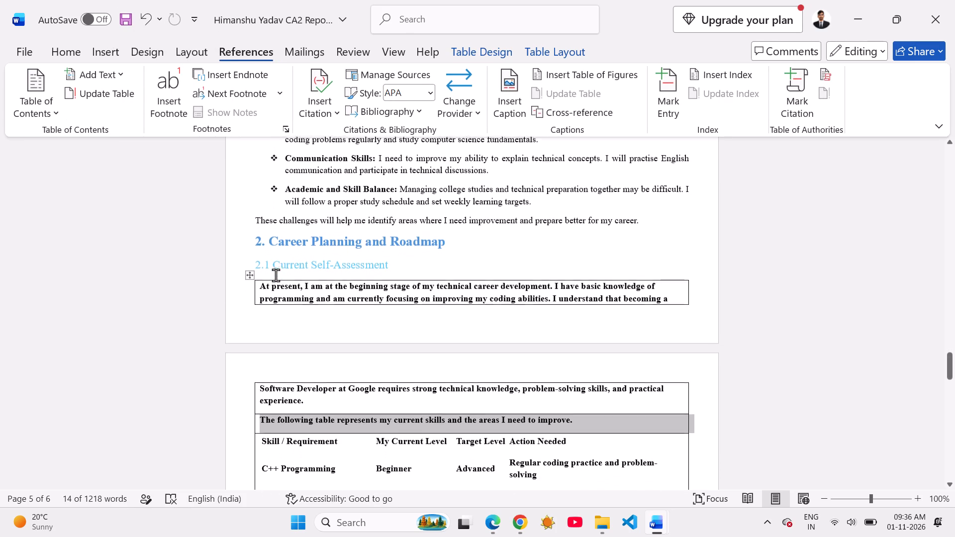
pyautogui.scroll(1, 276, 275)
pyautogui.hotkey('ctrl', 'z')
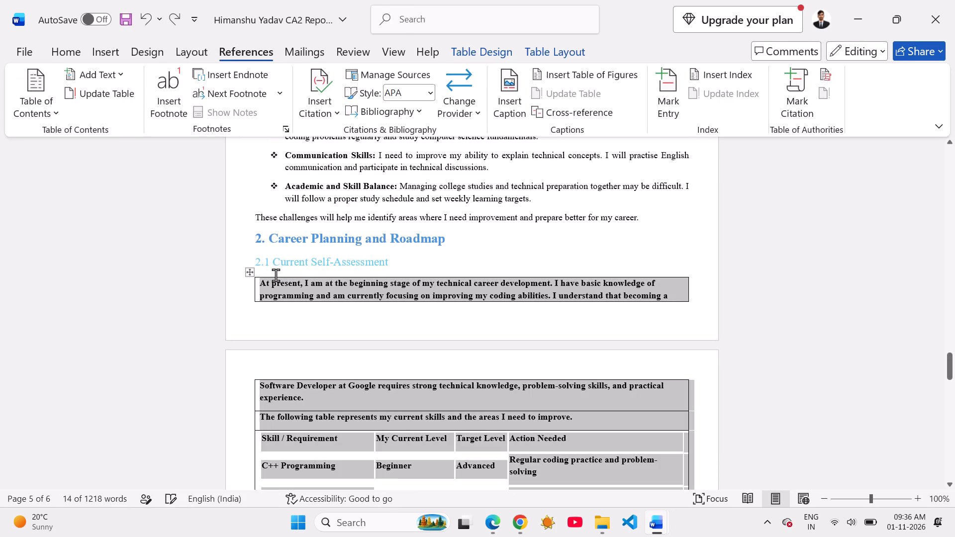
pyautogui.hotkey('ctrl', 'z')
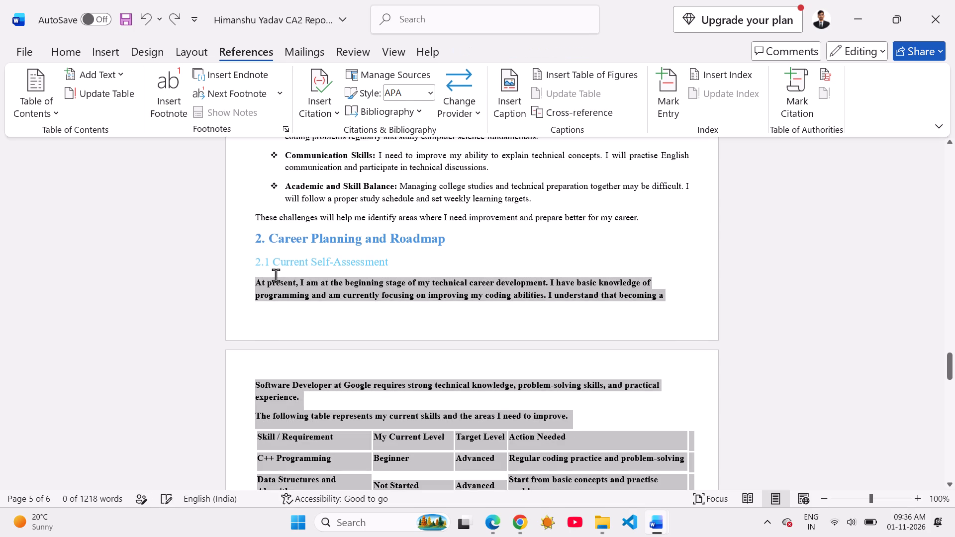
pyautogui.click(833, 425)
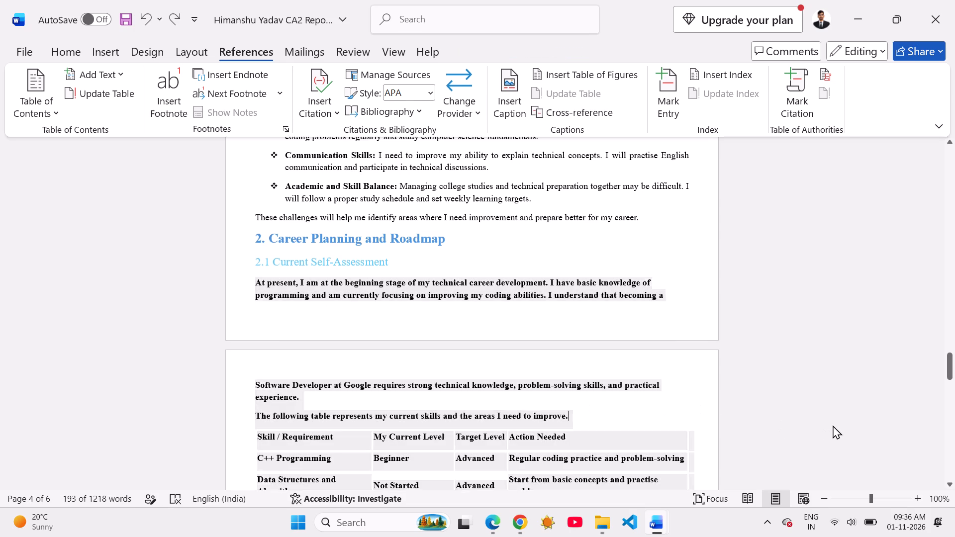
# Remove bold from the 2.1 body content, from the "At present" paragraph through the skills table and closing sentence.
pyautogui.scroll(-1, 666, 382)
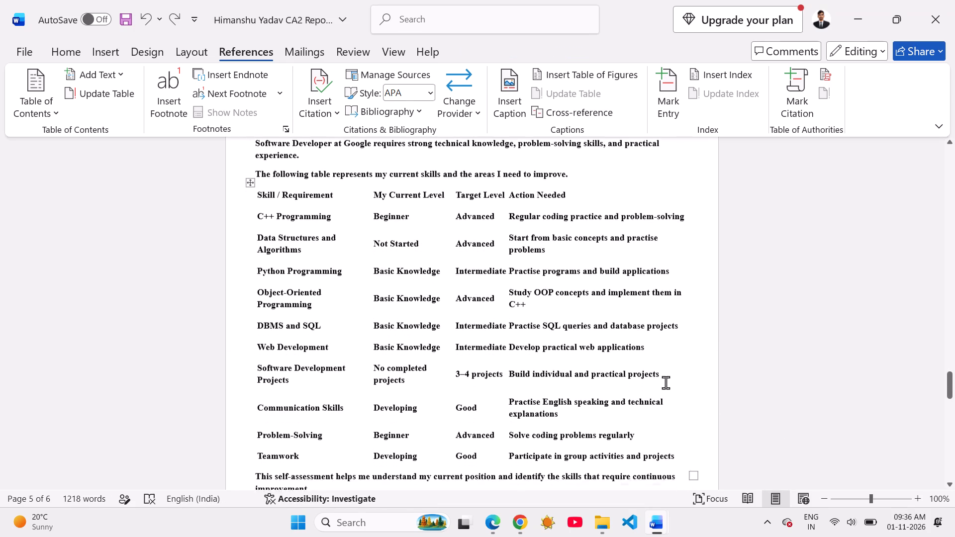
pyautogui.scroll(-1, 666, 382)
pyautogui.scroll(2, 451, 313)
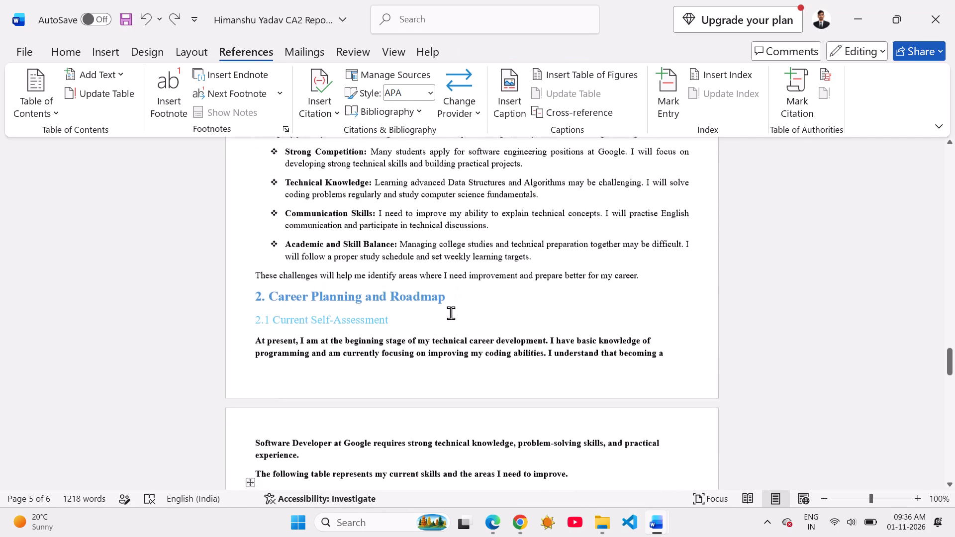
pyautogui.moveTo(254, 341); pyautogui.dragTo(510, 486)
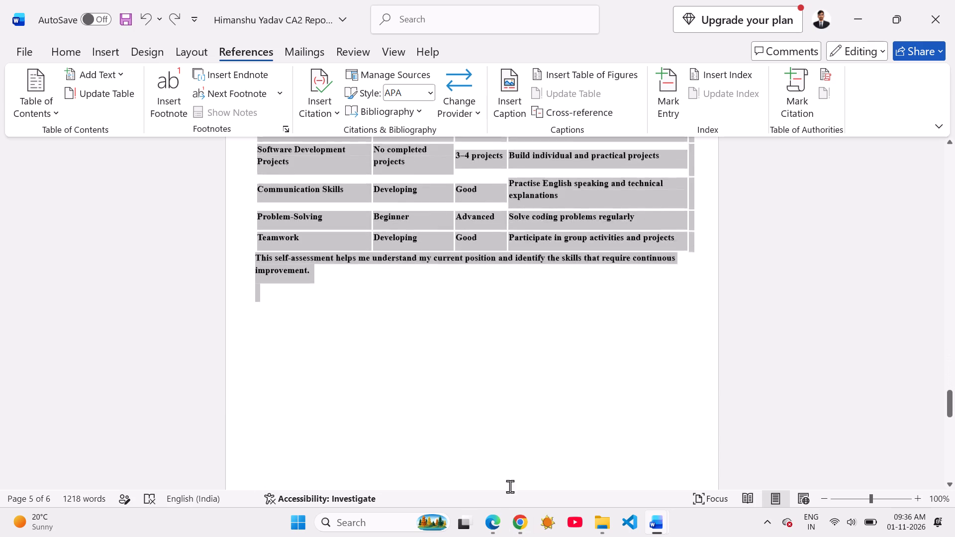
pyautogui.moveTo(510, 486); pyautogui.dragTo(484, 407)
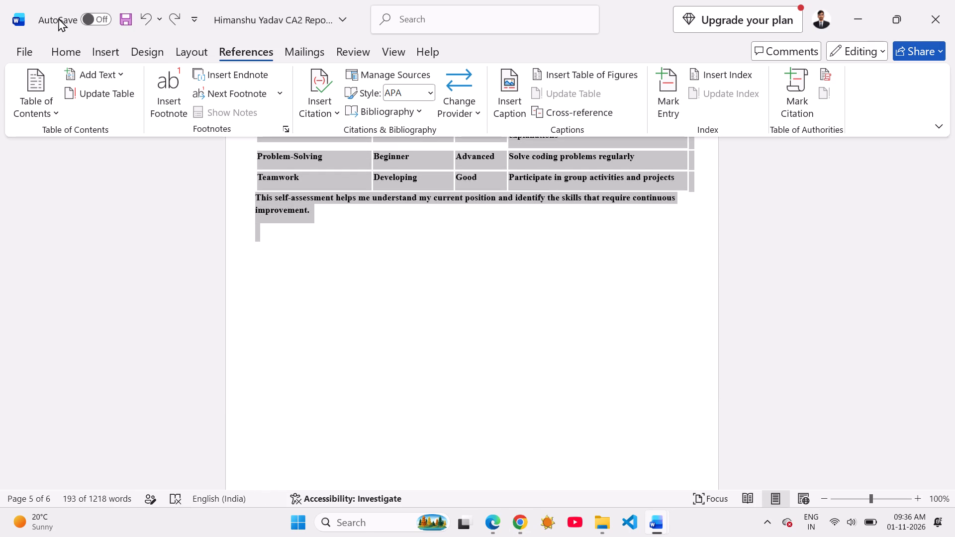
pyautogui.click(25, 54)
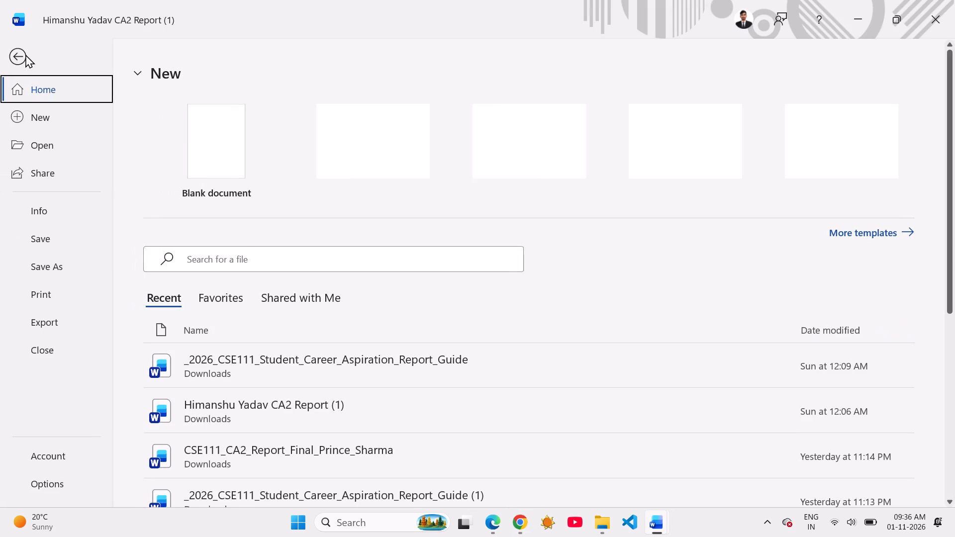
pyautogui.click(12, 54)
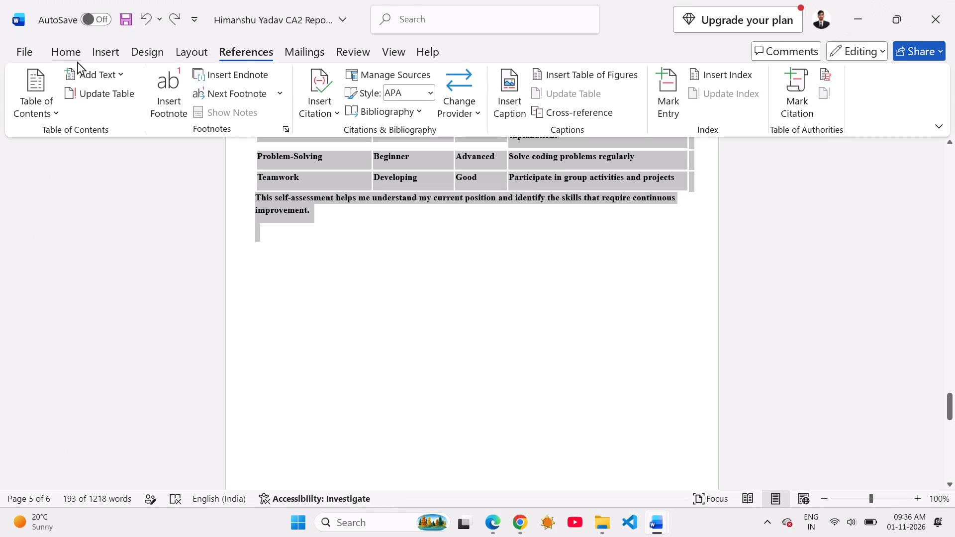
pyautogui.click(66, 56)
pyautogui.click(83, 100)
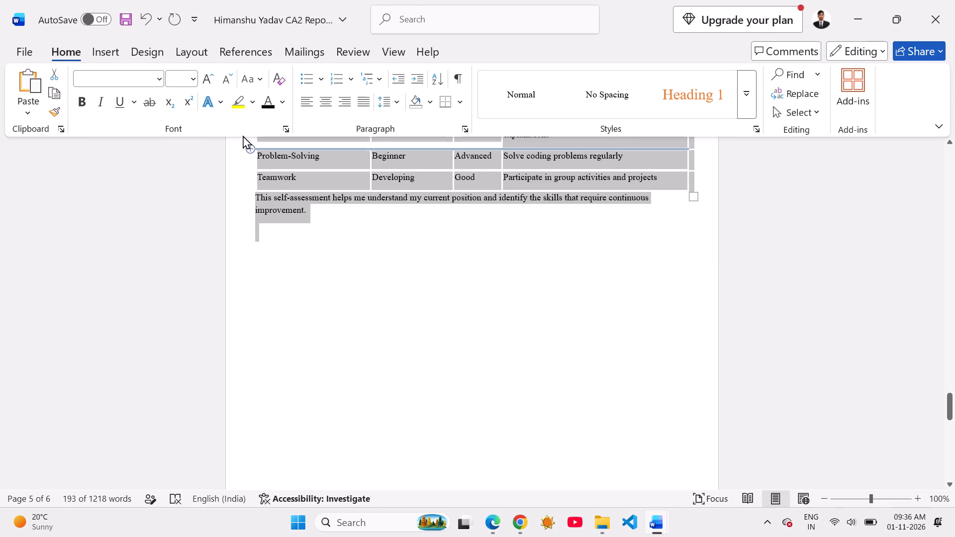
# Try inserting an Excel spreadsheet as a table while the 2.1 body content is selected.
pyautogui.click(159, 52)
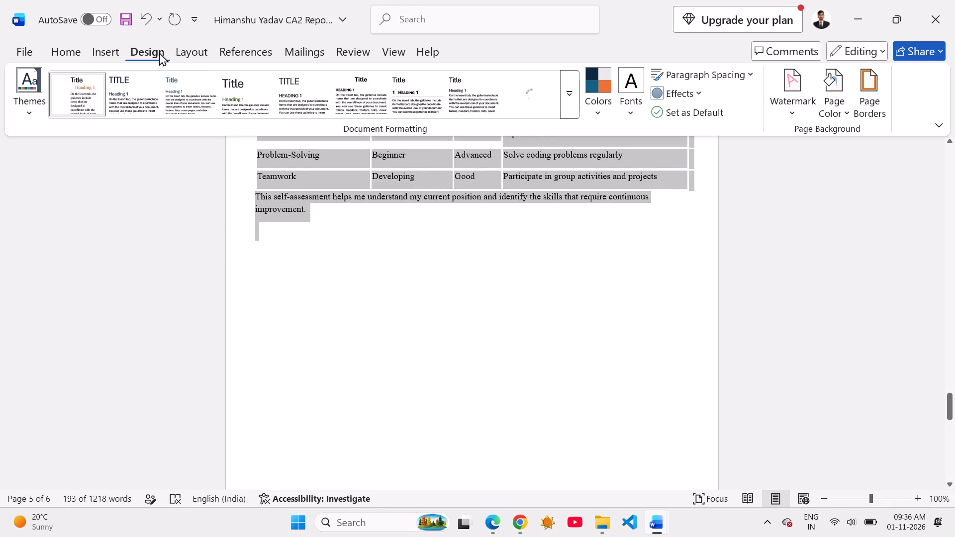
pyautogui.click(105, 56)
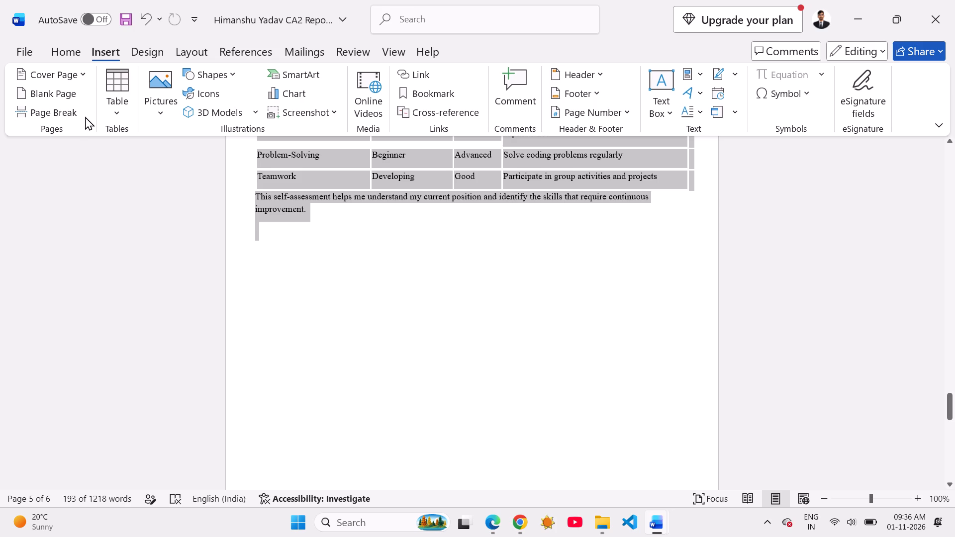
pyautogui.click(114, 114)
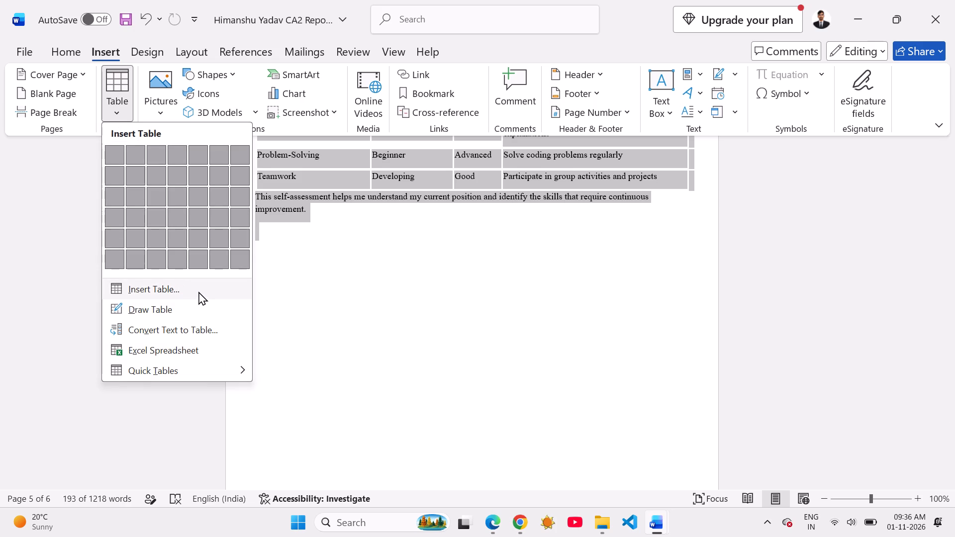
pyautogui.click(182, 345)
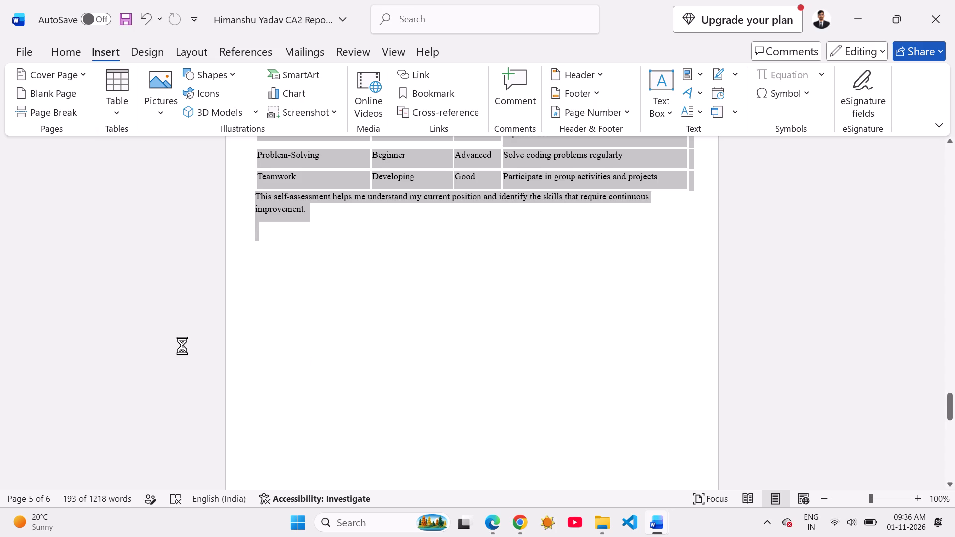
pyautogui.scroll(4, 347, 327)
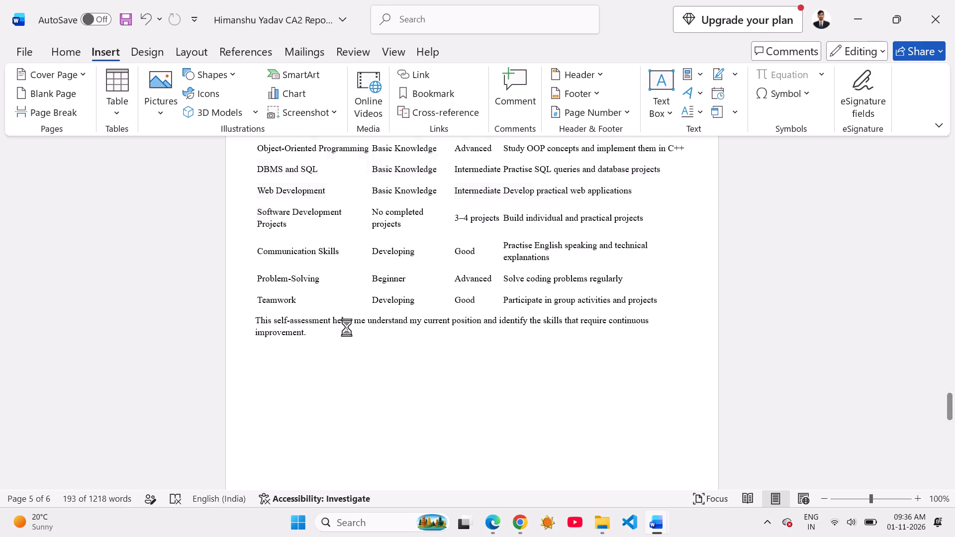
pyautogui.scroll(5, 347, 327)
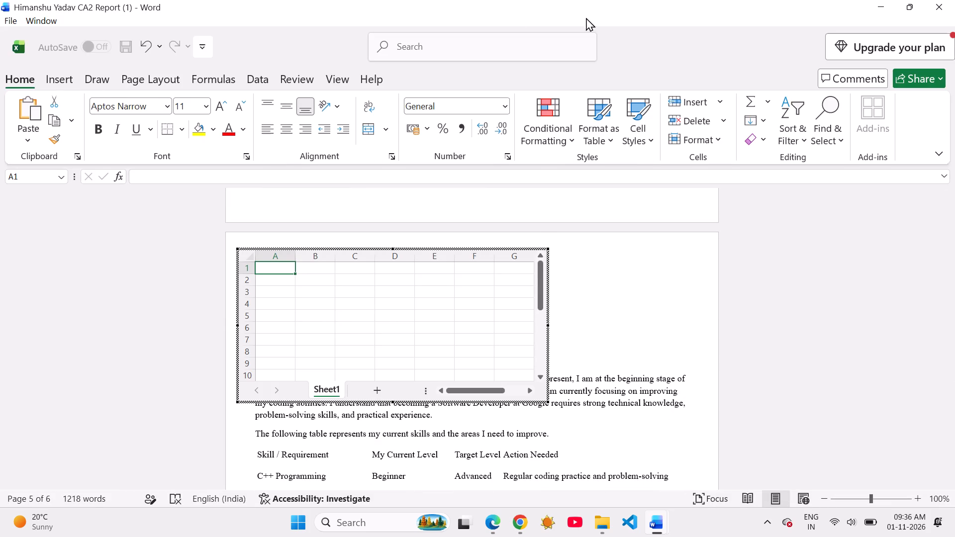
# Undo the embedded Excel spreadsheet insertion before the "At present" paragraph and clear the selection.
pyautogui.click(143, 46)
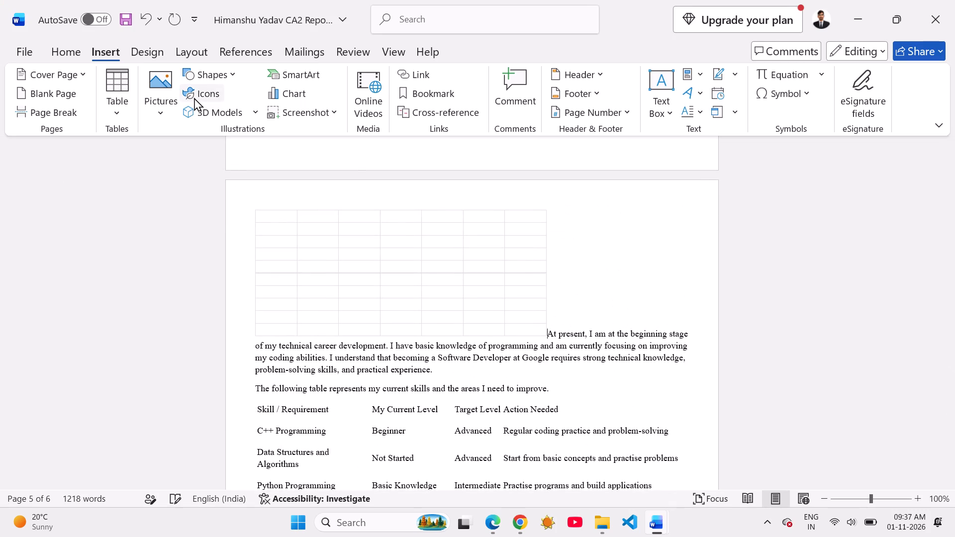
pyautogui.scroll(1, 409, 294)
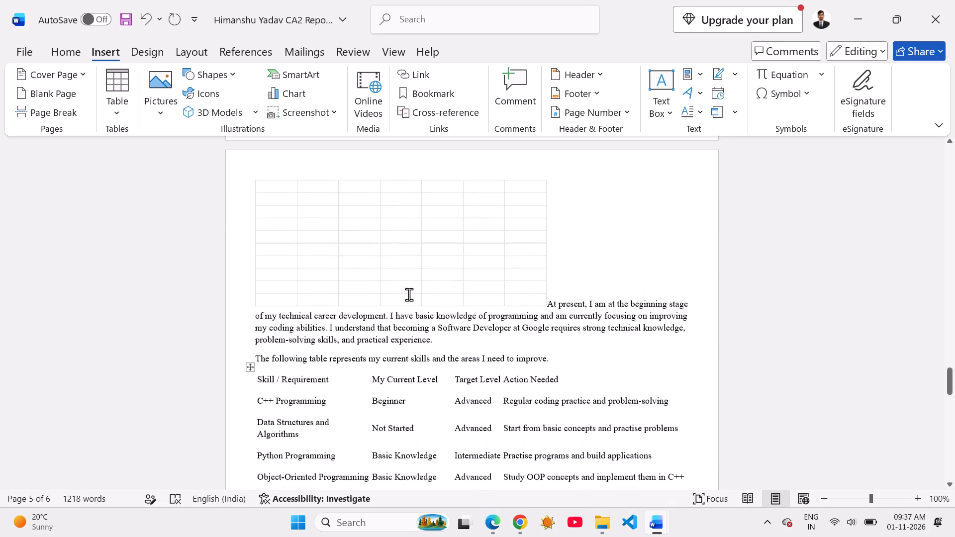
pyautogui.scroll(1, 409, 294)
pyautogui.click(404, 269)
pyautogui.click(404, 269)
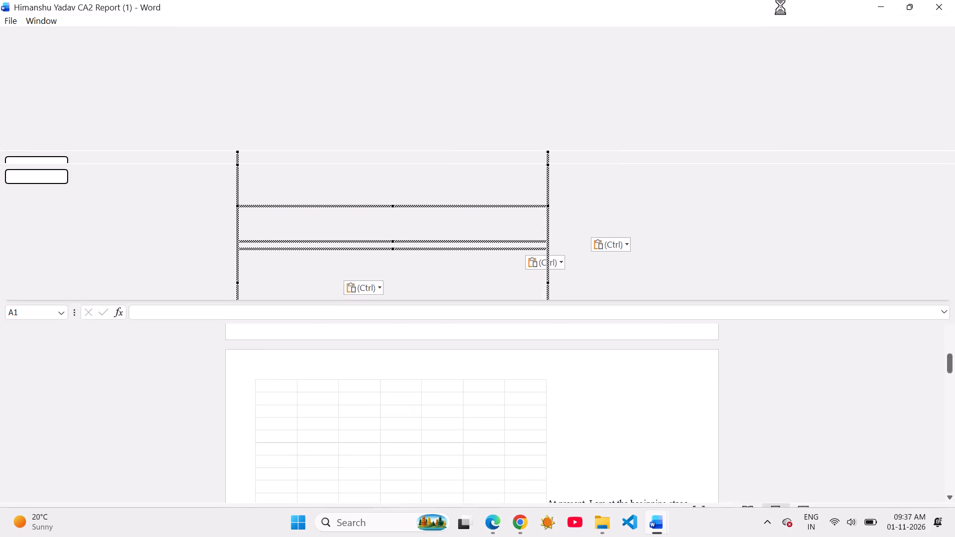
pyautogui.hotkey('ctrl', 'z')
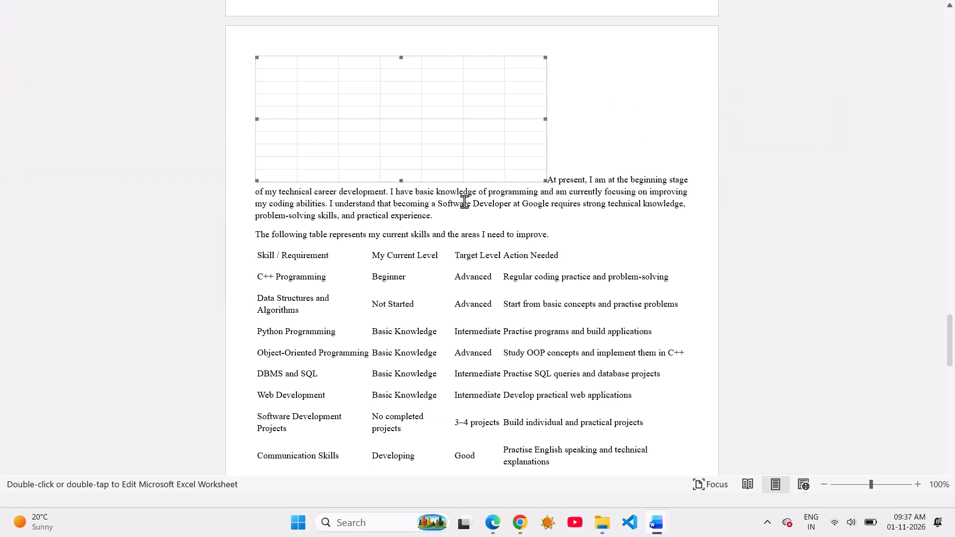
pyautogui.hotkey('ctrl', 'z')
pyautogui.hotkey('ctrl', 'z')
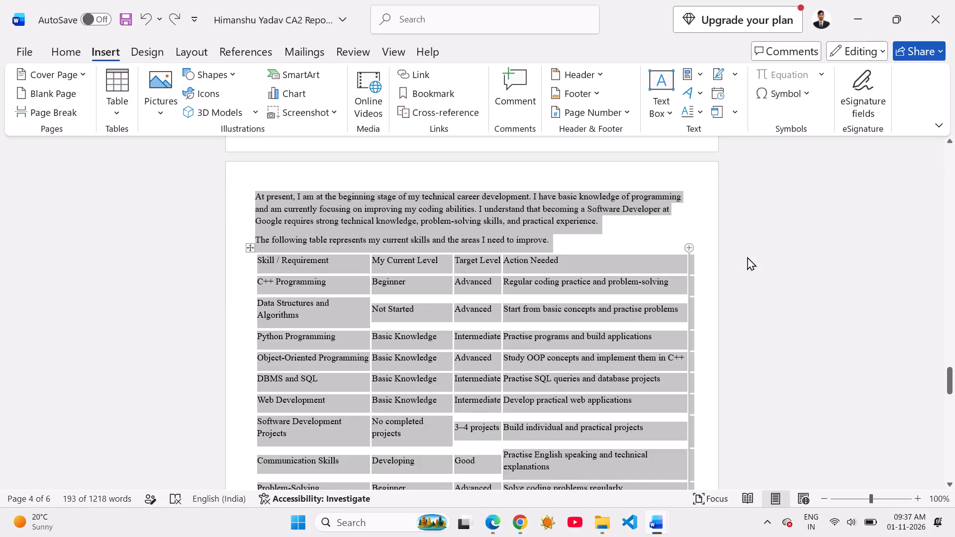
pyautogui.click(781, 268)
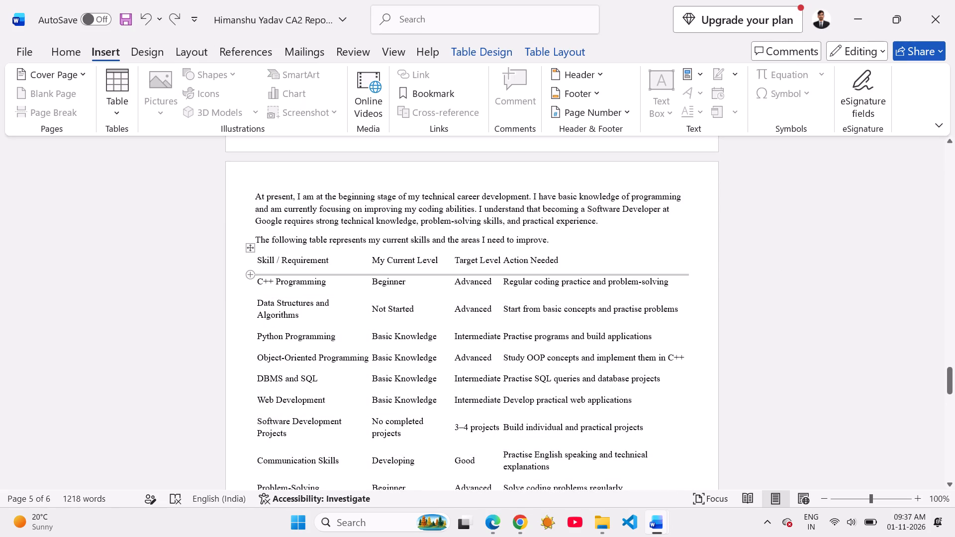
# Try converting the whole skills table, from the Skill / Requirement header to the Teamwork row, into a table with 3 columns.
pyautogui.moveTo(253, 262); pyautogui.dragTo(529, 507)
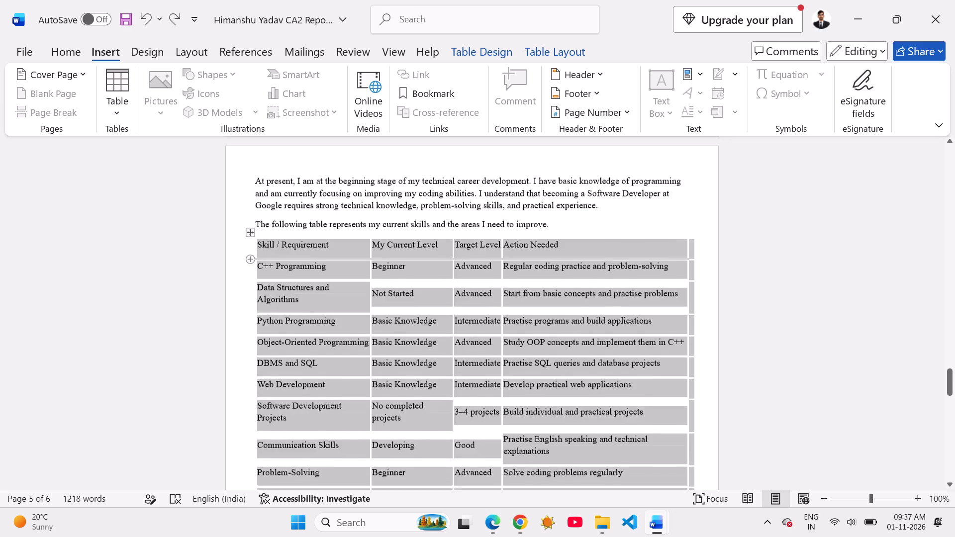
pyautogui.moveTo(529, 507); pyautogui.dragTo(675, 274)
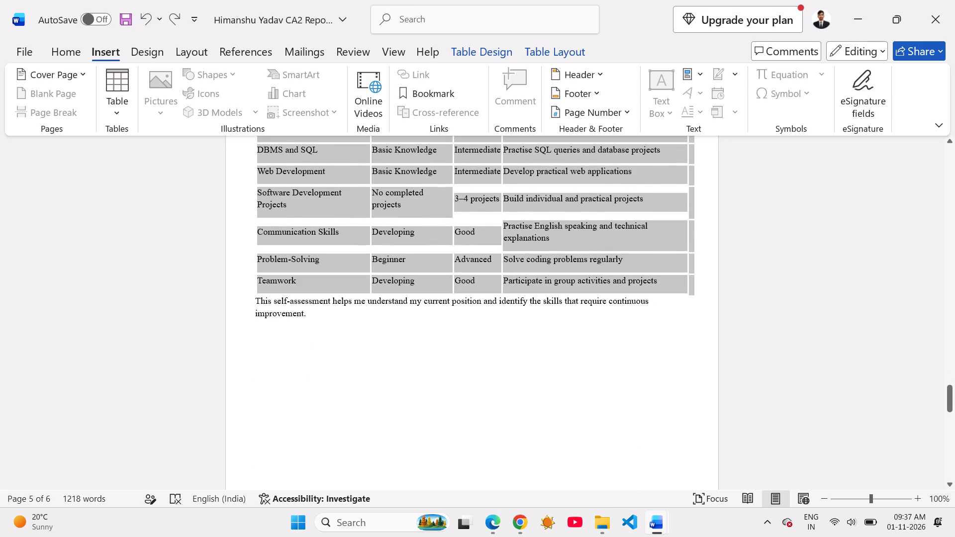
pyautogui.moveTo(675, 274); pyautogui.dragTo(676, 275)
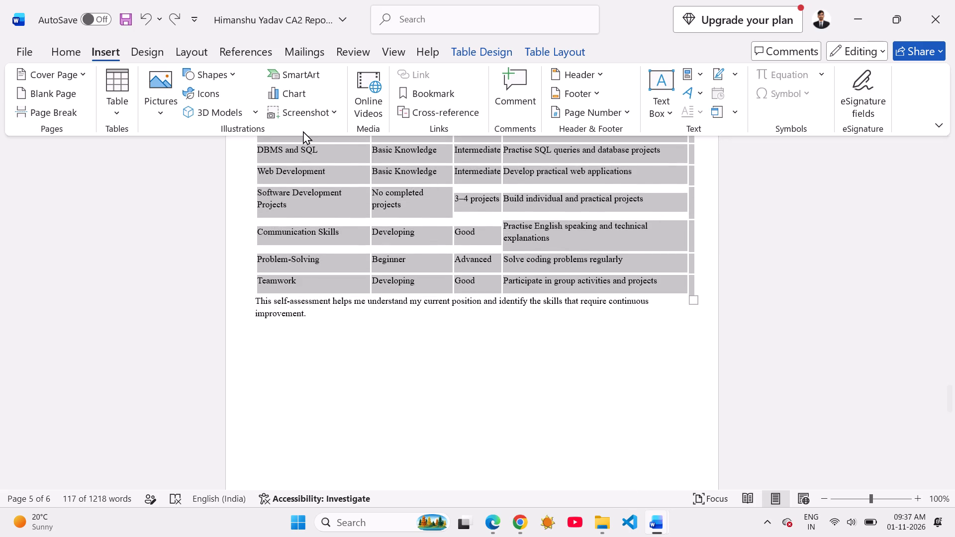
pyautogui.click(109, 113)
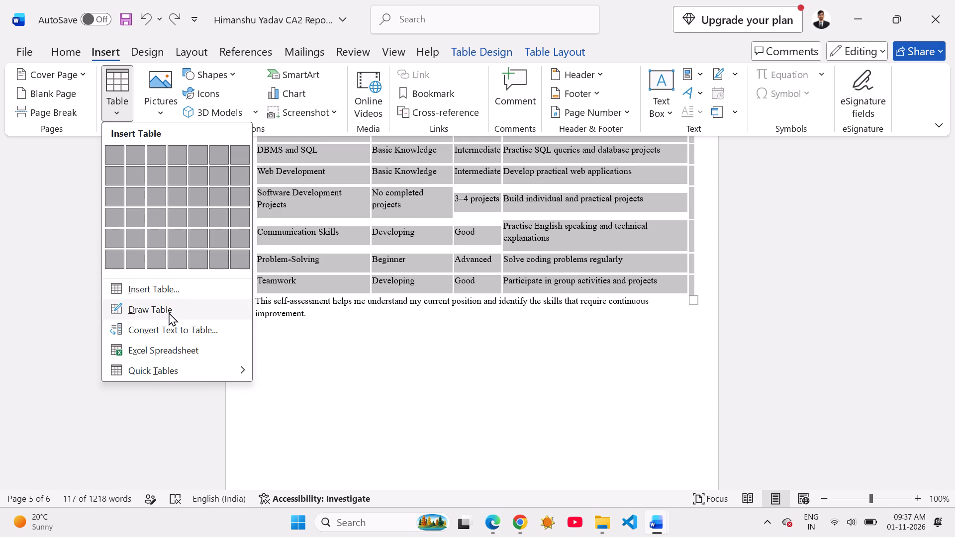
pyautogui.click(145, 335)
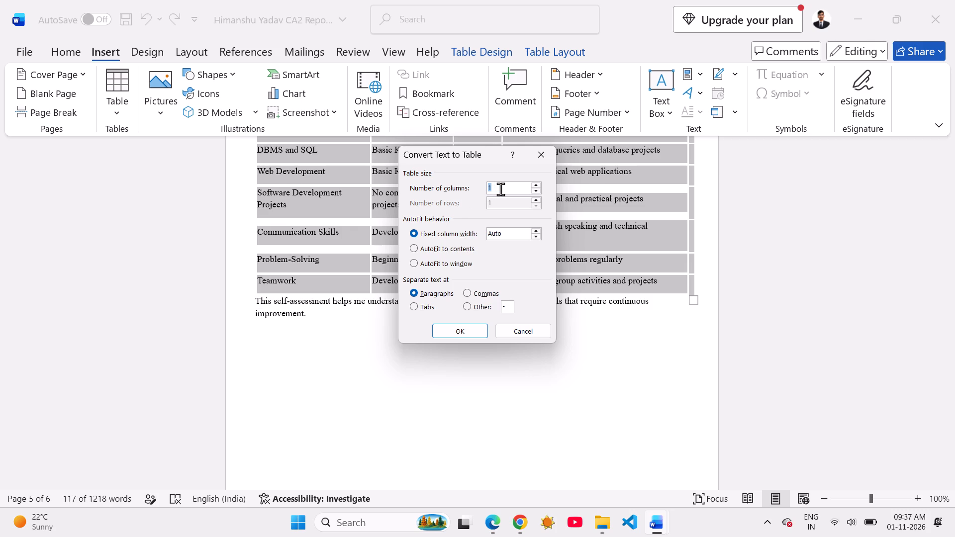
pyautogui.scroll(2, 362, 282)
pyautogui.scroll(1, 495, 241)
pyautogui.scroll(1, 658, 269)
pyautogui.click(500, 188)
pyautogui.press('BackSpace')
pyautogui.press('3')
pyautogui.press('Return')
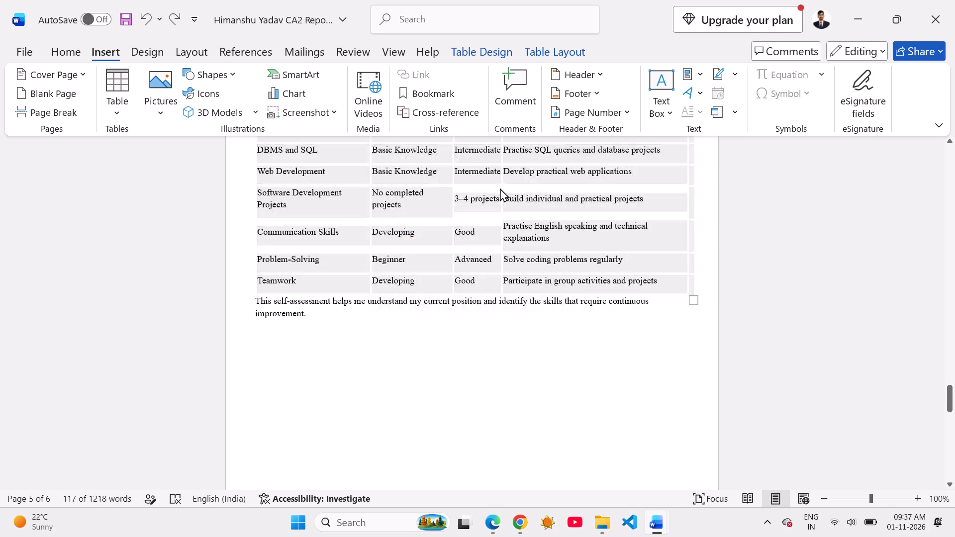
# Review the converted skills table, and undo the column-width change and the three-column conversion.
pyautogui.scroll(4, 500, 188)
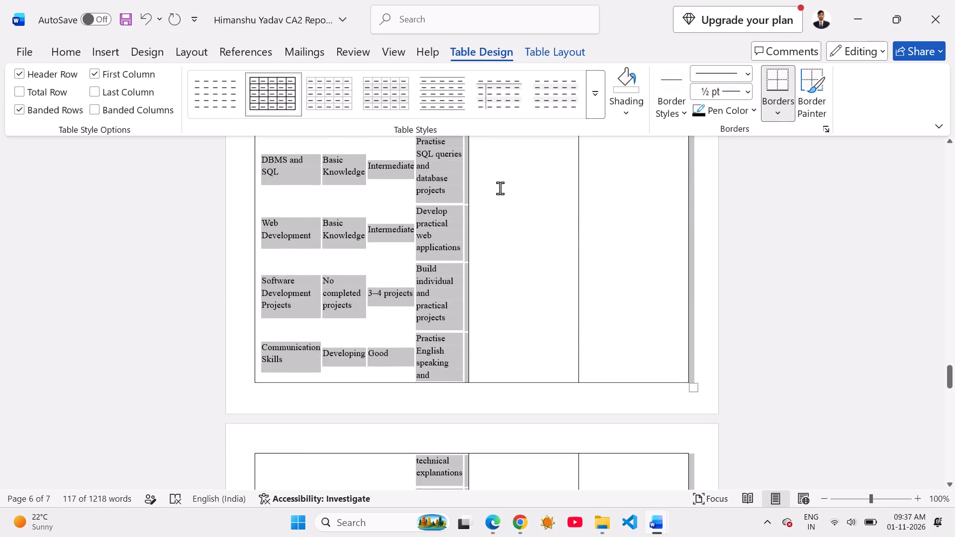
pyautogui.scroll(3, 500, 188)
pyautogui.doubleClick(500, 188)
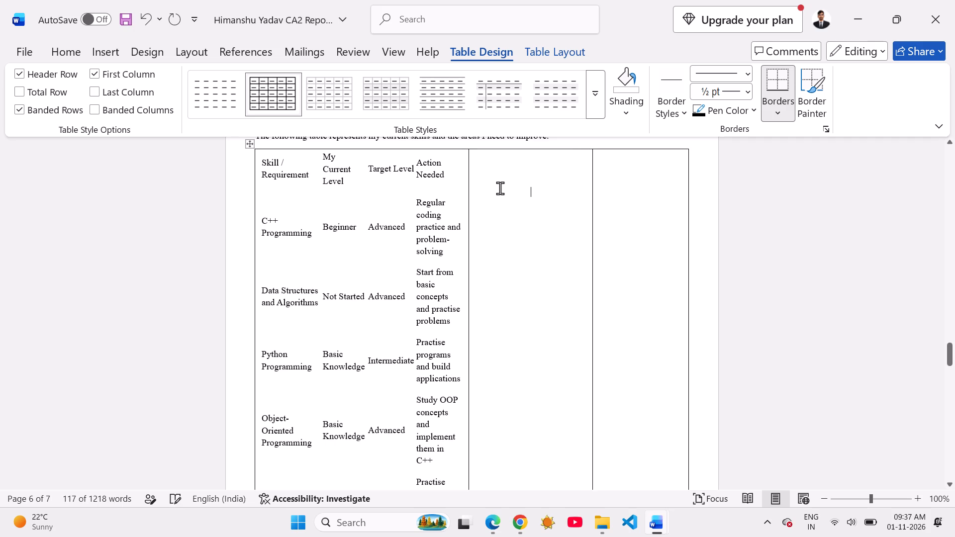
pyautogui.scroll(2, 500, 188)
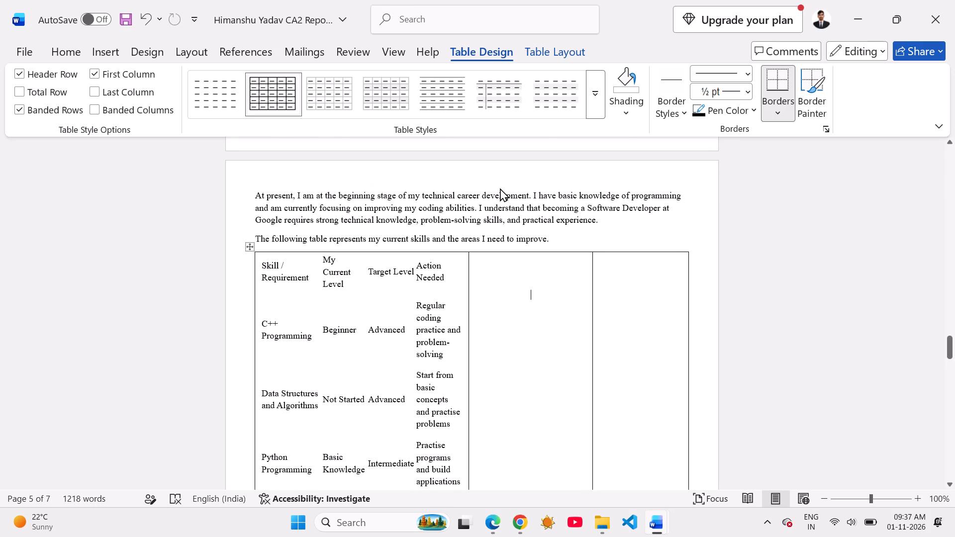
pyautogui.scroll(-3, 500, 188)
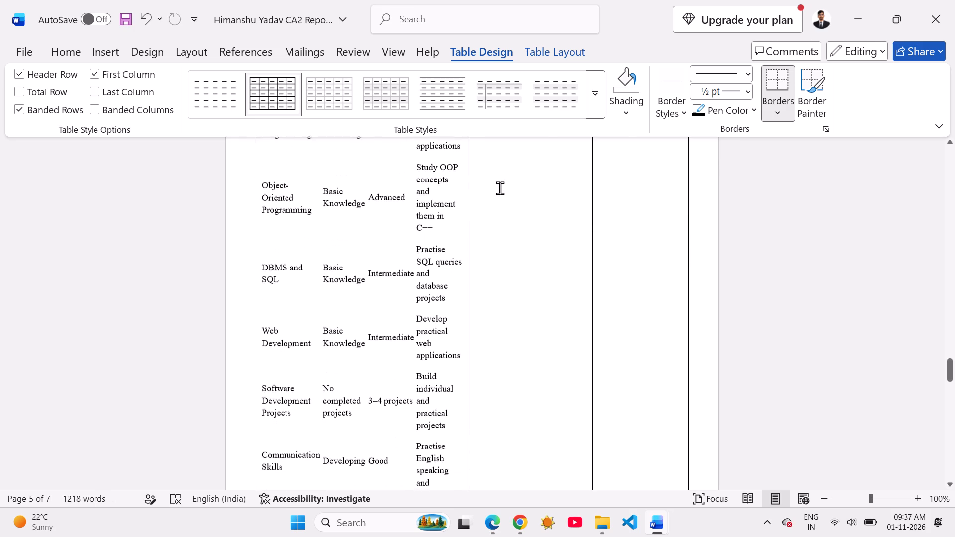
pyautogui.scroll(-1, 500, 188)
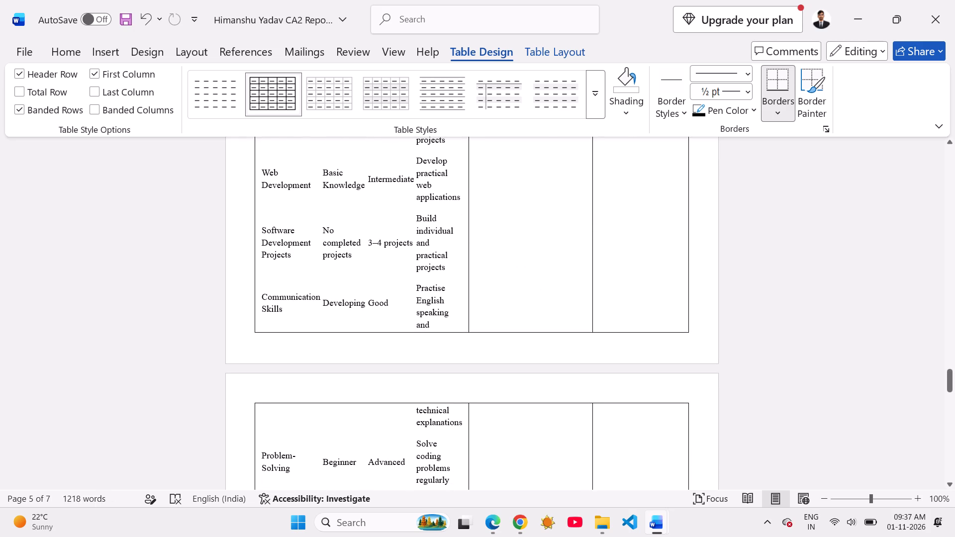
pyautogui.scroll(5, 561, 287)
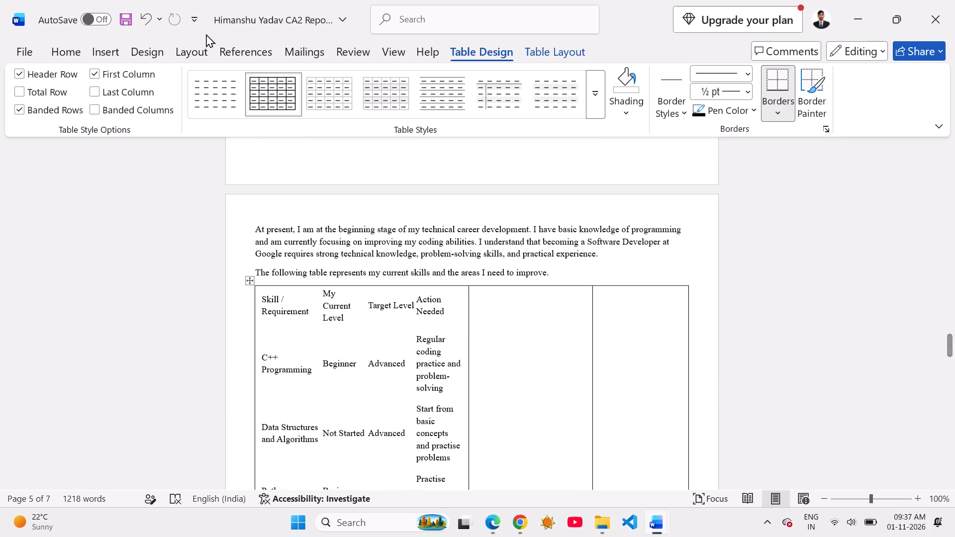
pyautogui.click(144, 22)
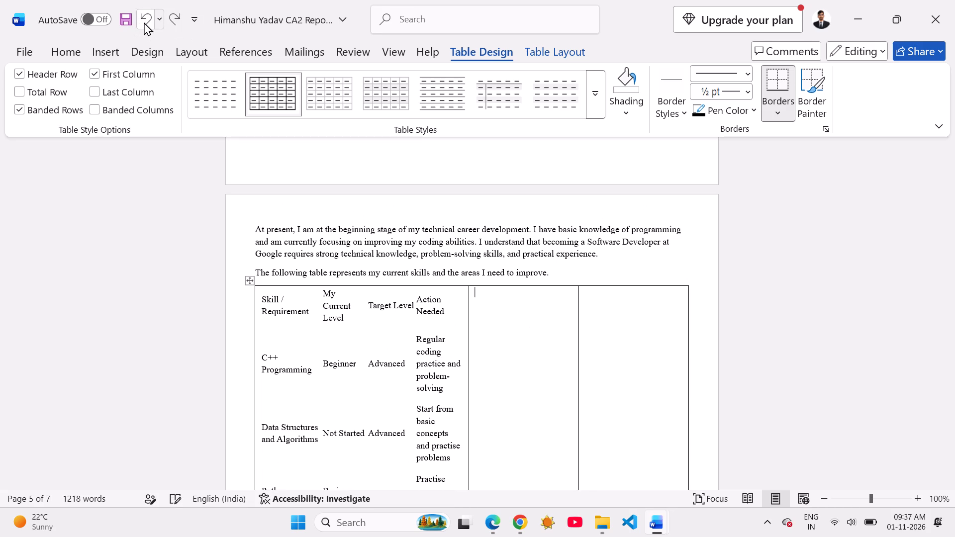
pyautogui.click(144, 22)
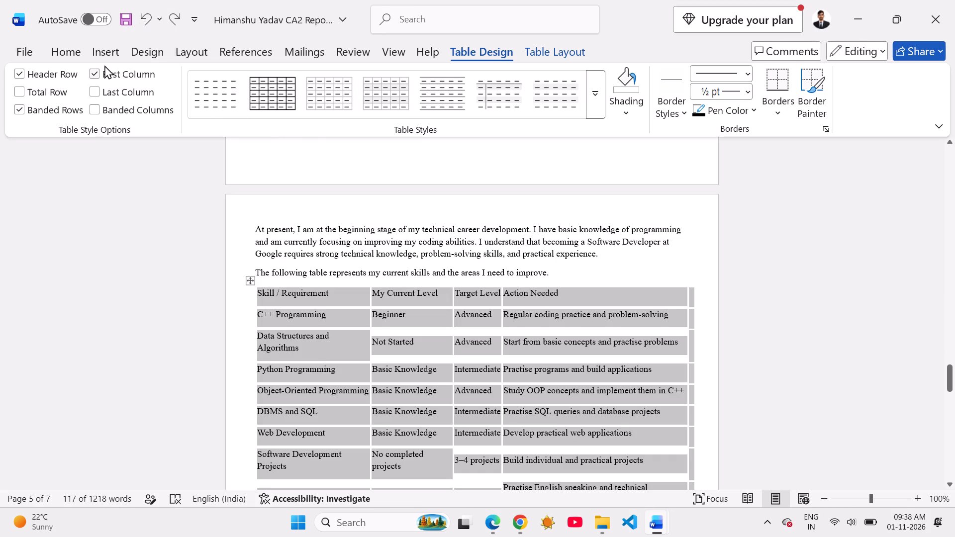
# Insert a single-cell table around the selected skills table.
pyautogui.click(102, 53)
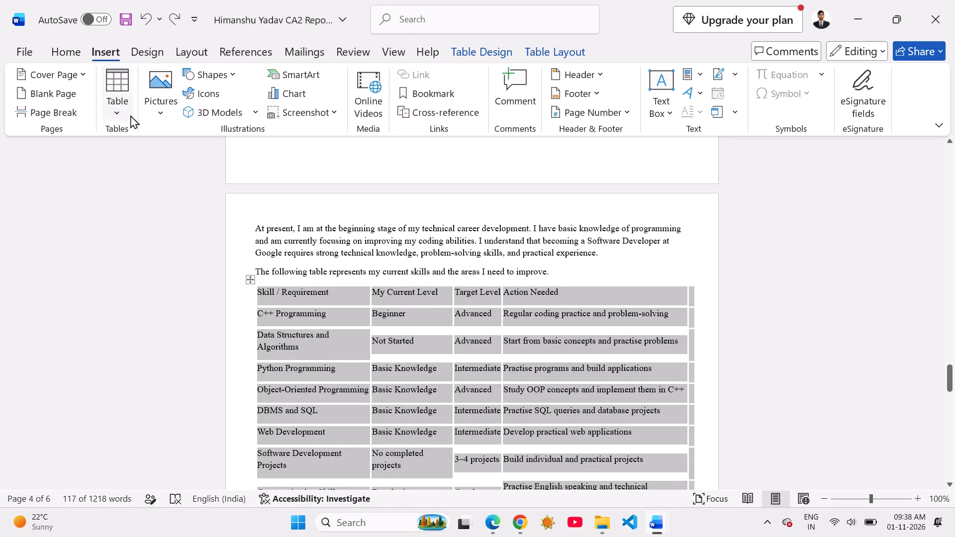
pyautogui.click(113, 111)
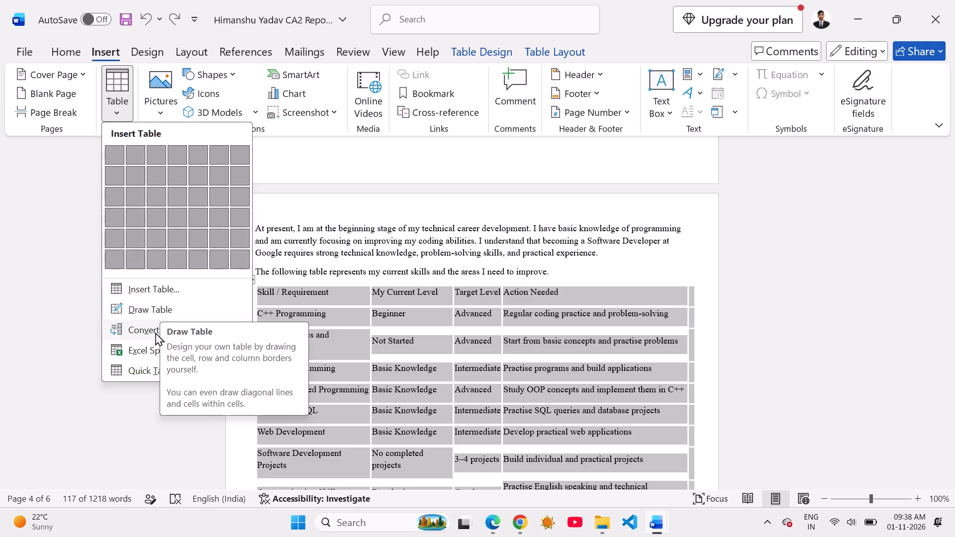
pyautogui.click(151, 370)
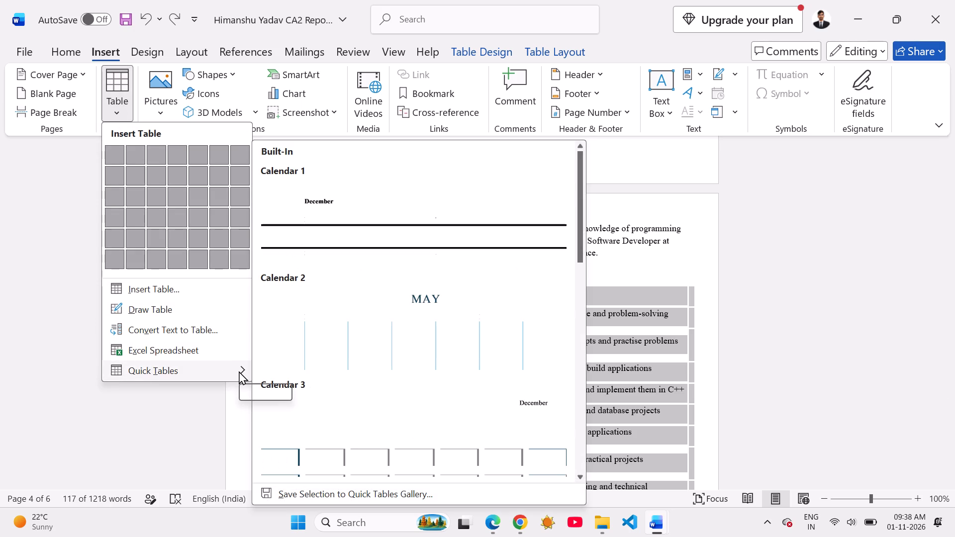
pyautogui.scroll(2, 338, 314)
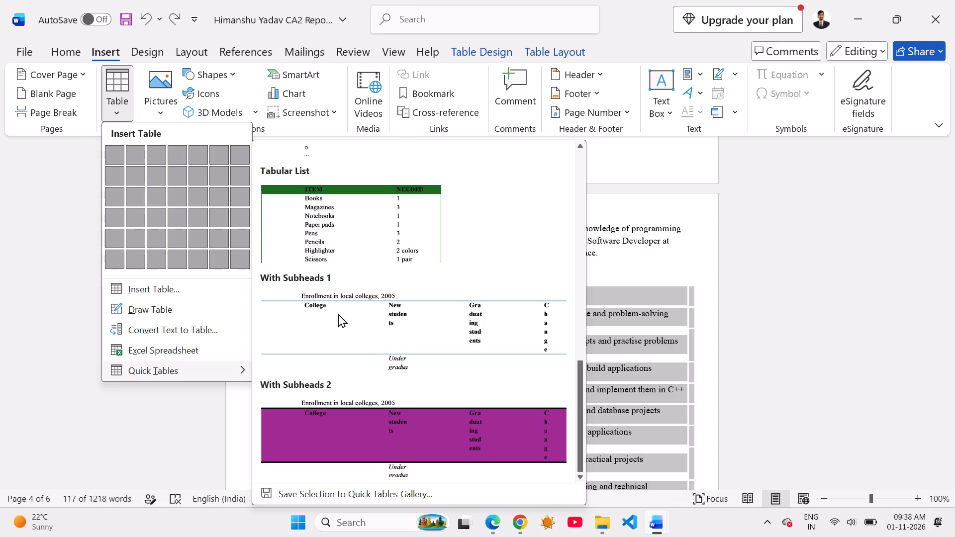
pyautogui.scroll(1, 338, 314)
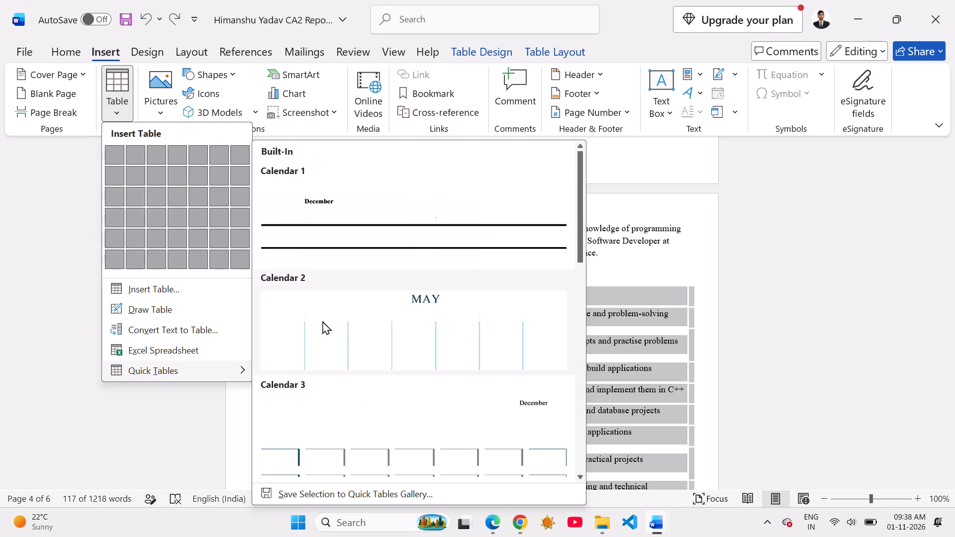
pyautogui.click(164, 286)
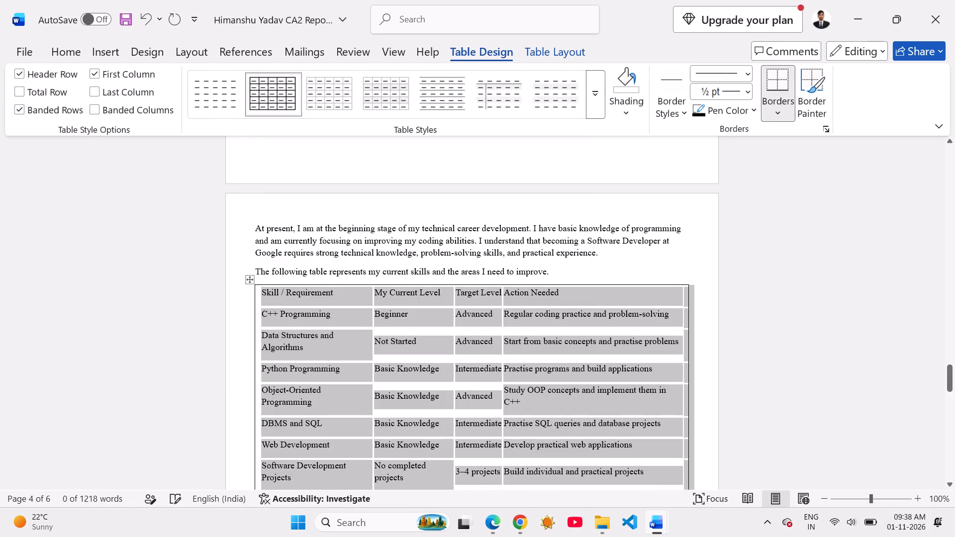
# Apply the light grey grid style with shaded banded rows to the inner skills table.
pyautogui.click(445, 330)
pyautogui.scroll(1, 445, 330)
pyautogui.scroll(-1, 445, 330)
pyautogui.scroll(1, 445, 330)
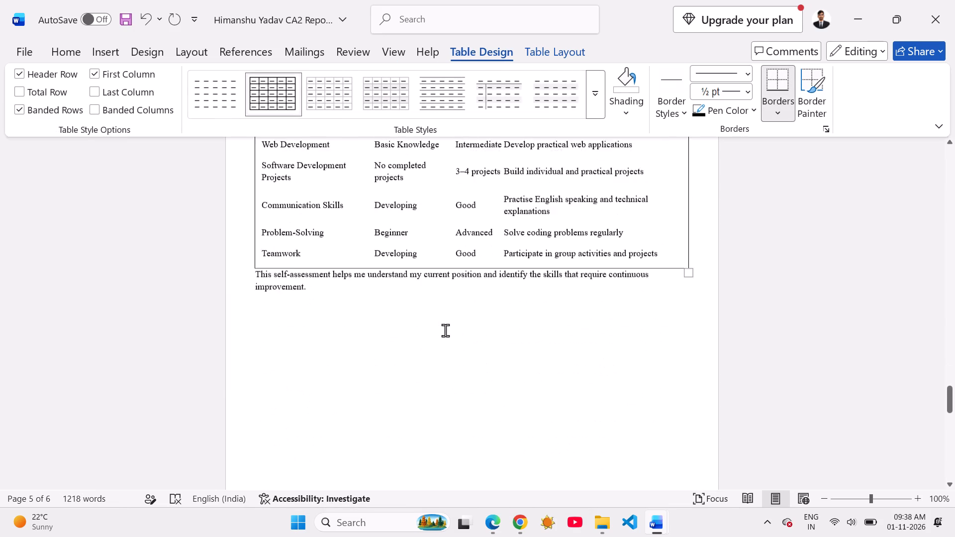
pyautogui.scroll(2, 445, 330)
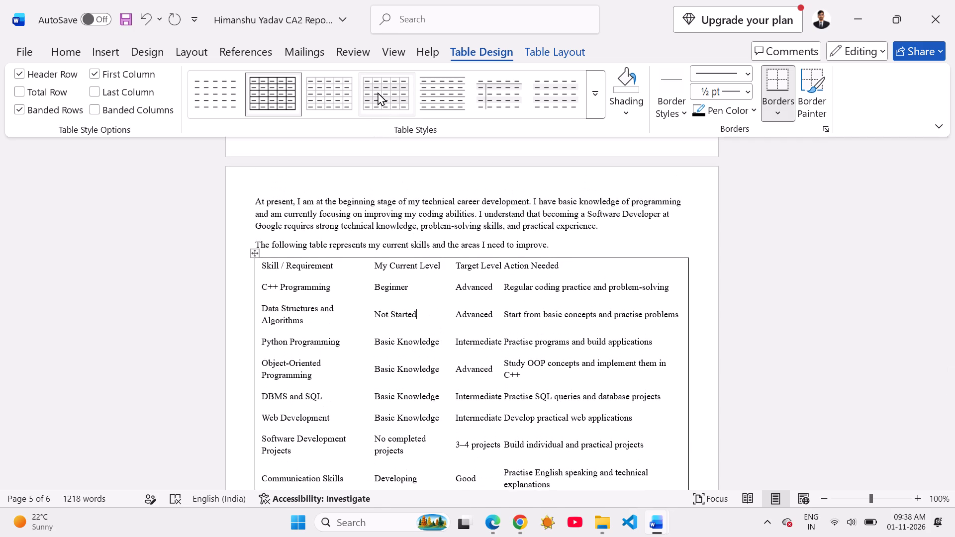
pyautogui.click(380, 89)
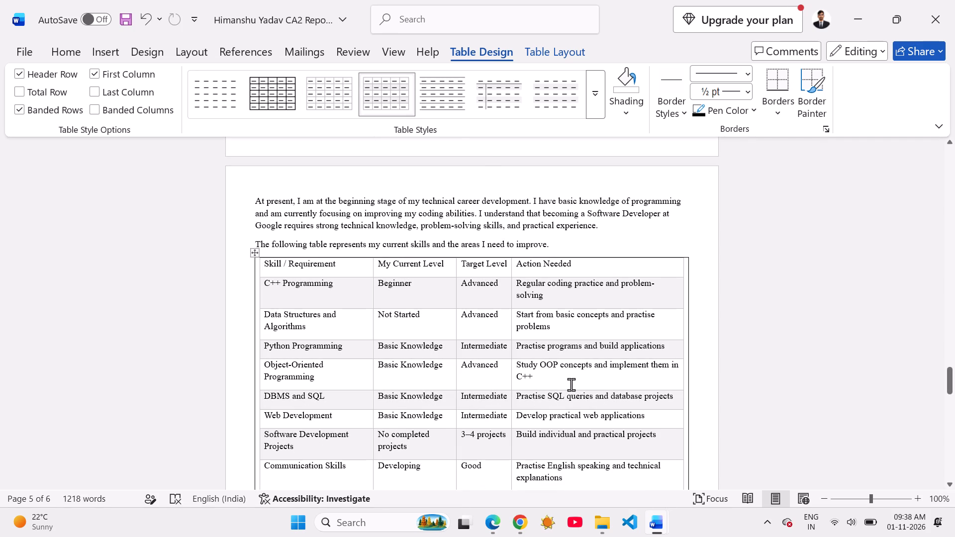
pyautogui.click(571, 384)
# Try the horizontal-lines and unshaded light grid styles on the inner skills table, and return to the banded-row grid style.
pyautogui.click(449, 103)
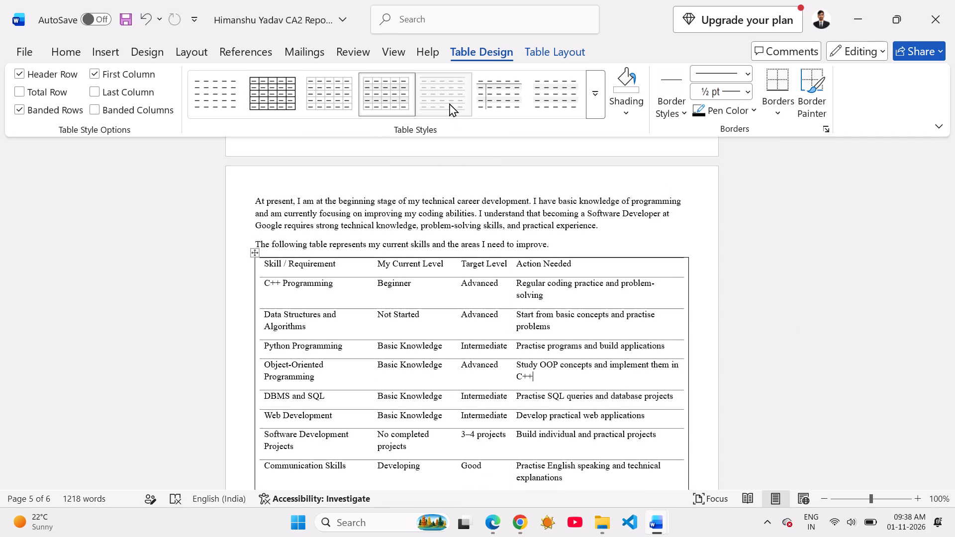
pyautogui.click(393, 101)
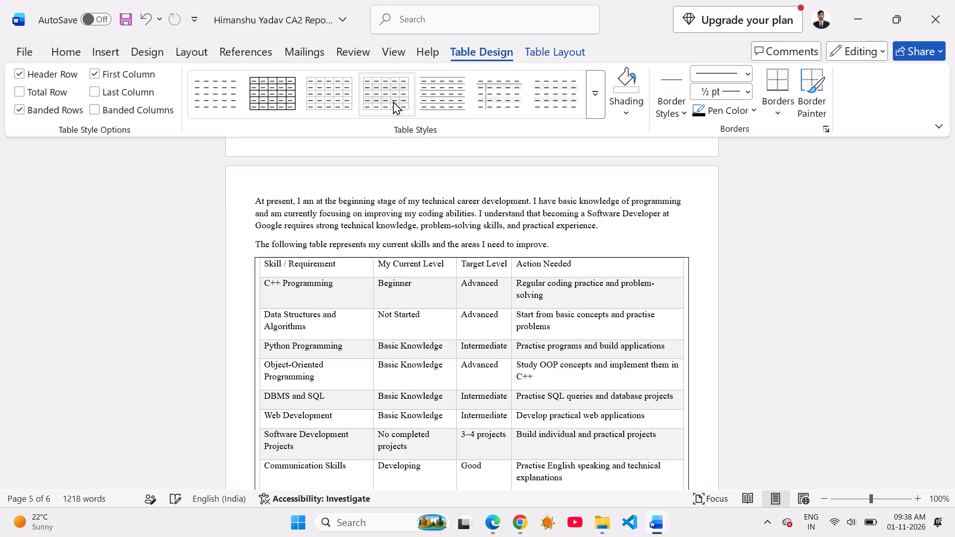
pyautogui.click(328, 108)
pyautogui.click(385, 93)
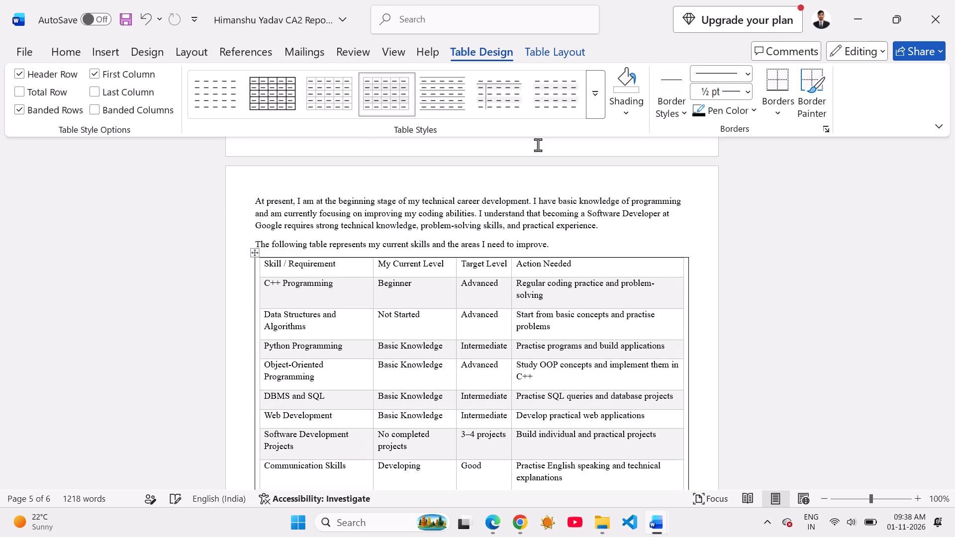
# Apply the unshaded light grey grid style to the outer table framing the skills table.
pyautogui.click(792, 310)
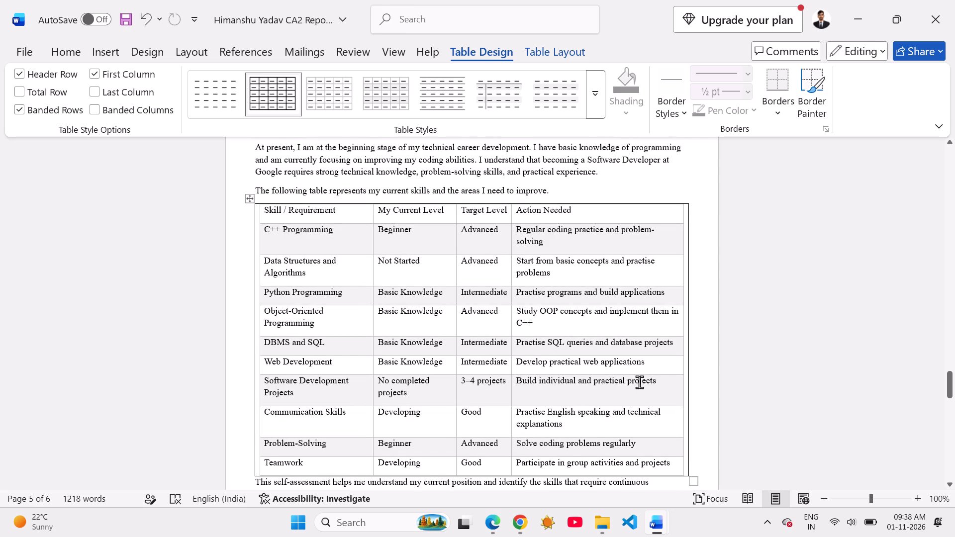
pyautogui.click(810, 325)
pyautogui.click(337, 97)
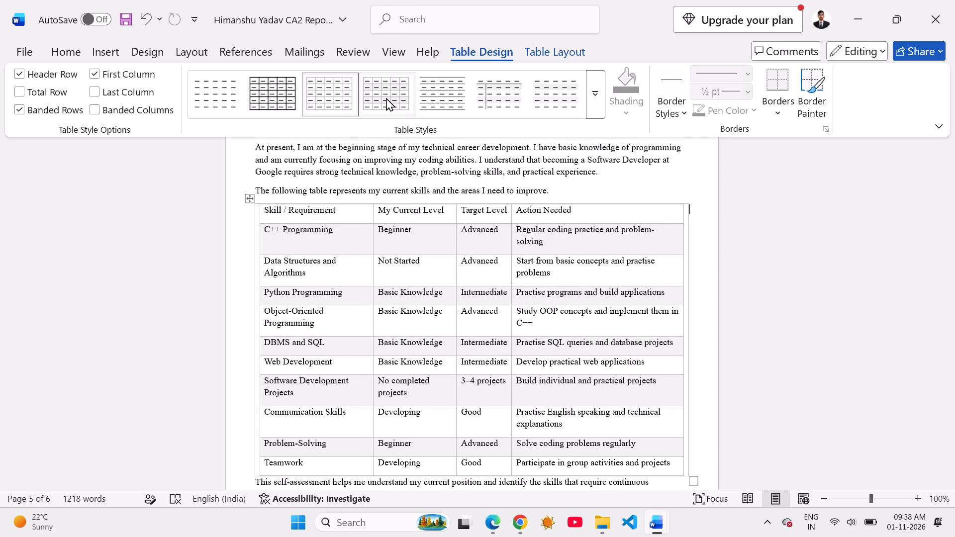
# Try the banded-row grid style on the outer table framing the skills table, and apply the borderless plain style instead.
pyautogui.click(386, 97)
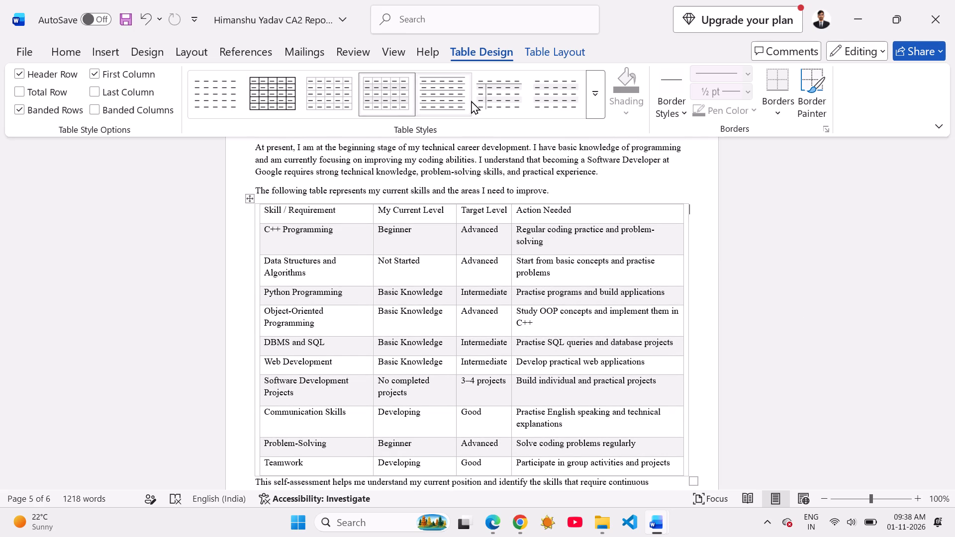
pyautogui.click(562, 93)
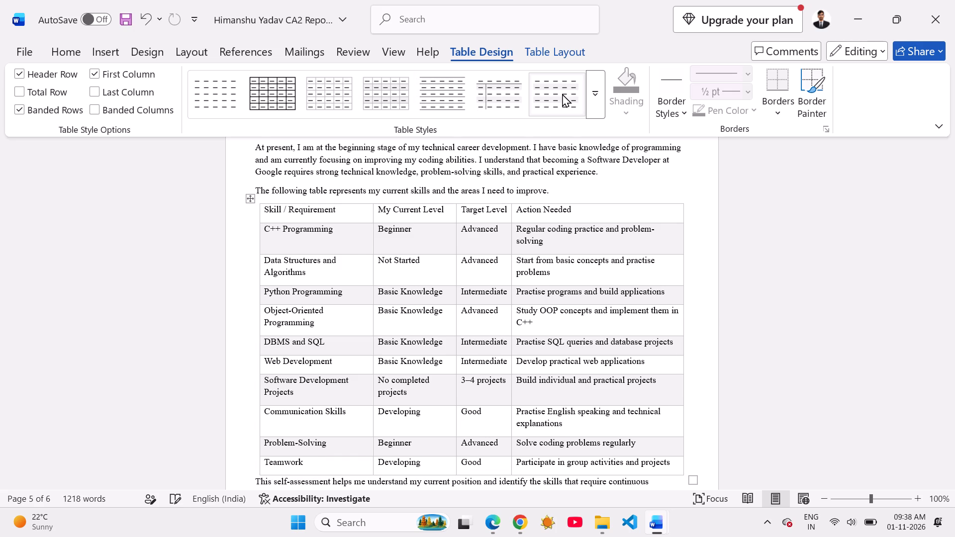
pyautogui.click(768, 295)
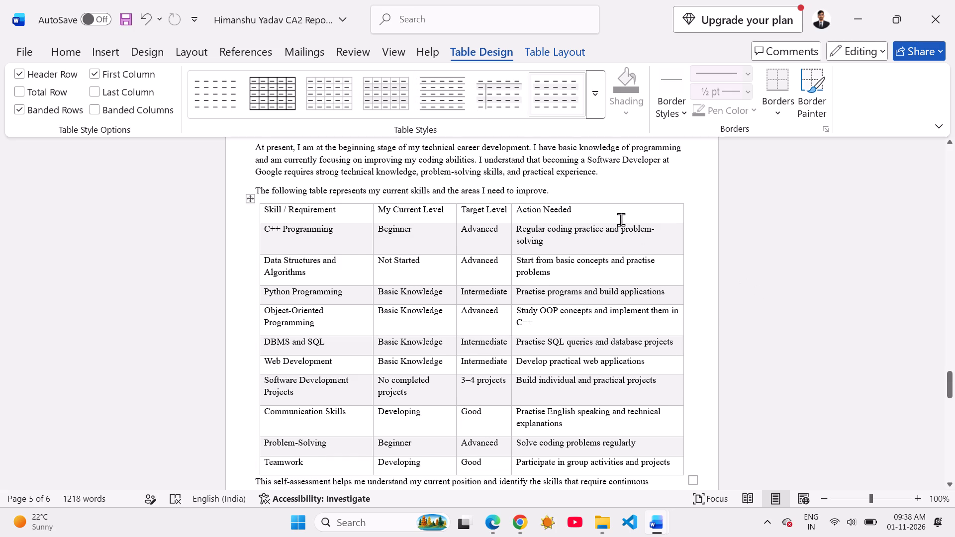
# Colour the header row text of the skills table orange, from Skill / Requirement to Action Needed.
pyautogui.moveTo(609, 216); pyautogui.dragTo(313, 216)
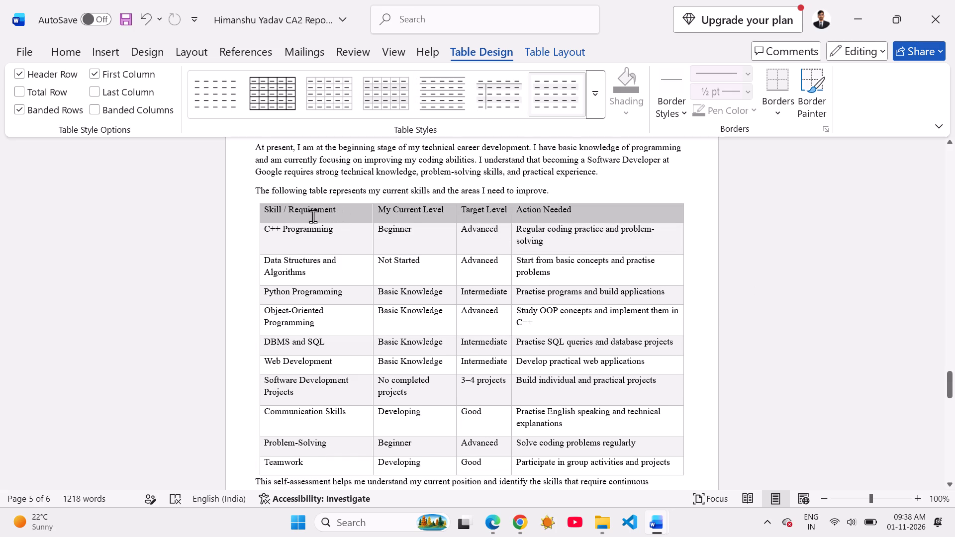
pyautogui.moveTo(313, 216); pyautogui.dragTo(261, 211)
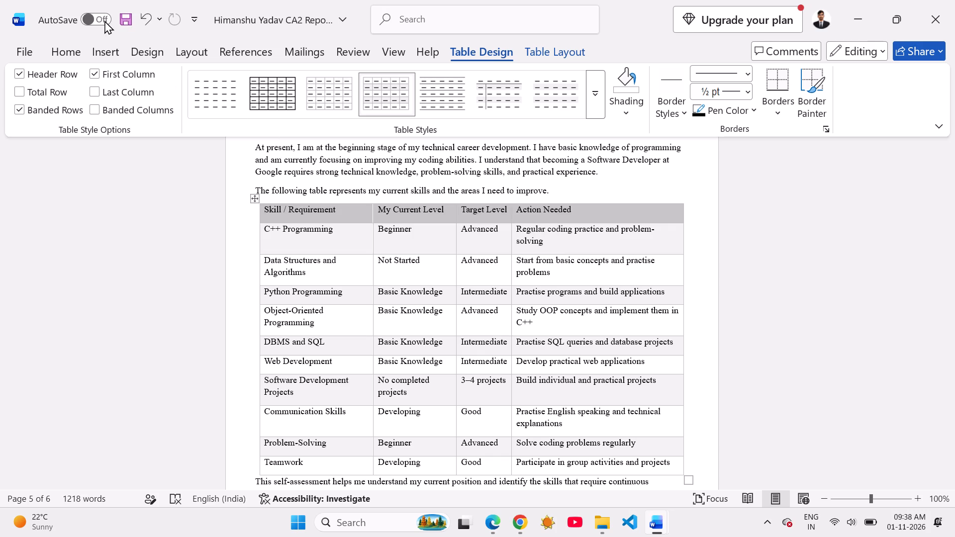
pyautogui.click(65, 52)
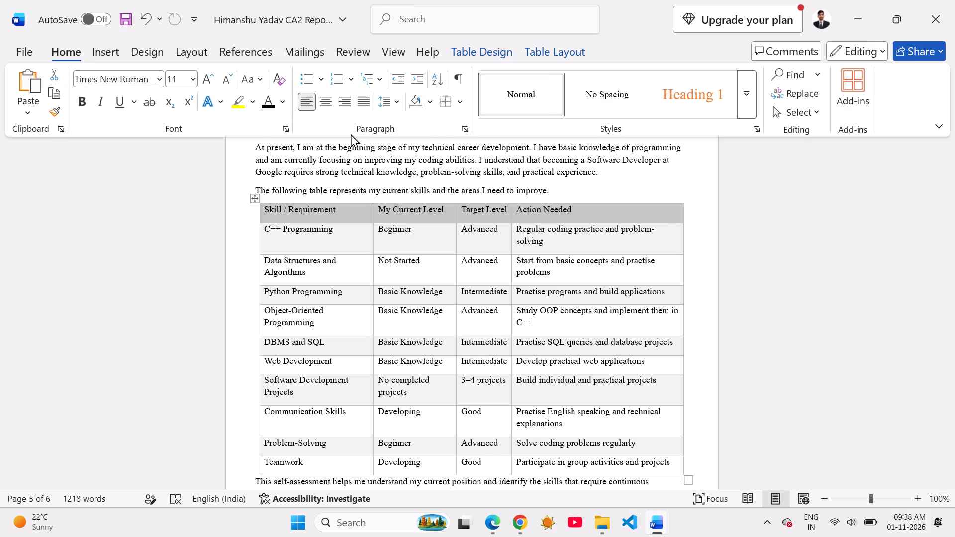
pyautogui.click(282, 101)
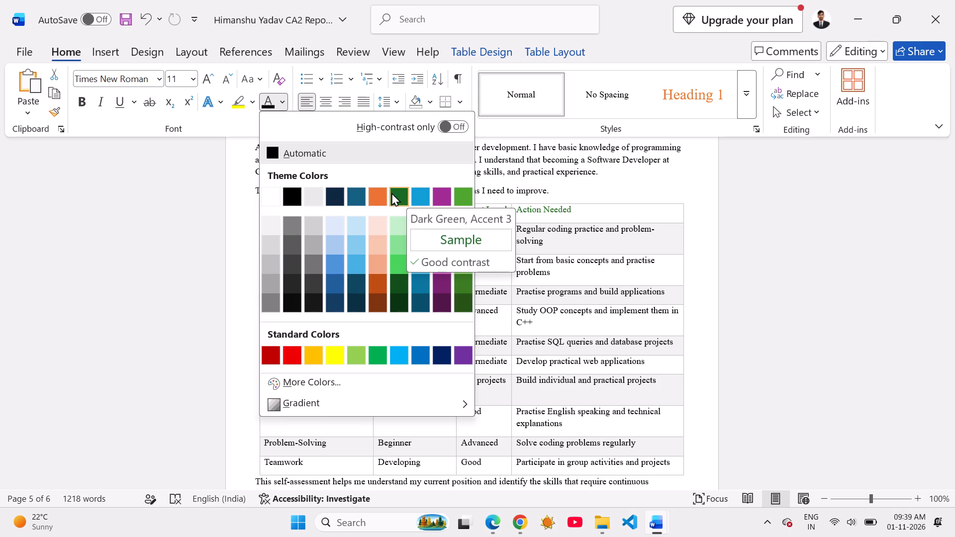
pyautogui.click(374, 195)
pyautogui.click(760, 273)
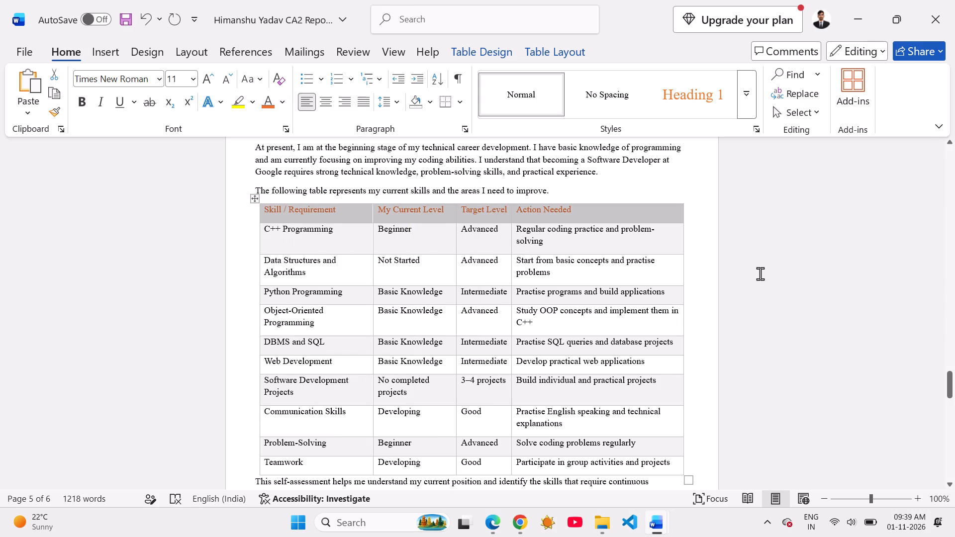
pyautogui.scroll(-1, 505, 291)
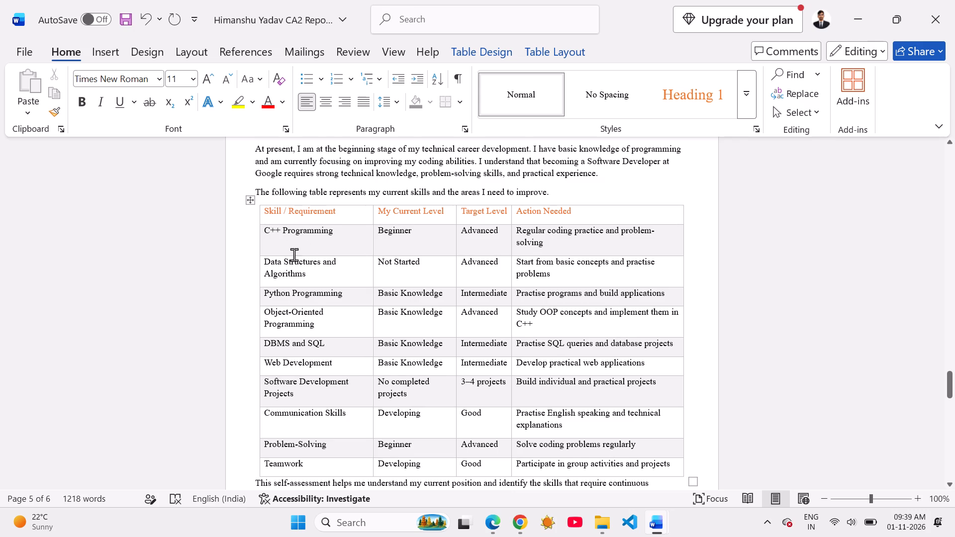
pyautogui.scroll(-1, 299, 274)
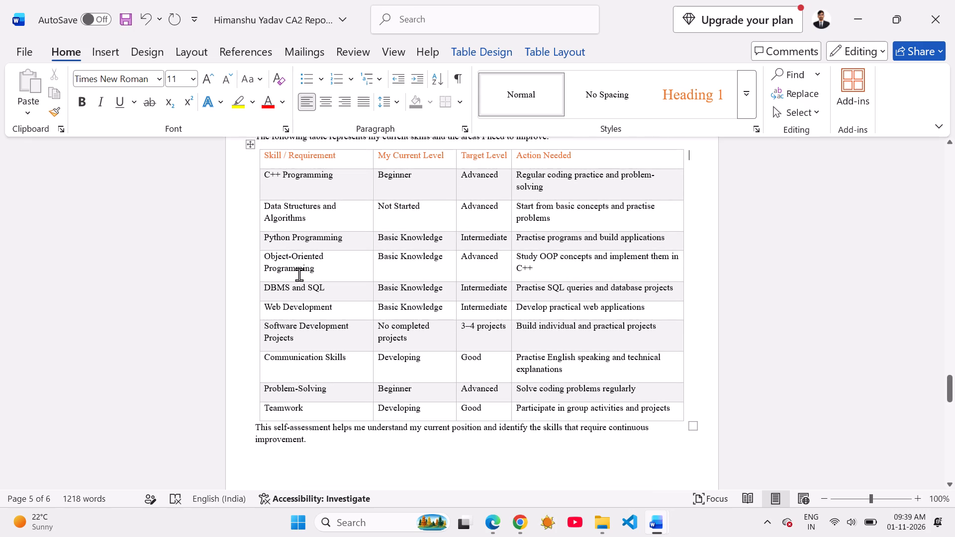
pyautogui.click(726, 321)
pyautogui.scroll(-1, 726, 321)
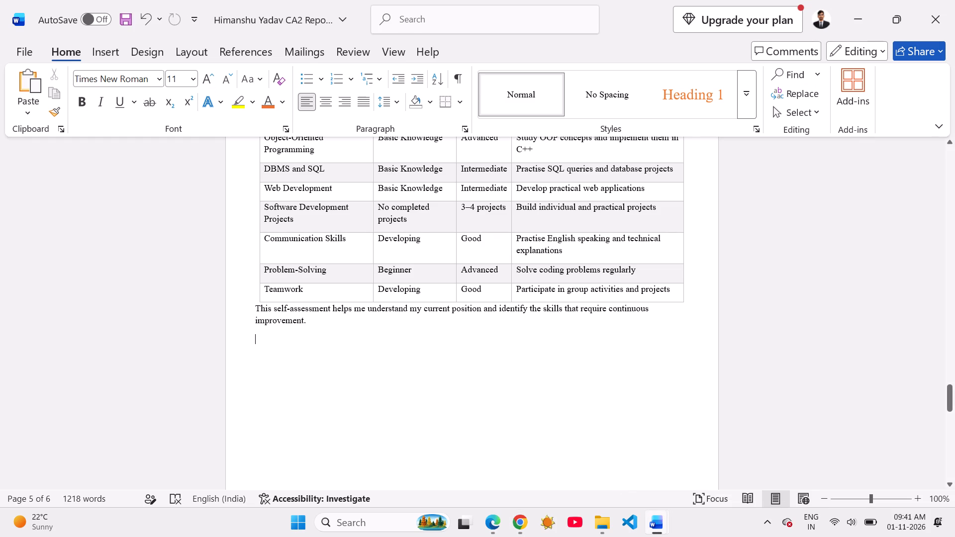
pyautogui.hotkey('ctrl', 'v')
# Set the font size of the heading "2.2 Career Requirements and Skill-Development Plan" to 14.
pyautogui.scroll(1, 323, 220)
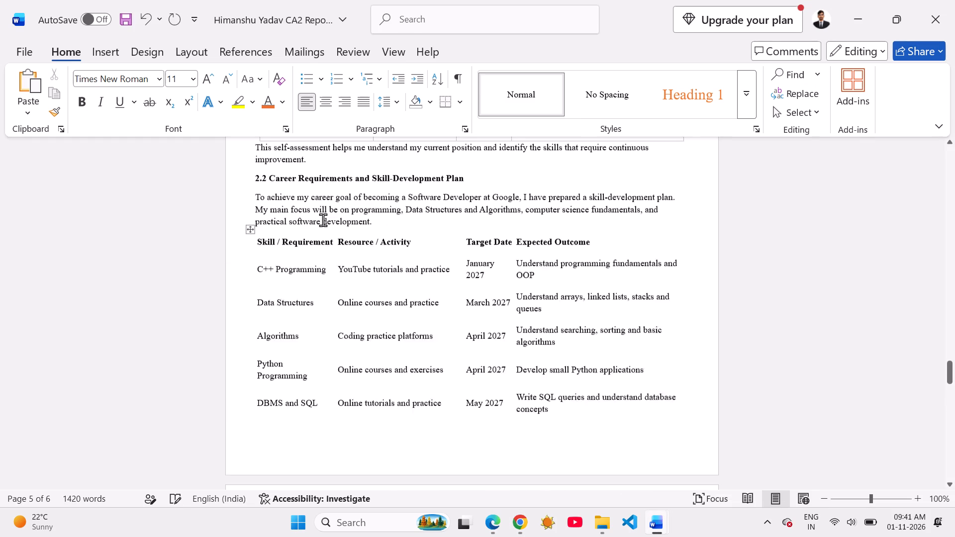
pyautogui.scroll(2, 323, 220)
pyautogui.moveTo(472, 240); pyautogui.dragTo(269, 255)
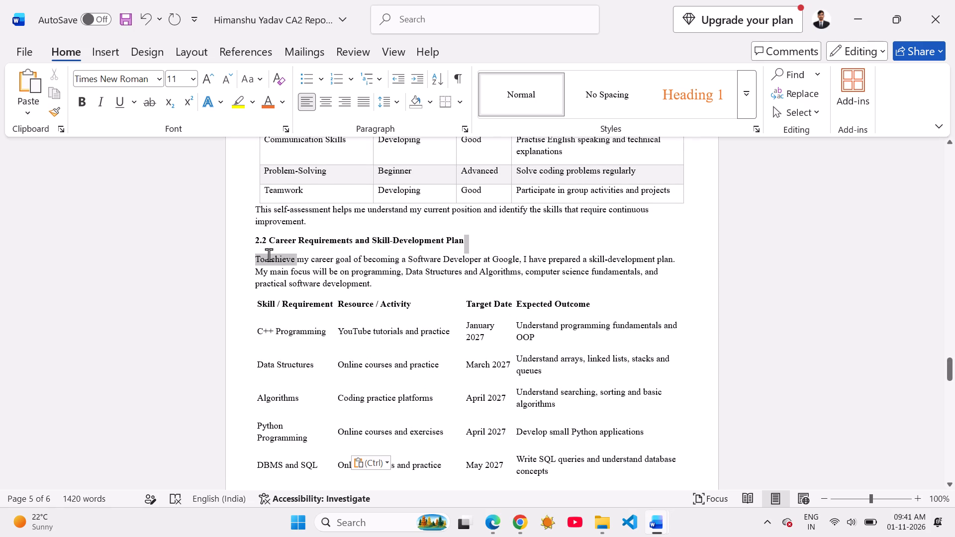
pyautogui.moveTo(269, 255); pyautogui.dragTo(248, 245)
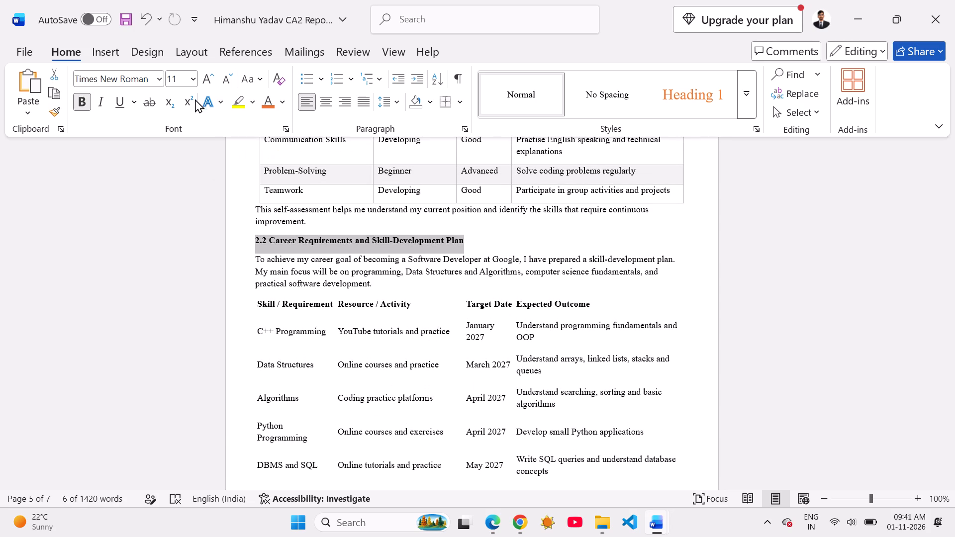
pyautogui.click(191, 79)
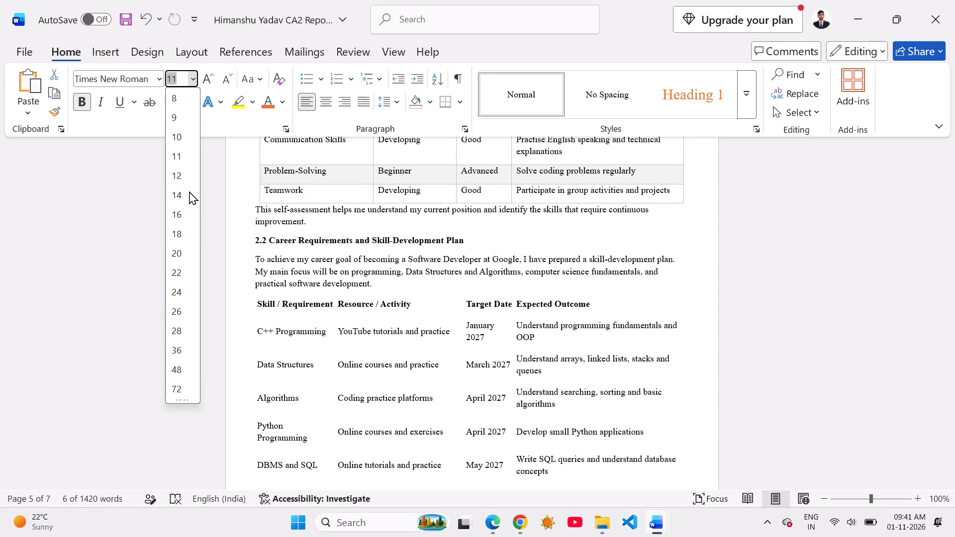
pyautogui.click(187, 194)
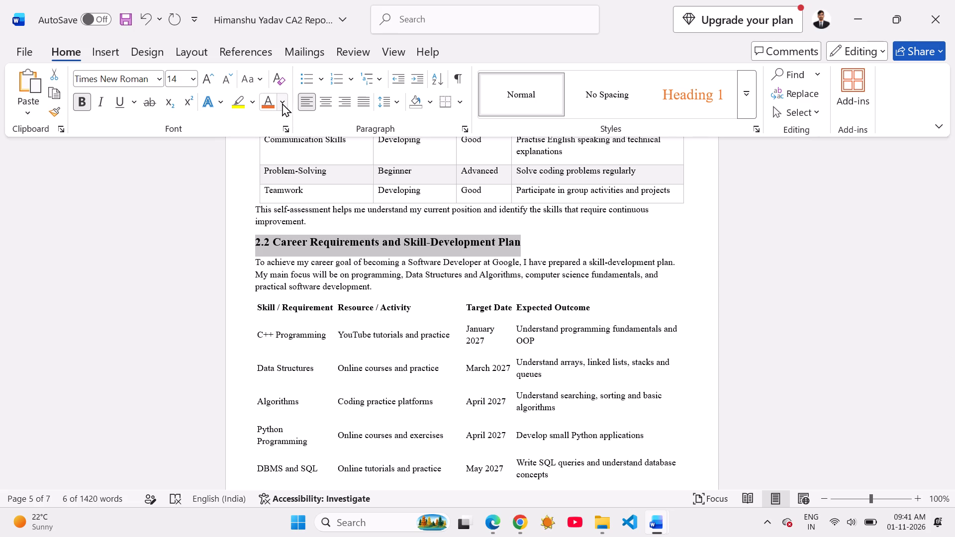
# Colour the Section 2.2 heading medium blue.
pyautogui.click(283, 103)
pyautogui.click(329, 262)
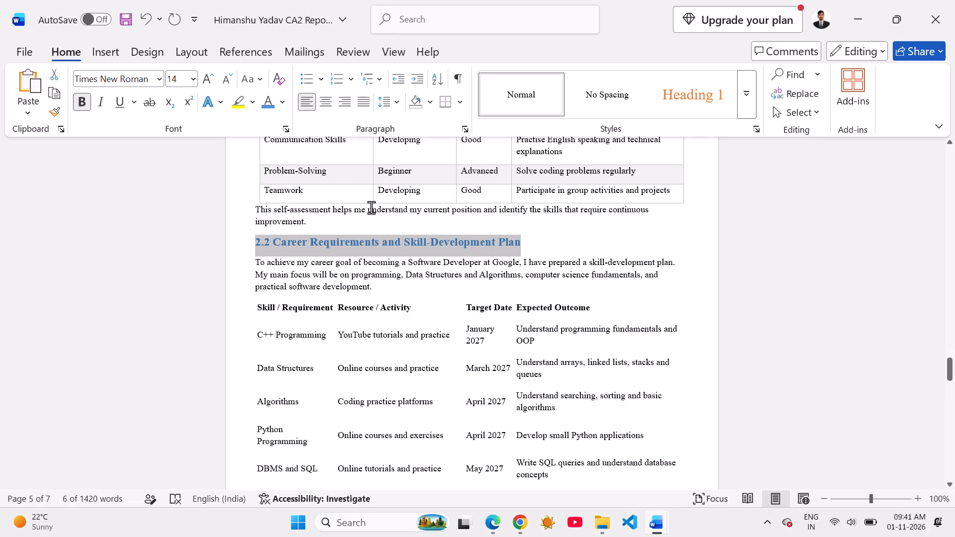
# Check the colour of the "2.1 Current Self-Assessment" heading and recolour the Section 2.2 heading light blue like it.
pyautogui.click(208, 242)
pyautogui.scroll(4, 208, 242)
pyautogui.hscroll(1, 208, 242)
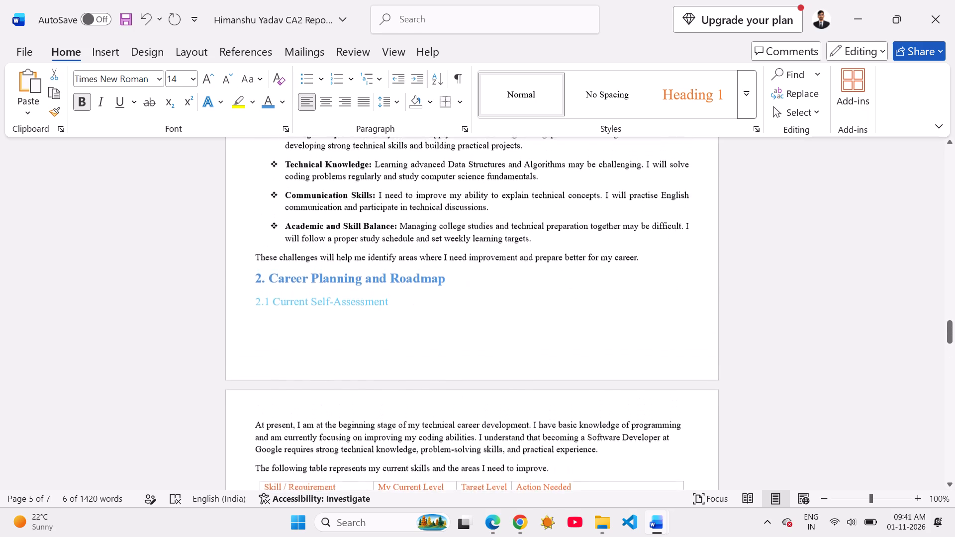
pyautogui.hscroll(1, 208, 242)
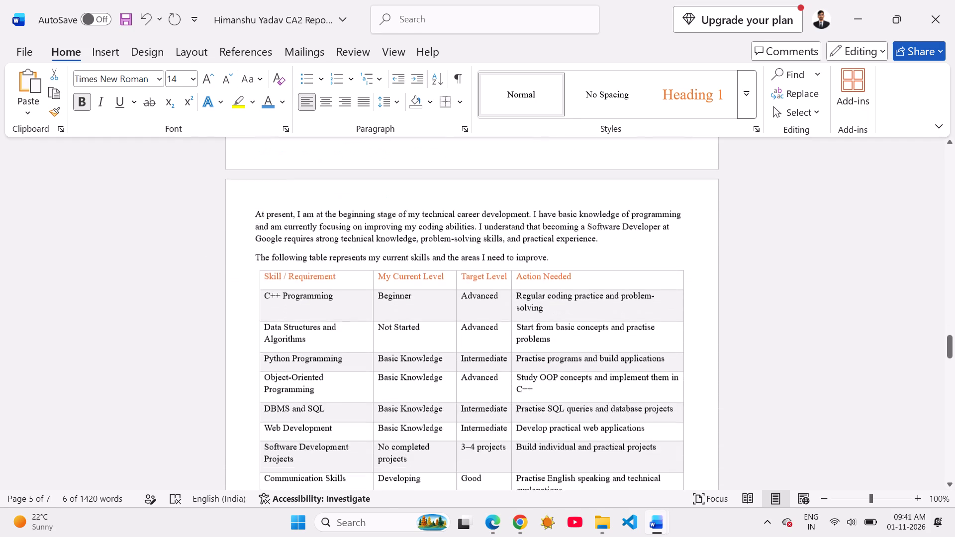
pyautogui.hscroll(1, 208, 242)
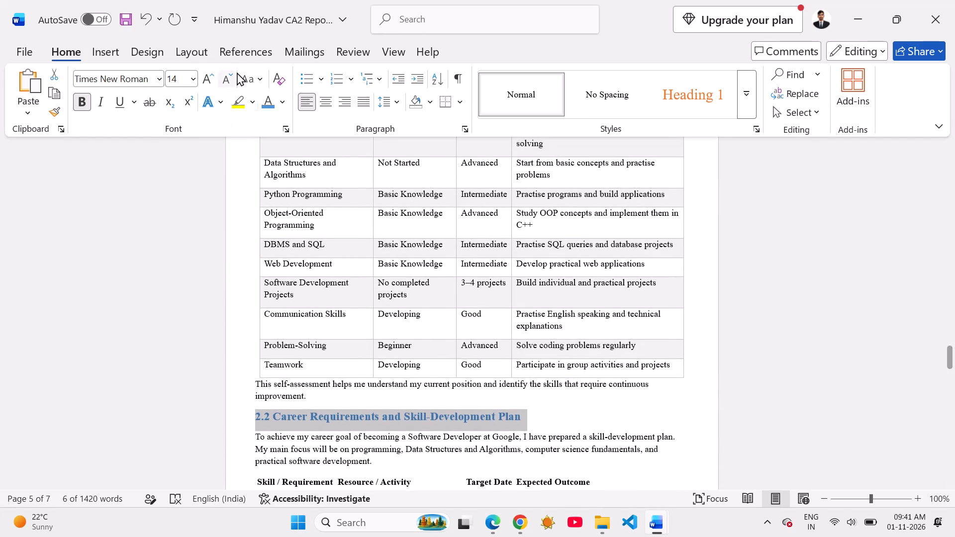
pyautogui.click(286, 104)
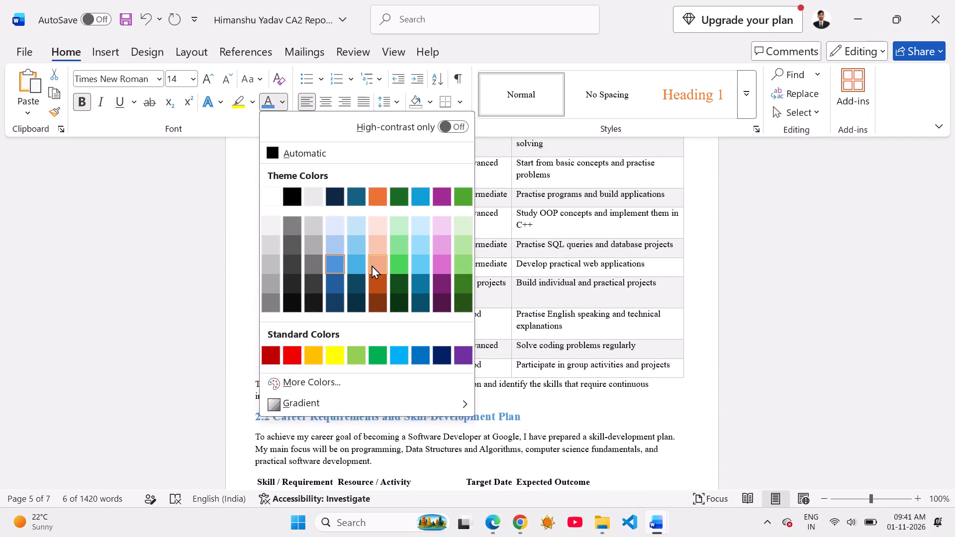
pyautogui.click(419, 255)
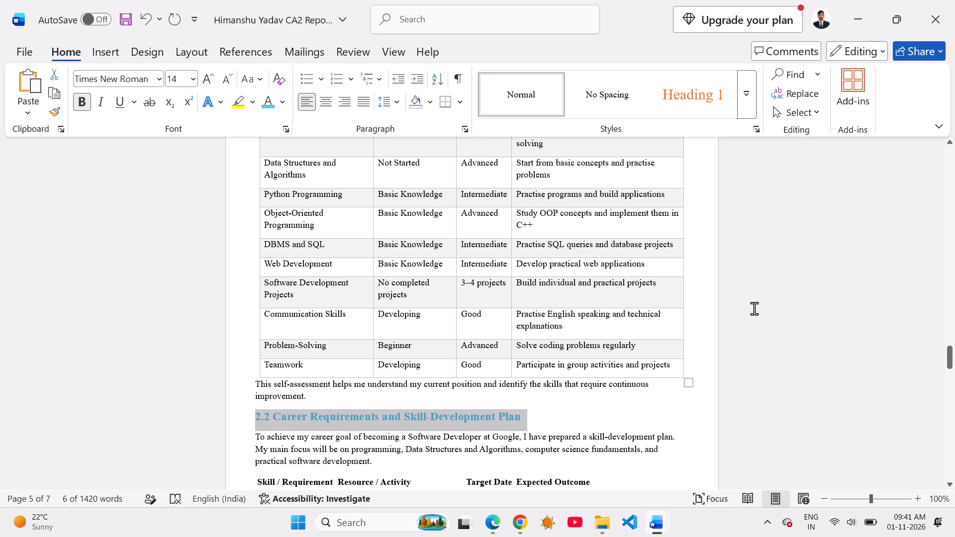
# Review the pasted Section 2.2 skill-development table and its closing paragraph across both pages.
pyautogui.click(754, 308)
pyautogui.scroll(-2, 754, 308)
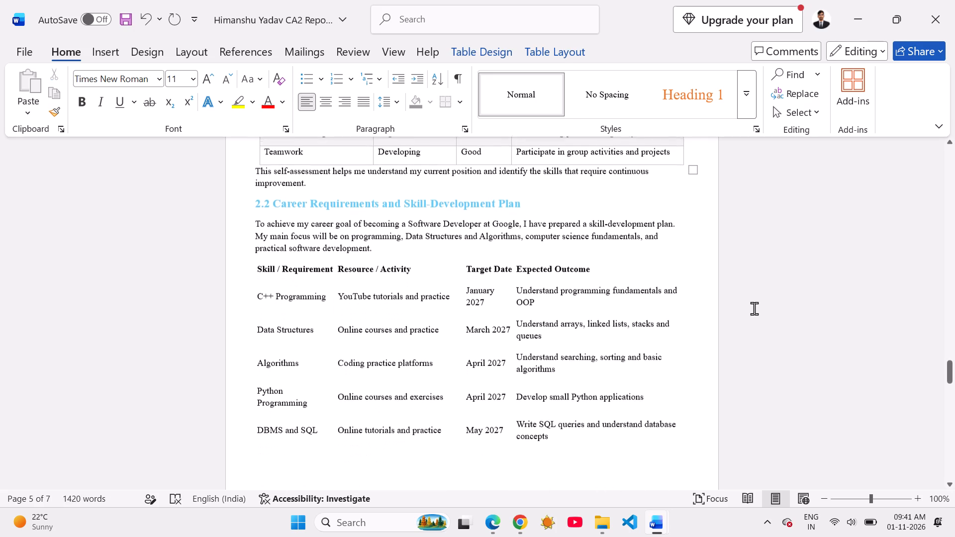
pyautogui.scroll(-1, 754, 308)
pyautogui.scroll(3, 754, 308)
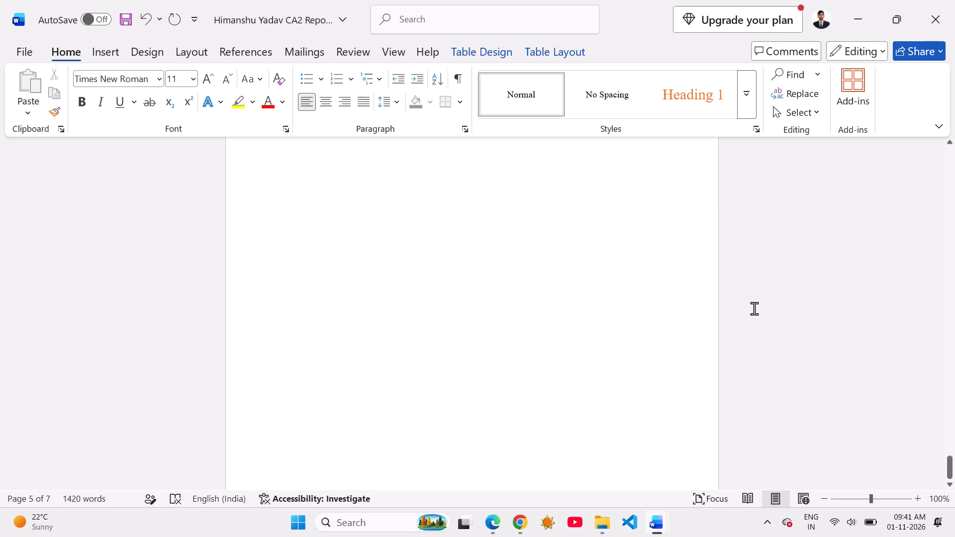
pyautogui.scroll(4, 754, 308)
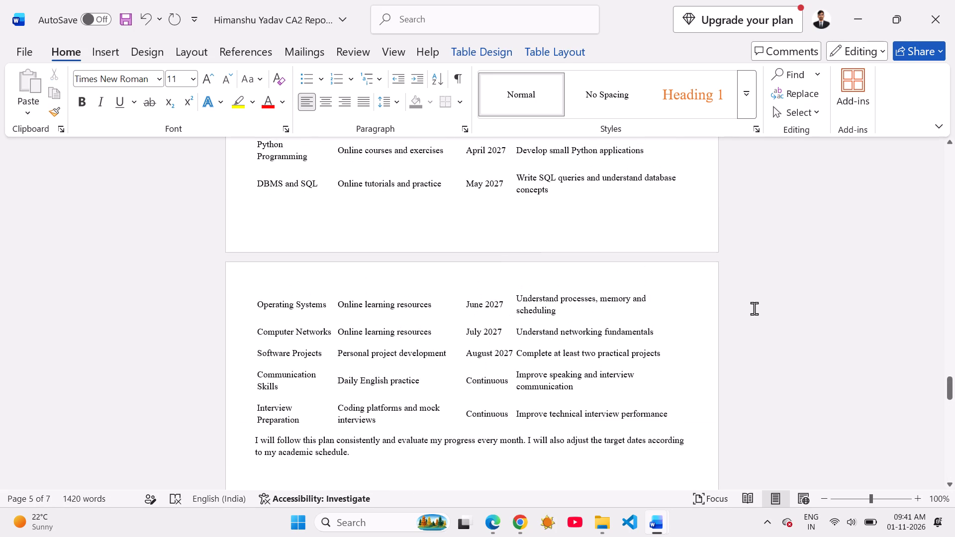
pyautogui.scroll(2, 754, 308)
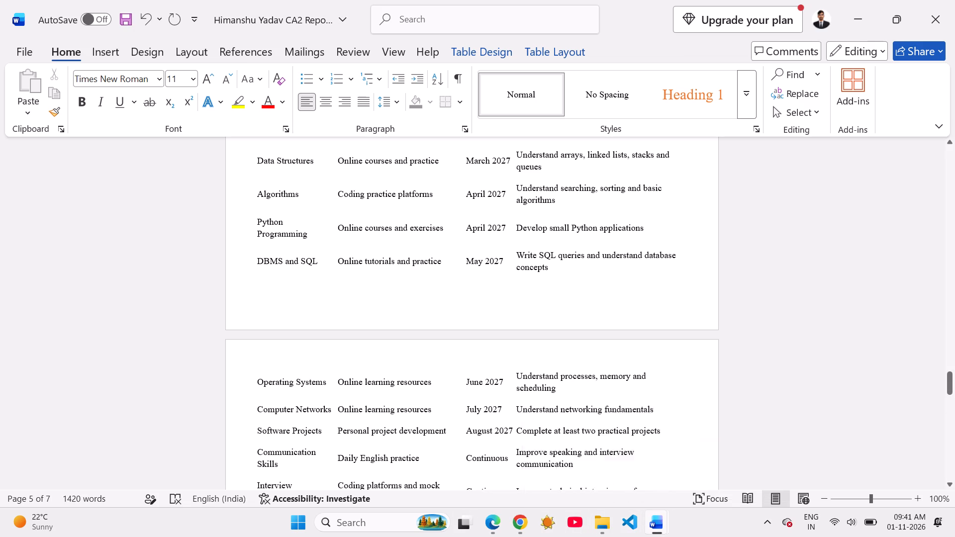
pyautogui.scroll(-2, 465, 400)
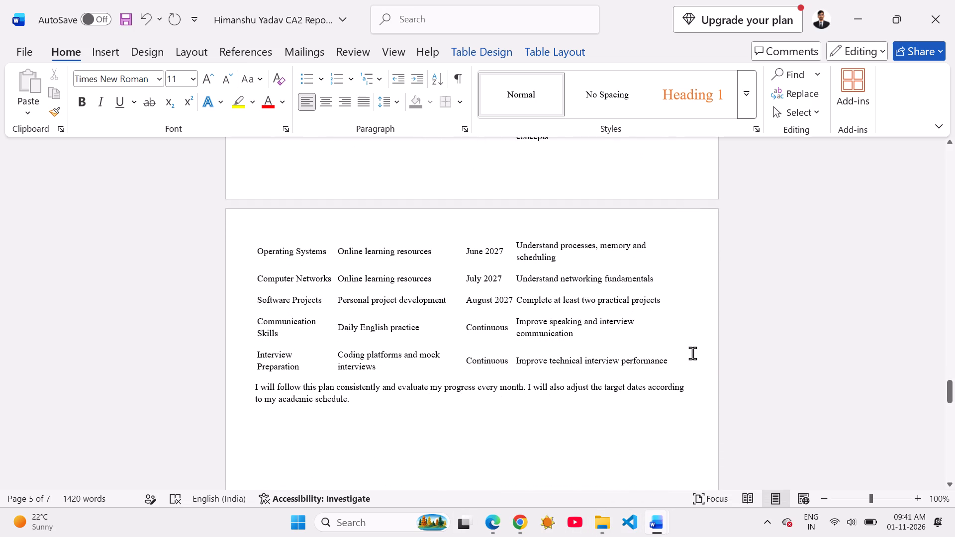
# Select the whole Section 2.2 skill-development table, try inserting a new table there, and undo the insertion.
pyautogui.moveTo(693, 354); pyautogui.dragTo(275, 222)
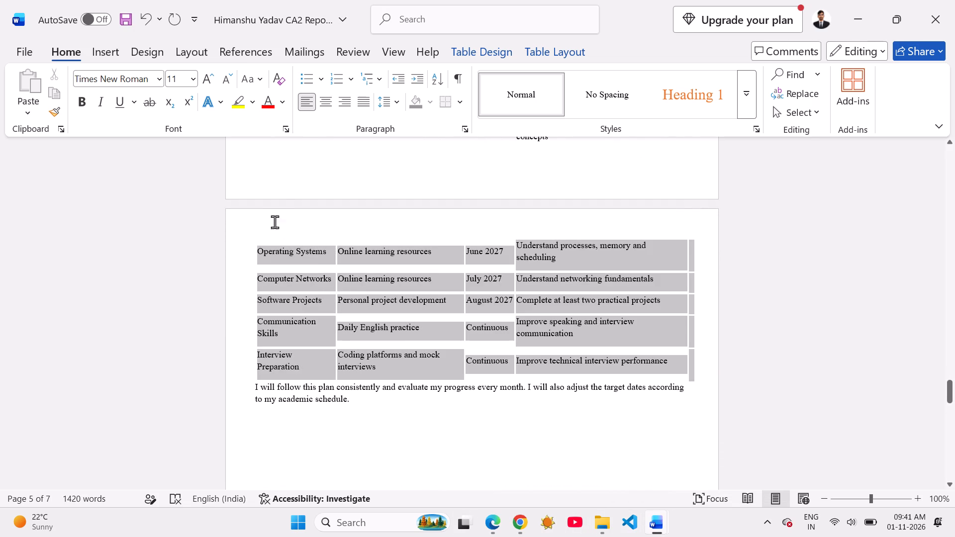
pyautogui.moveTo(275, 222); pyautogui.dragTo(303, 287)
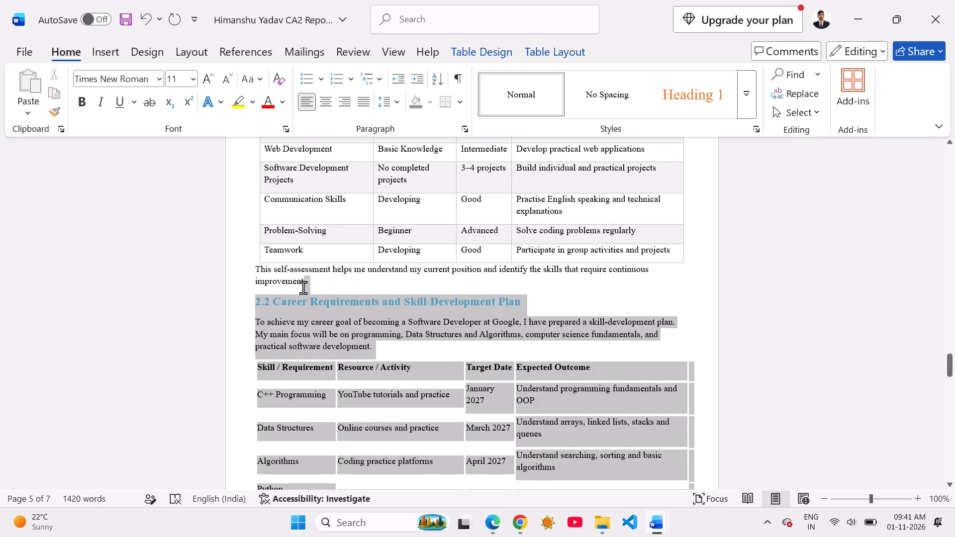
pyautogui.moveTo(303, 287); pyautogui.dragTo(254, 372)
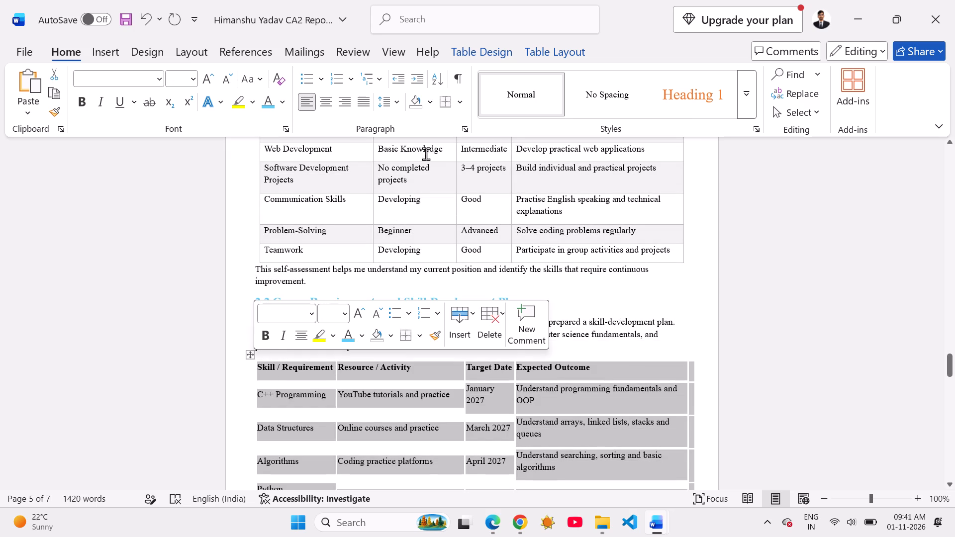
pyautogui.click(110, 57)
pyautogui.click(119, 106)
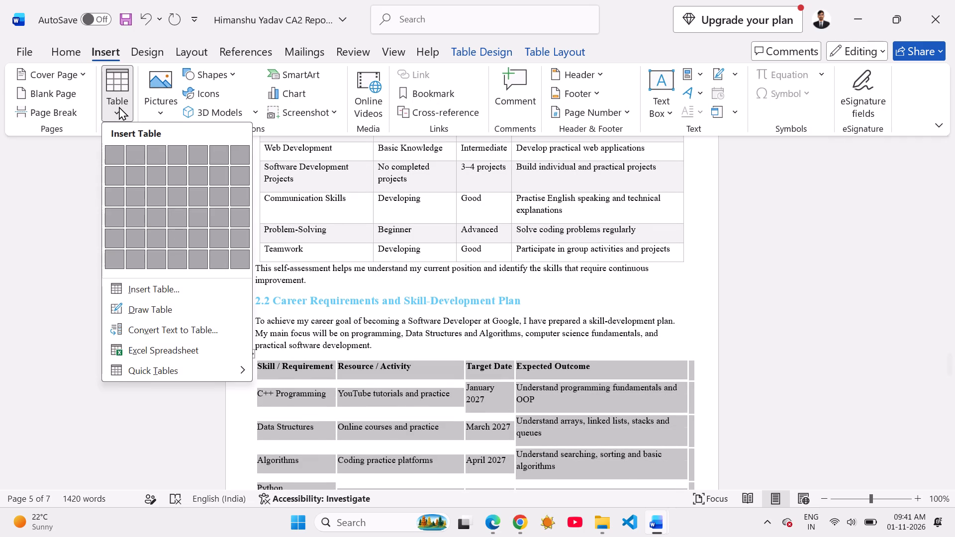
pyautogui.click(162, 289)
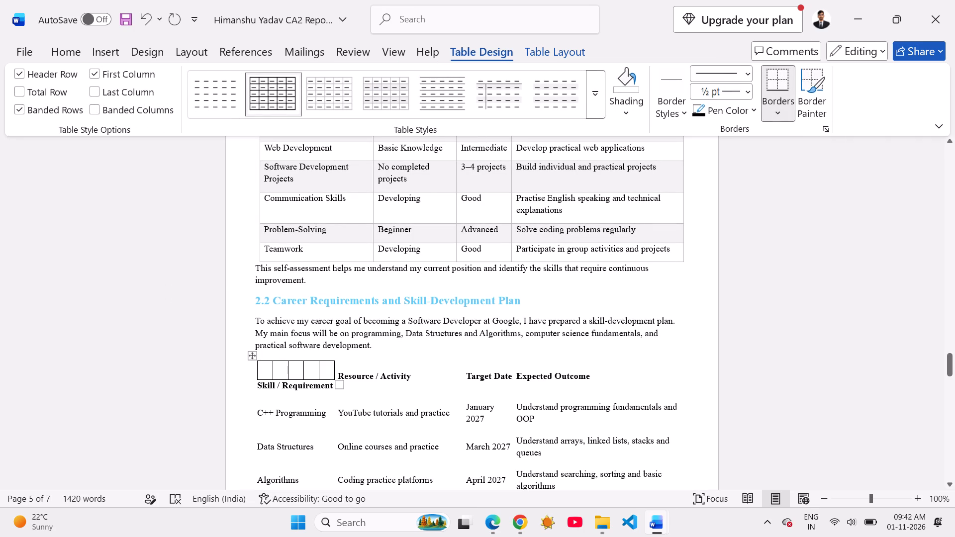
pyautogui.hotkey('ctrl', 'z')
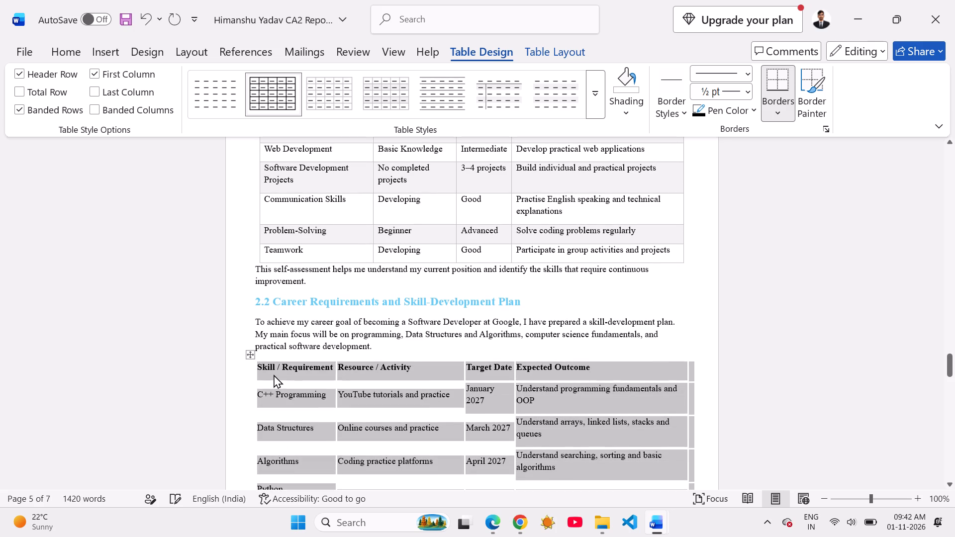
# Apply the plain light-bordered table style with grey banded rows to the Section 2.2 skill-development table.
pyautogui.click(399, 98)
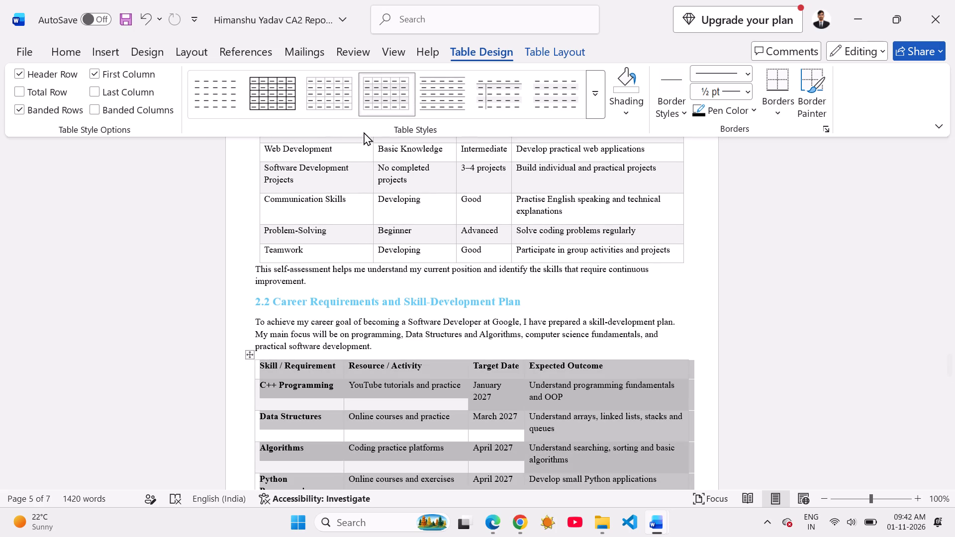
pyautogui.click(389, 108)
pyautogui.click(840, 333)
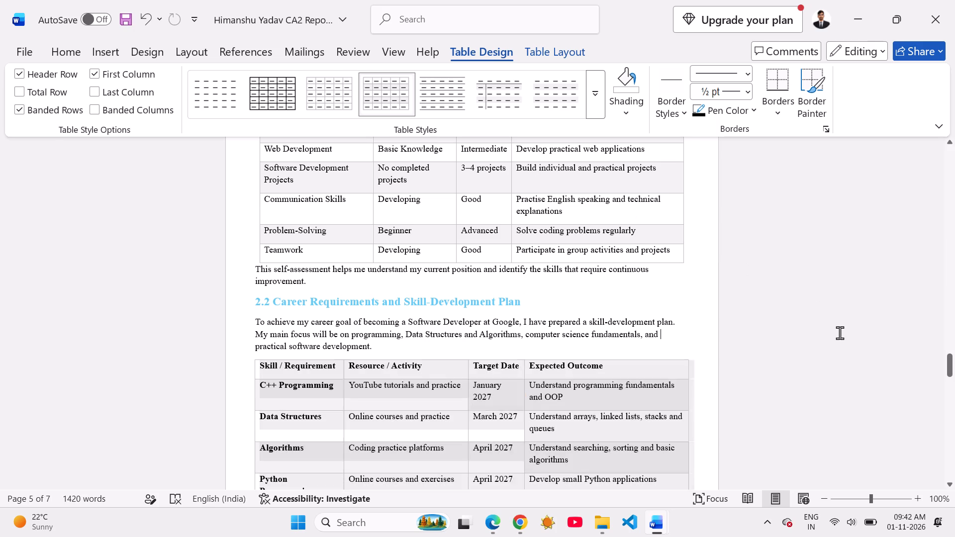
# Colour the header row text of the Section 2.2 table, from Skill / Requirement to Expected Outcome, orange.
pyautogui.scroll(-2, 677, 408)
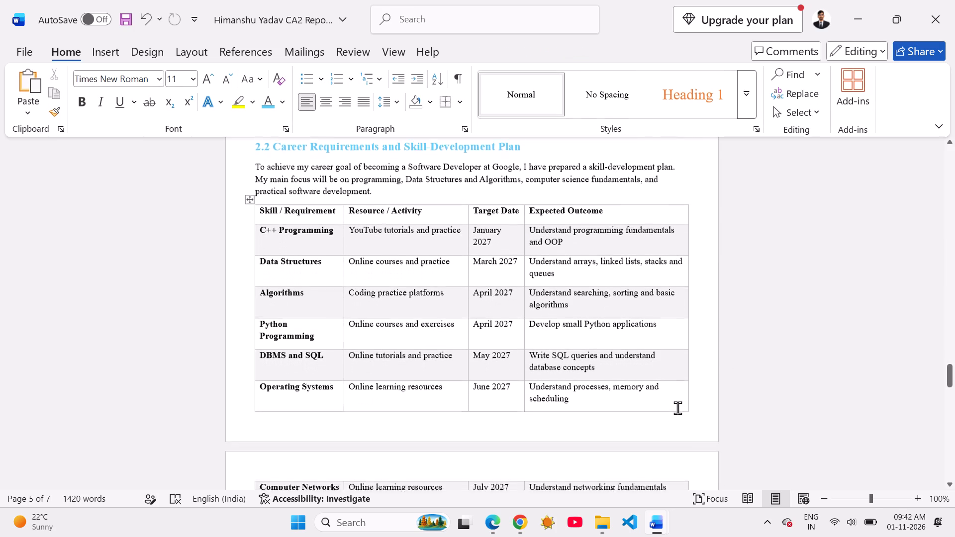
pyautogui.scroll(-1, 677, 408)
pyautogui.scroll(3, 677, 408)
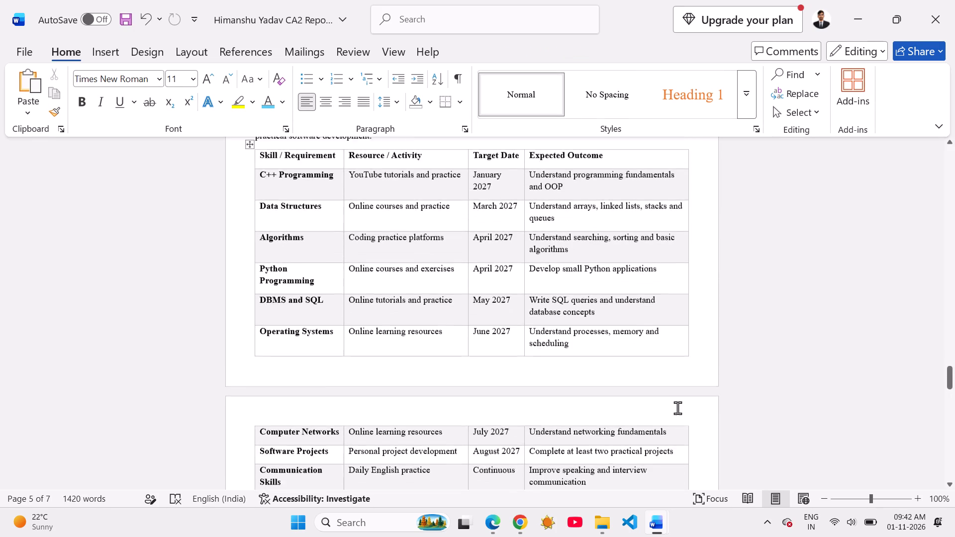
pyautogui.scroll(1, 677, 408)
pyautogui.moveTo(623, 303); pyautogui.dragTo(454, 303)
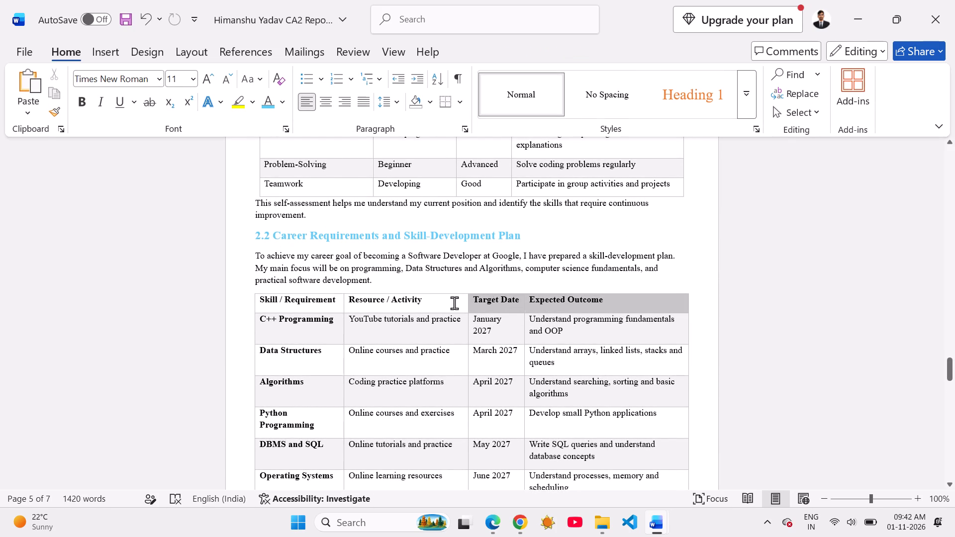
pyautogui.moveTo(454, 303); pyautogui.dragTo(271, 301)
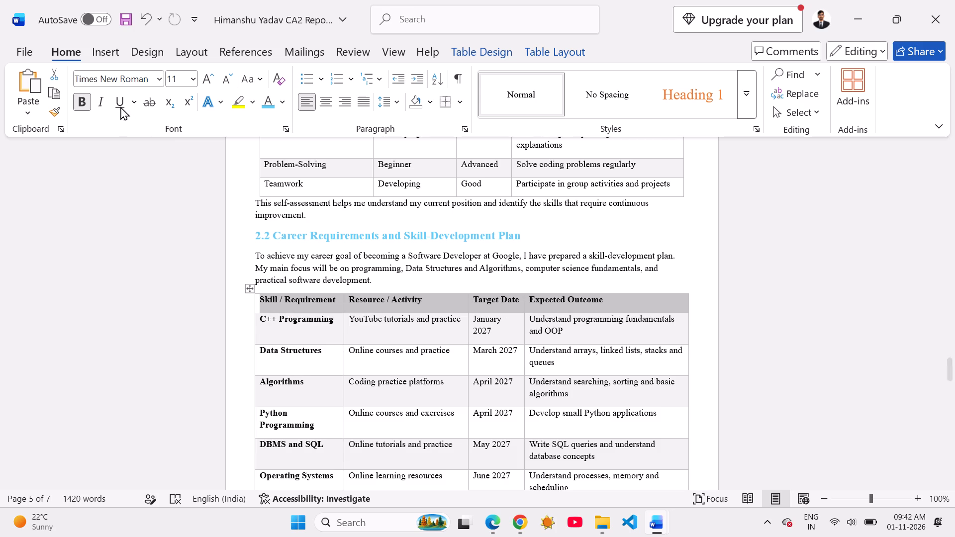
pyautogui.click(283, 99)
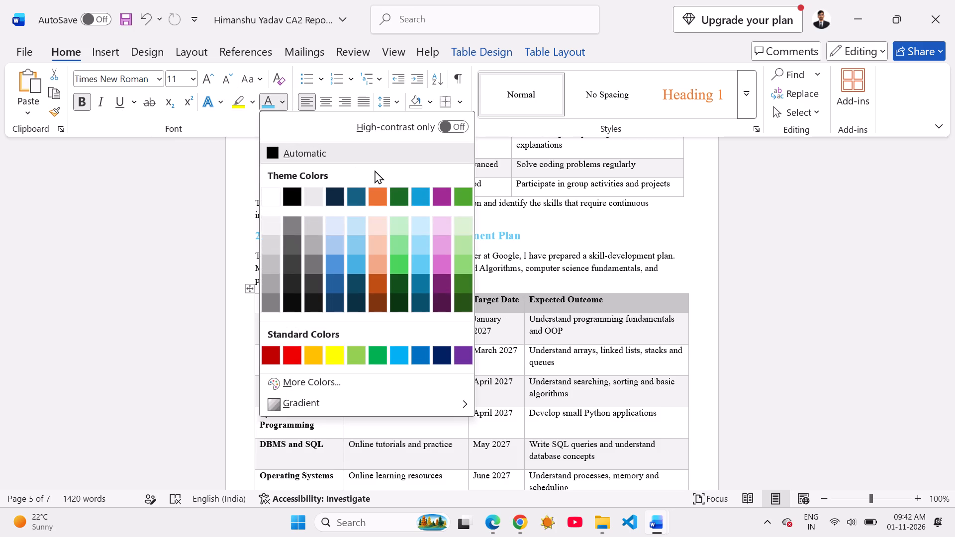
pyautogui.click(378, 195)
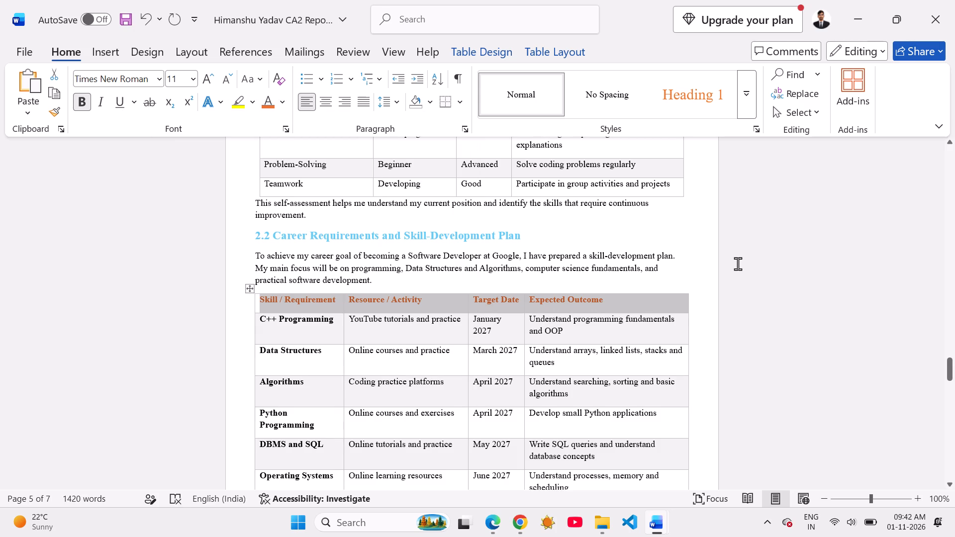
pyautogui.scroll(5, 670, 261)
pyautogui.click(800, 256)
# Make the header row of the Section 2.1 self-assessment table bold.
pyautogui.scroll(3, 651, 262)
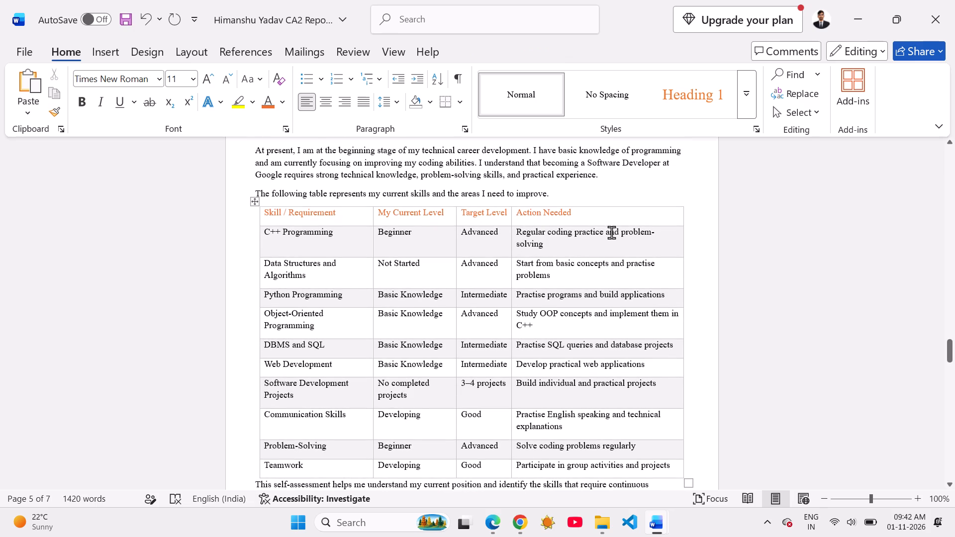
pyautogui.moveTo(597, 216); pyautogui.dragTo(282, 217)
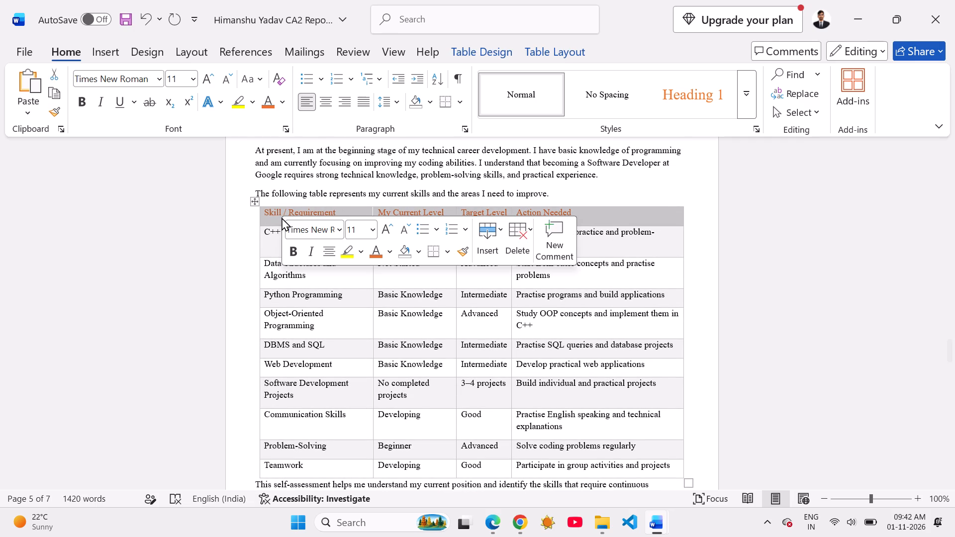
pyautogui.click(296, 253)
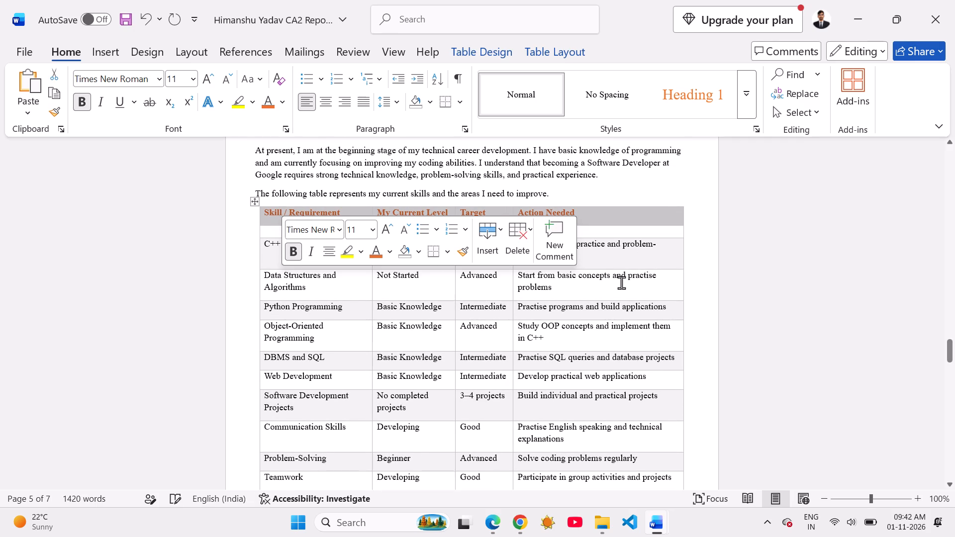
pyautogui.click(718, 281)
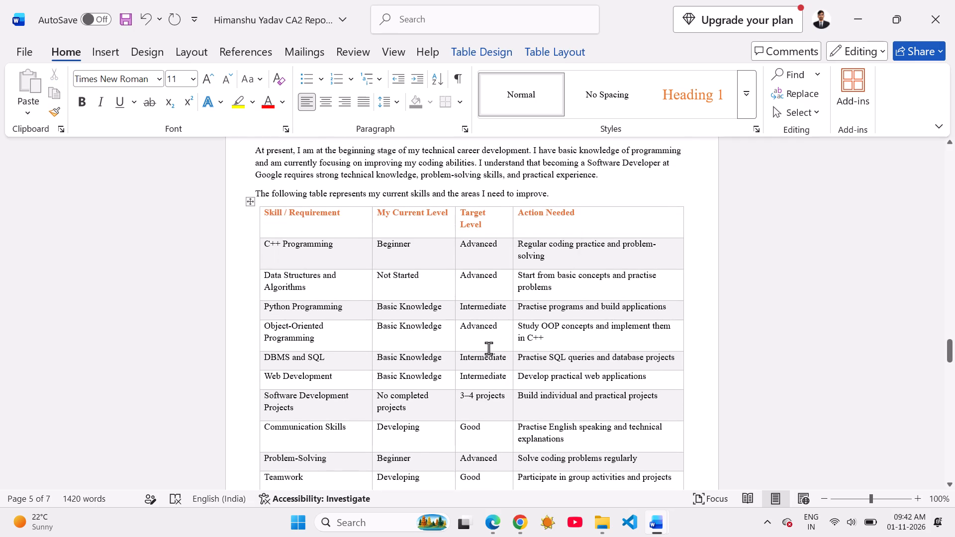
# Check the formatting of the Section 2.2 table across the page break, including its closing paragraph.
pyautogui.scroll(-4, 488, 348)
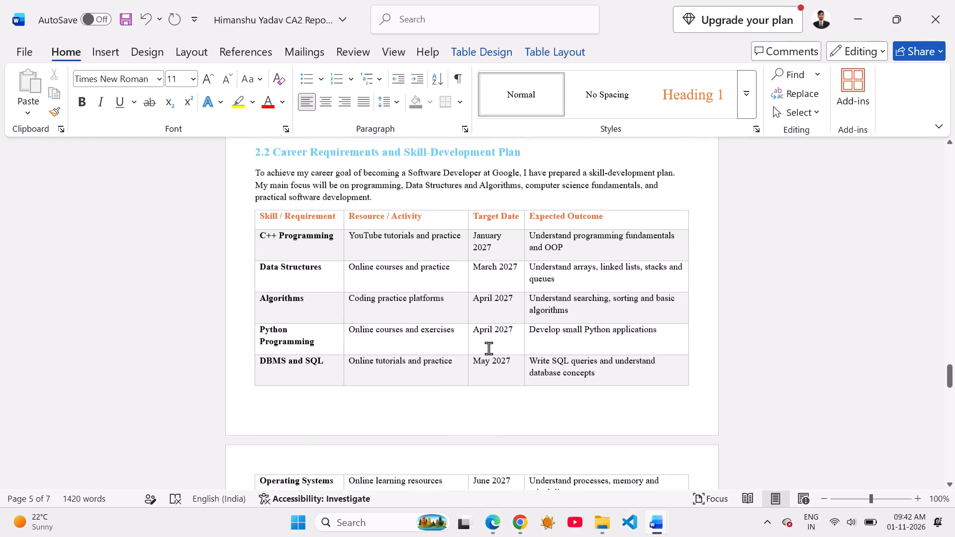
pyautogui.scroll(-4, 488, 348)
pyautogui.scroll(1, 488, 348)
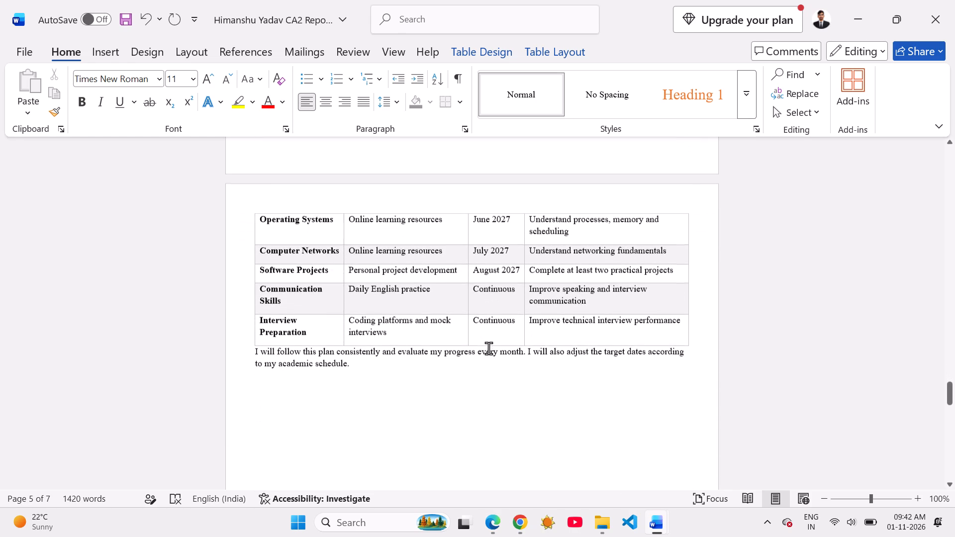
pyautogui.scroll(2, 488, 348)
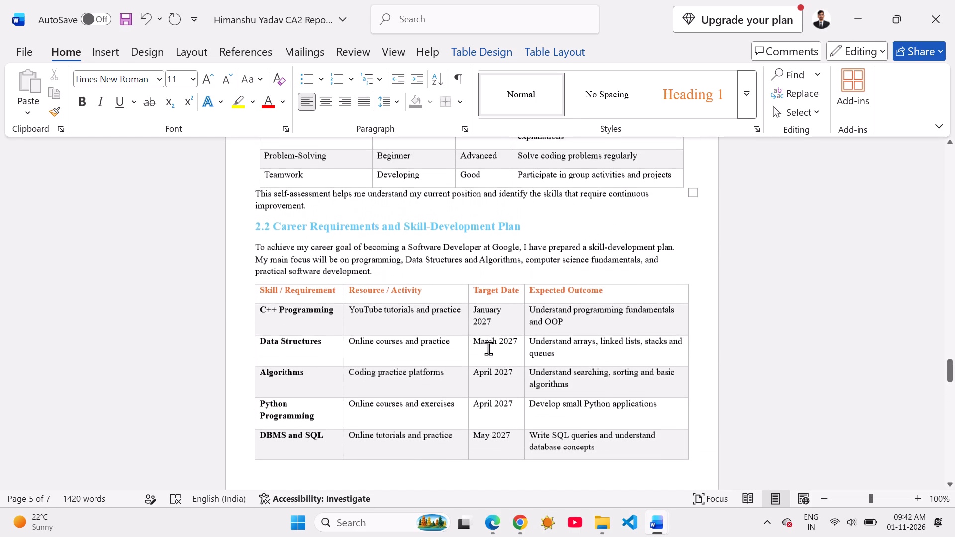
pyautogui.scroll(-1, 488, 348)
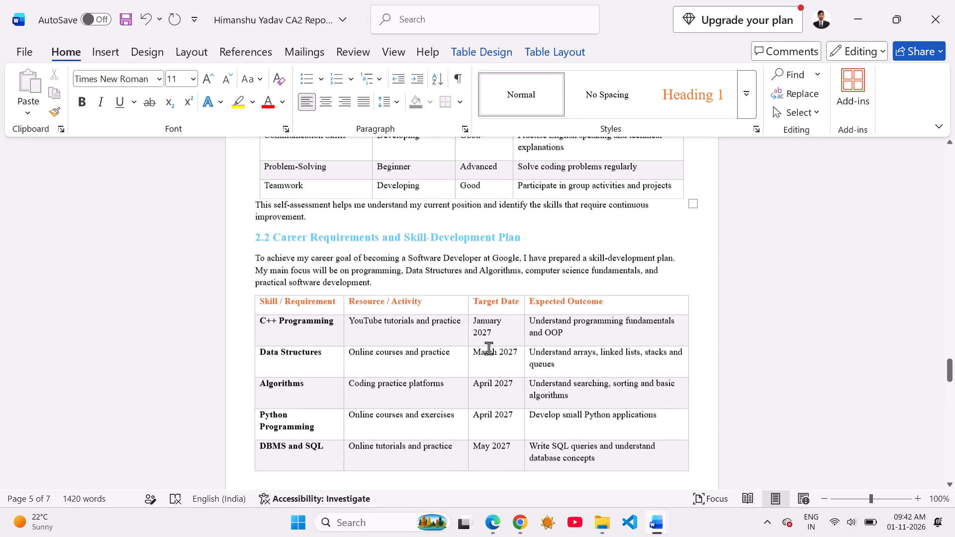
pyautogui.scroll(-1, 488, 348)
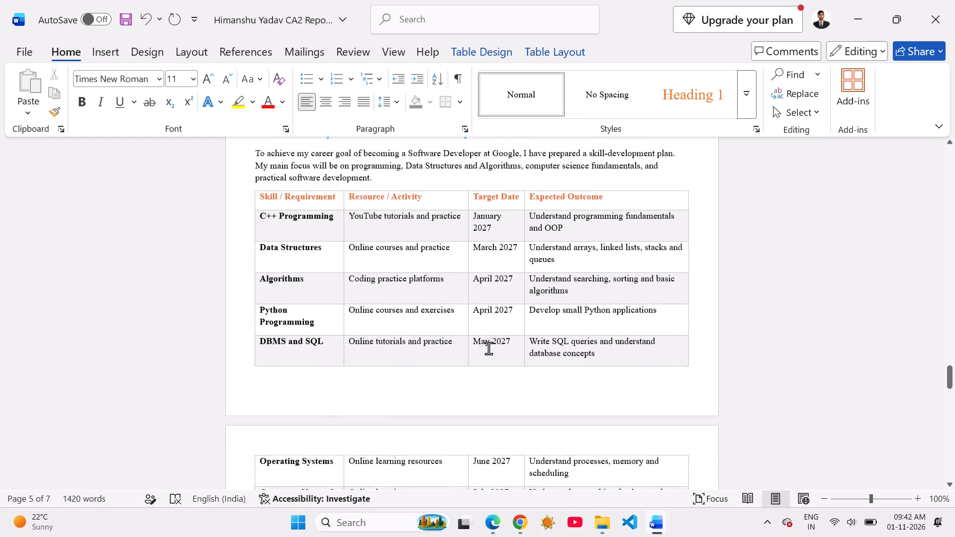
pyautogui.scroll(-3, 488, 348)
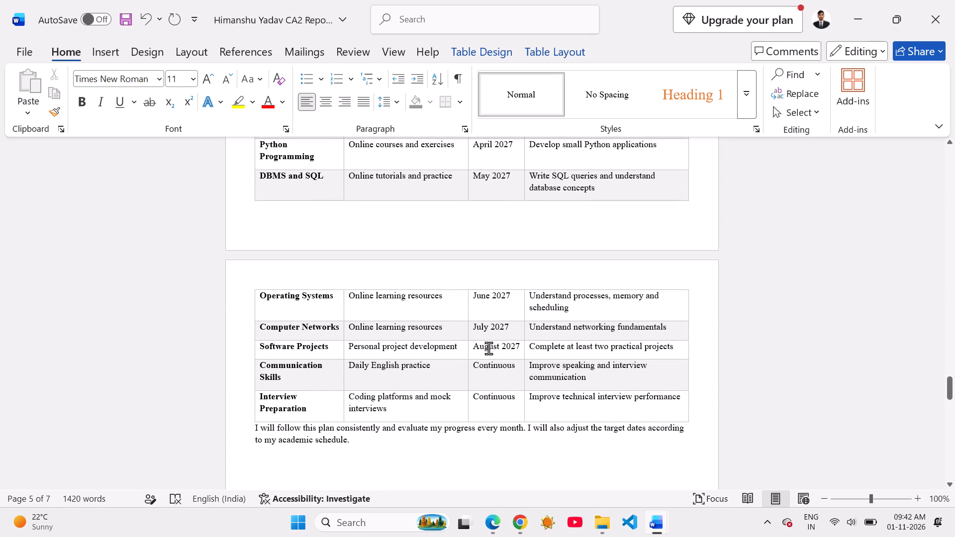
pyautogui.click(741, 392)
pyautogui.click(745, 419)
pyautogui.scroll(2, 497, 354)
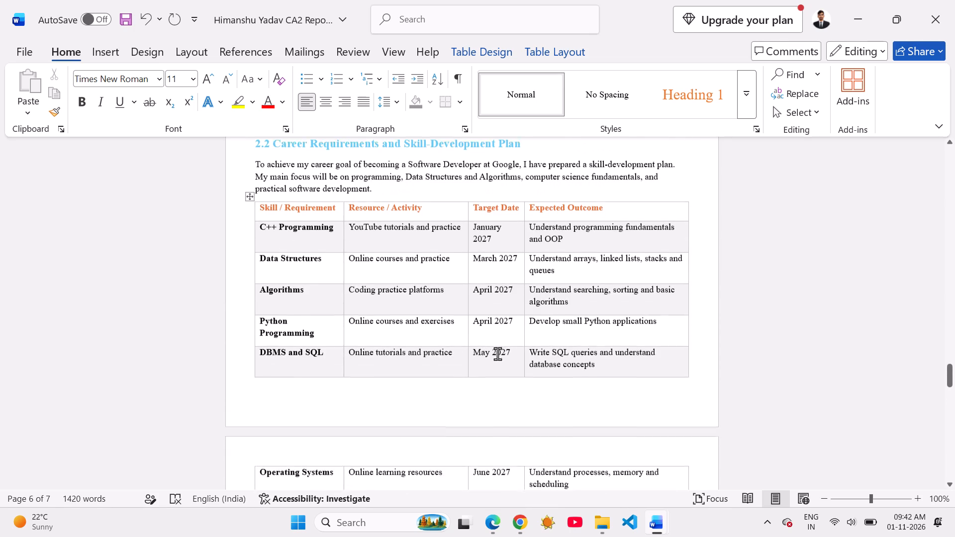
pyautogui.scroll(1, 497, 354)
pyautogui.scroll(-1, 497, 354)
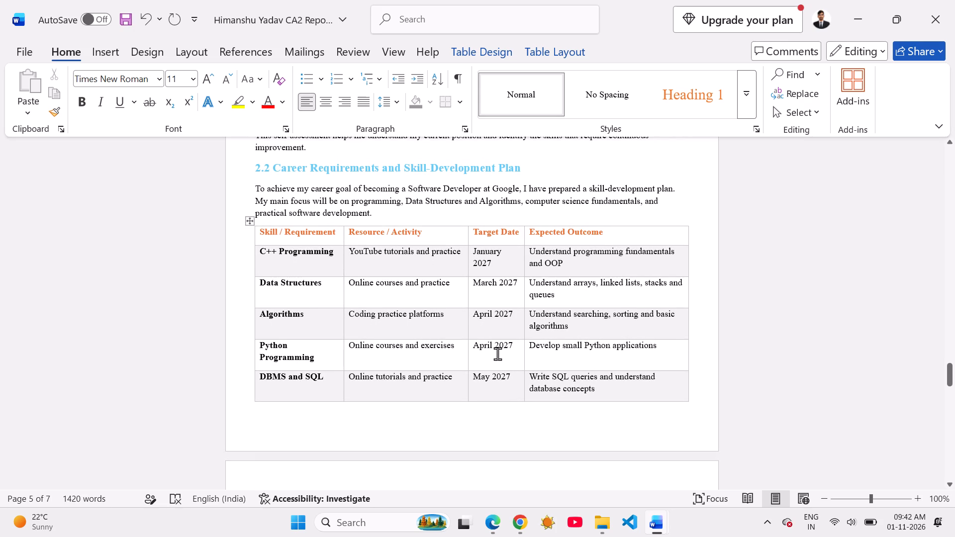
# Review the target dates in the Section 2.2 table and its remaining rows and closing paragraph on the following page.
pyautogui.click(494, 263)
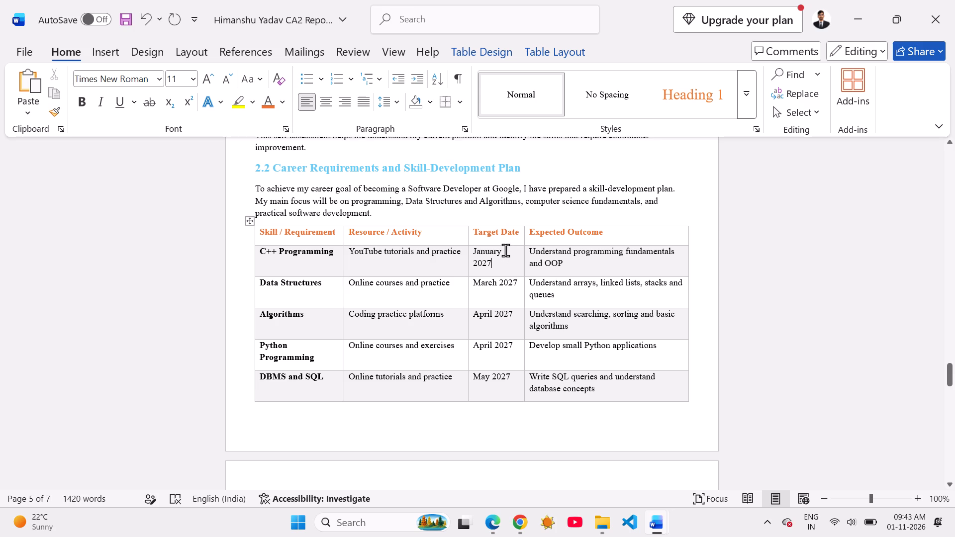
pyautogui.click(505, 250)
pyautogui.scroll(-1, 497, 372)
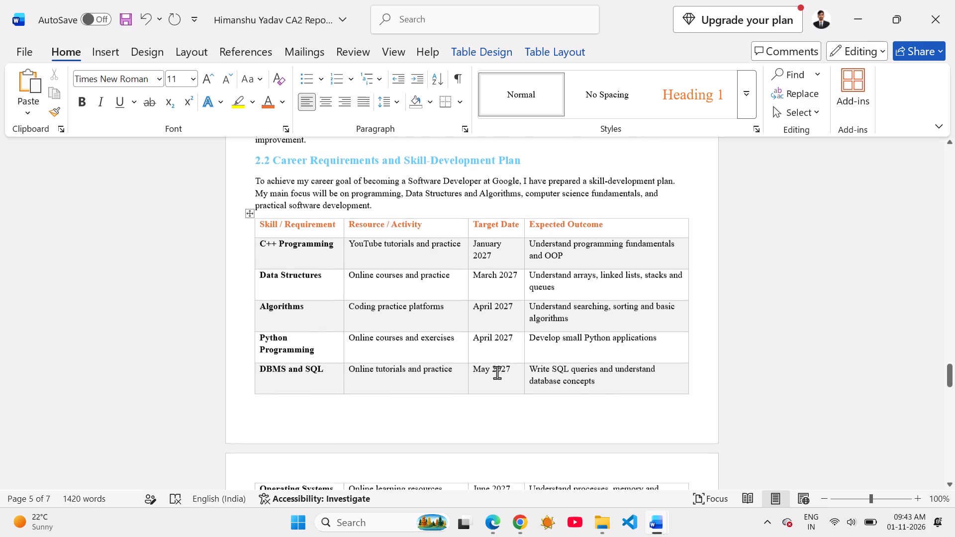
pyautogui.scroll(-4, 497, 372)
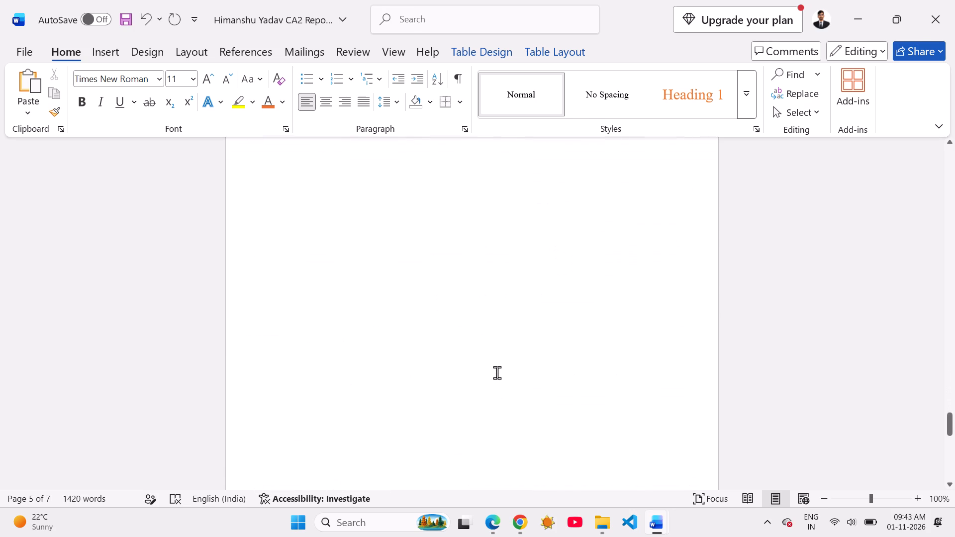
pyautogui.scroll(5, 497, 372)
pyautogui.hscroll(1, 497, 372)
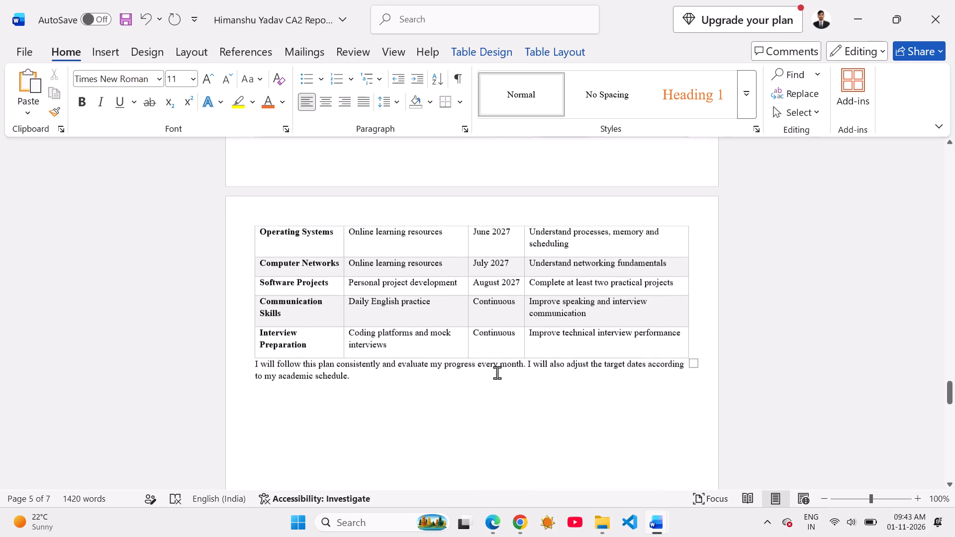
pyautogui.hscroll(1, 497, 372)
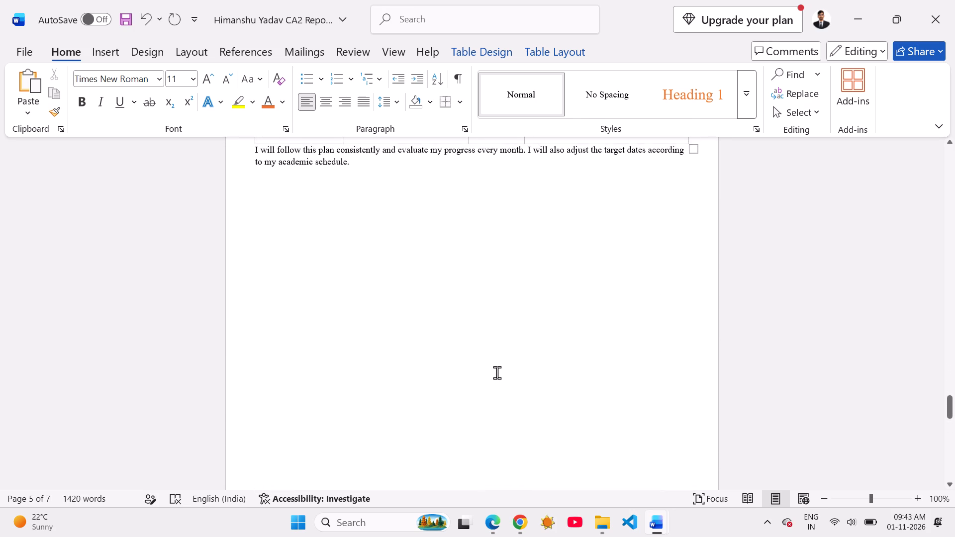
pyautogui.hscroll(2, 497, 372)
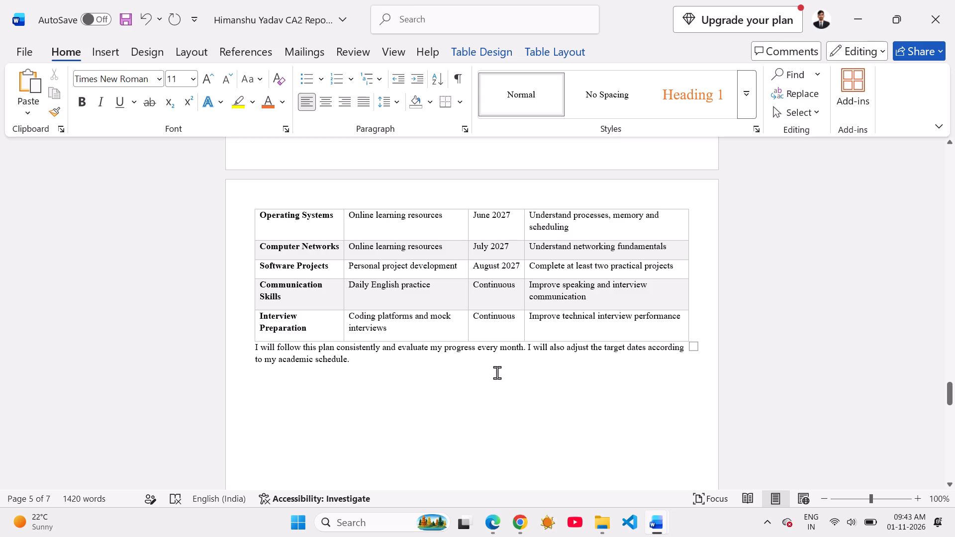
pyautogui.hscroll(3, 497, 372)
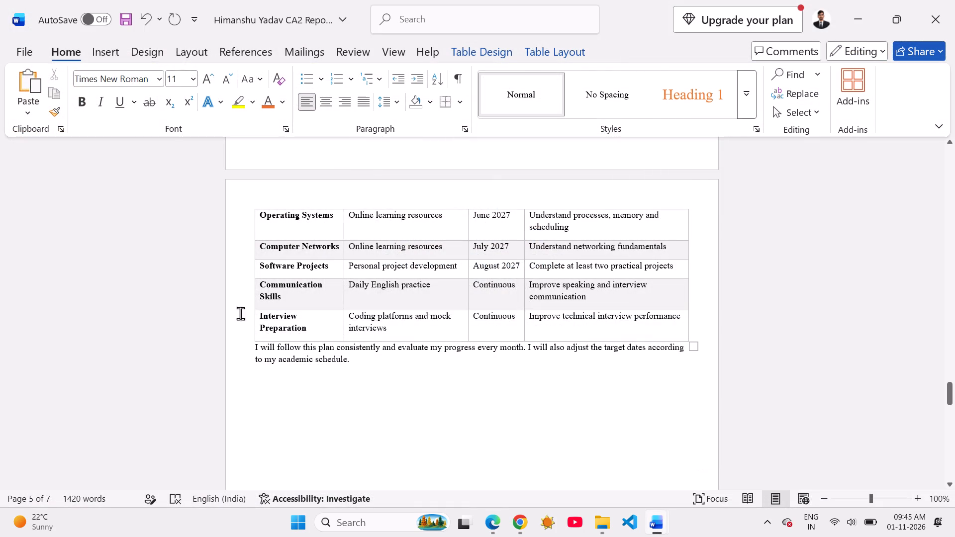
pyautogui.click(263, 376)
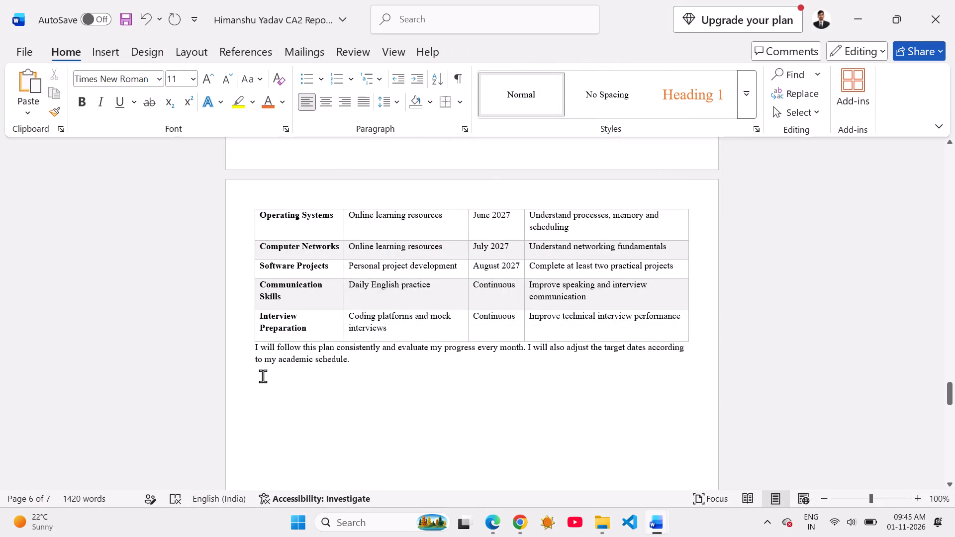
pyautogui.click(258, 369)
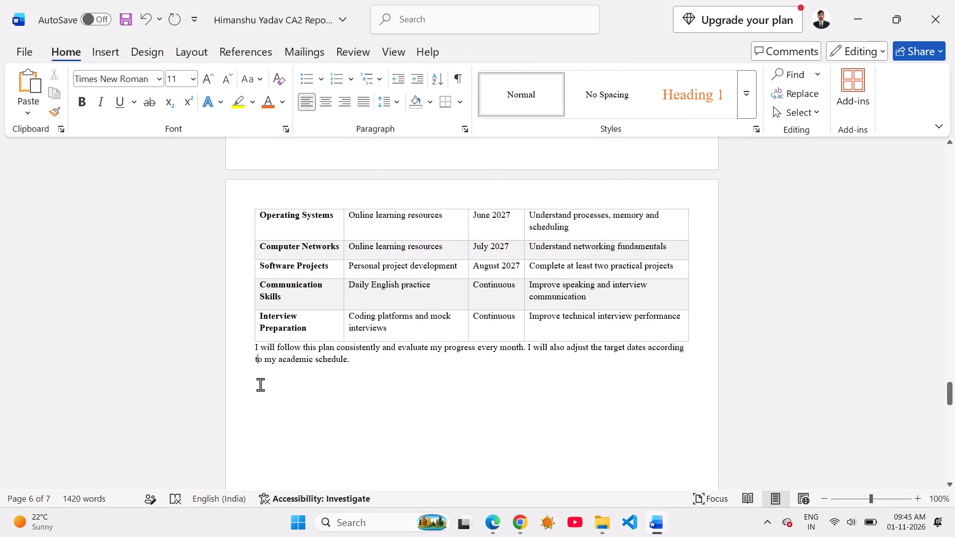
pyautogui.click(260, 384)
pyautogui.hotkey('ctrl', 'v')
# Check how the pasted Section 2.3 content is laid out across the report's pages, including its closing Internship and Placement Preparation part.
pyautogui.scroll(1, 314, 378)
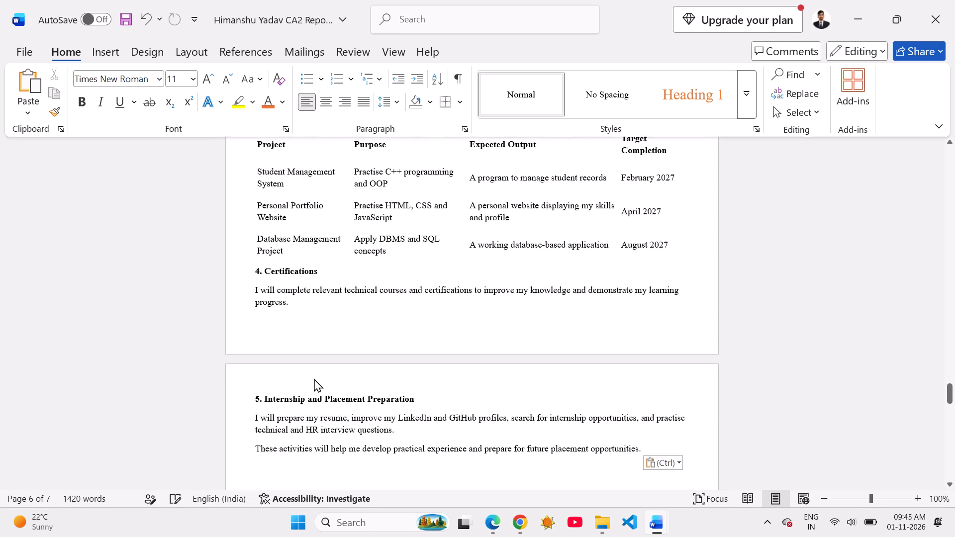
pyautogui.scroll(1, 314, 378)
pyautogui.keyDown('ctrl'); pyautogui.scroll(-1, 314, 378); pyautogui.keyUp('ctrl')
pyautogui.keyDown('ctrl'); pyautogui.scroll(3, 314, 378); pyautogui.keyUp('ctrl')
pyautogui.scroll(1, 314, 378)
pyautogui.keyDown('ctrl'); pyautogui.scroll(5, 314, 378); pyautogui.keyUp('ctrl')
pyautogui.keyDown('ctrl'); pyautogui.scroll(-10, 314, 378); pyautogui.keyUp('ctrl')
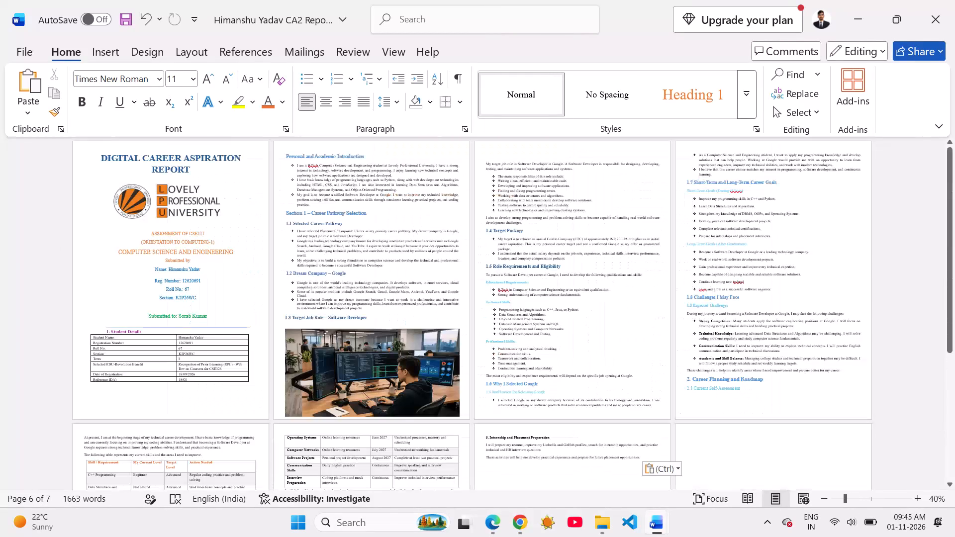
pyautogui.scroll(-3, 477, 342)
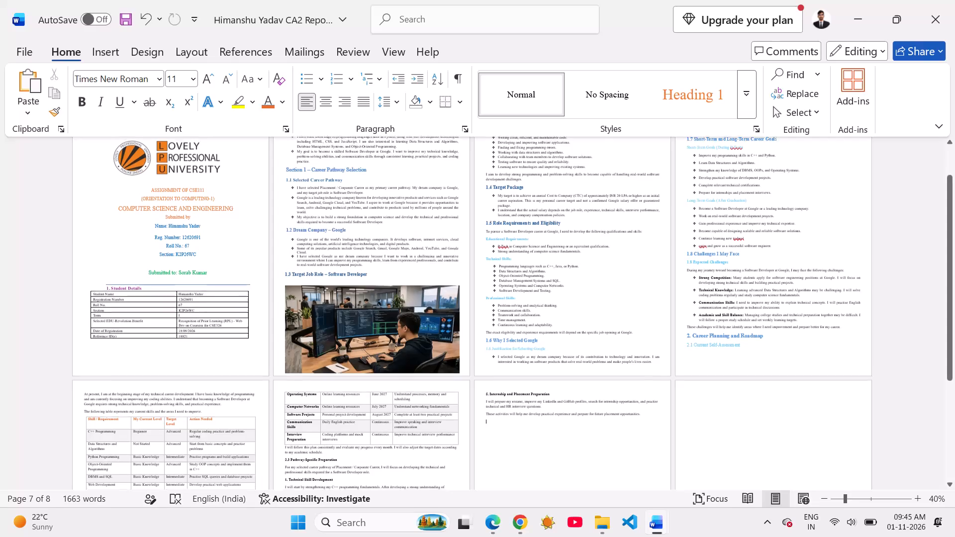
pyautogui.click(532, 415)
pyautogui.keyDown('ctrl'); pyautogui.scroll(8, 522, 456); pyautogui.keyUp('ctrl')
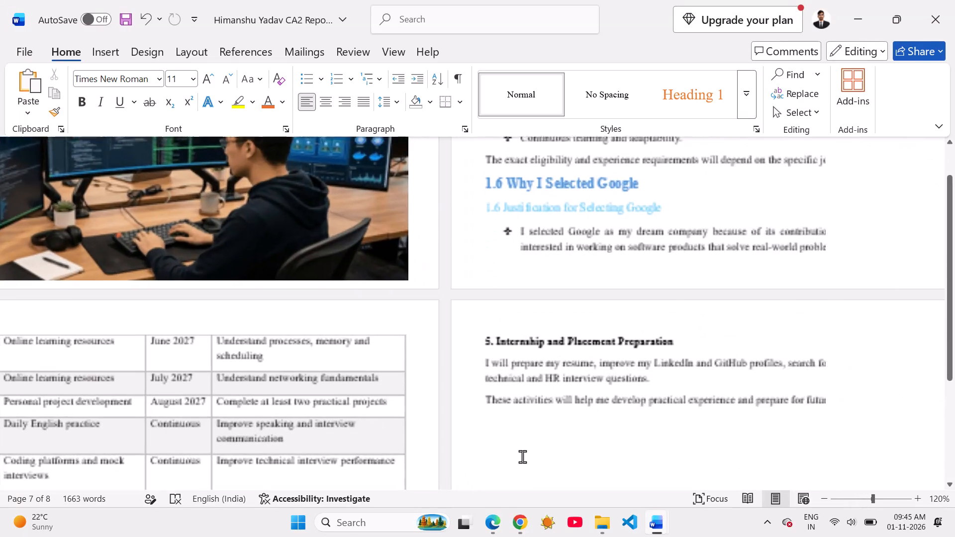
pyautogui.click(522, 456)
# Format the "2.3 Pathway-Specific Preparation" heading at font size 14 in a light blue theme colour.
pyautogui.scroll(2, 522, 456)
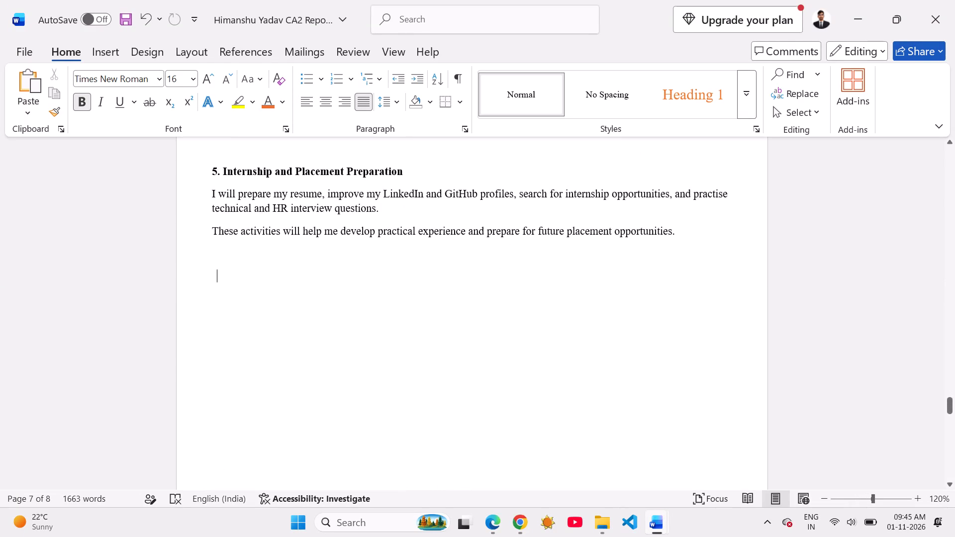
pyautogui.scroll(2, 522, 456)
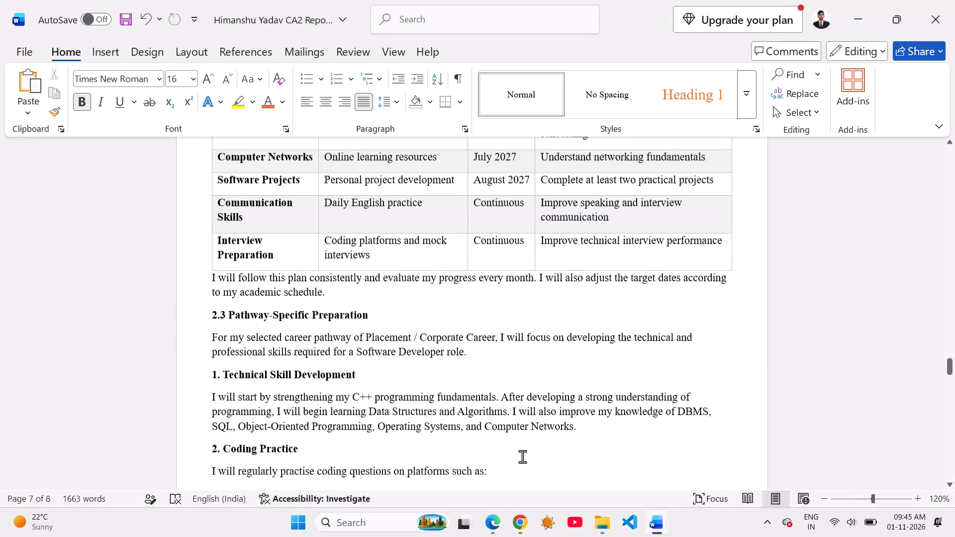
pyautogui.scroll(2, 522, 456)
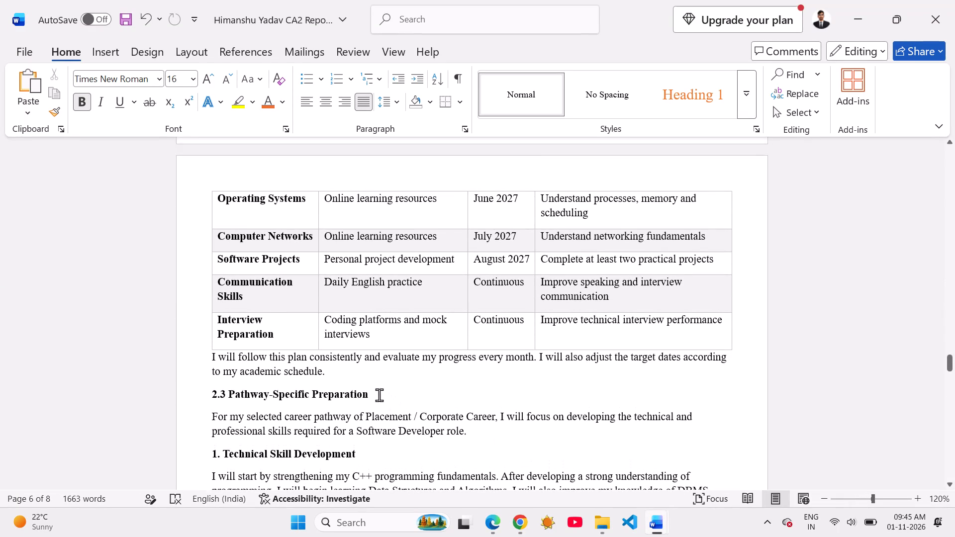
pyautogui.moveTo(379, 395); pyautogui.dragTo(204, 396)
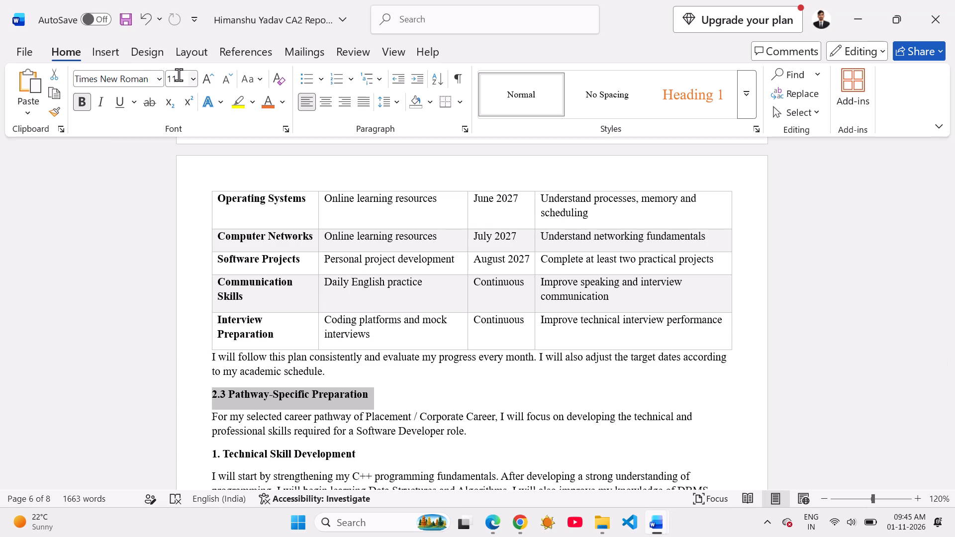
pyautogui.click(194, 83)
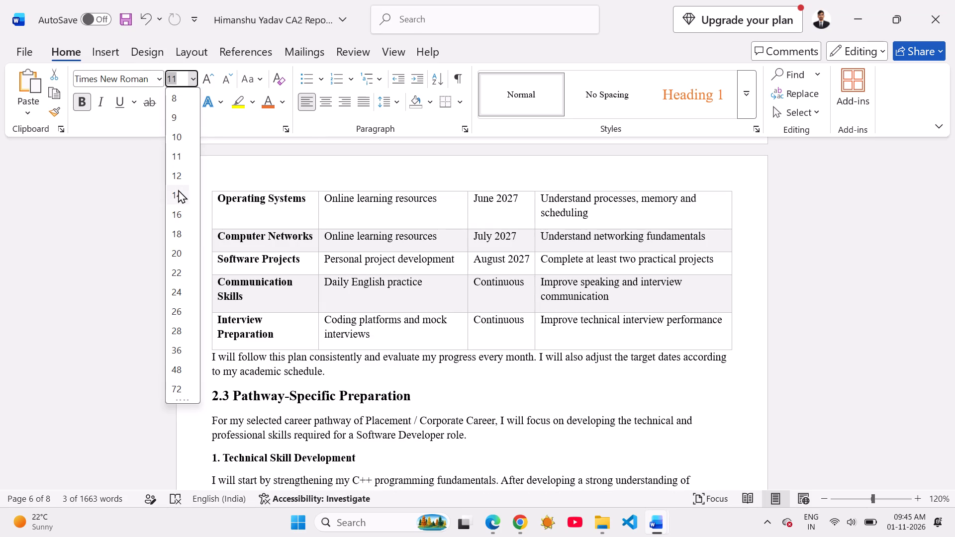
pyautogui.click(178, 189)
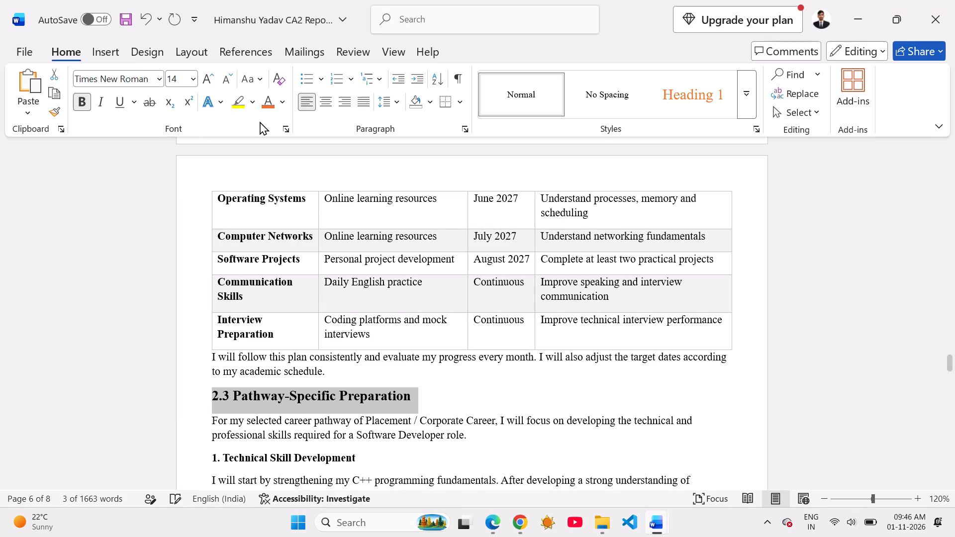
pyautogui.click(282, 102)
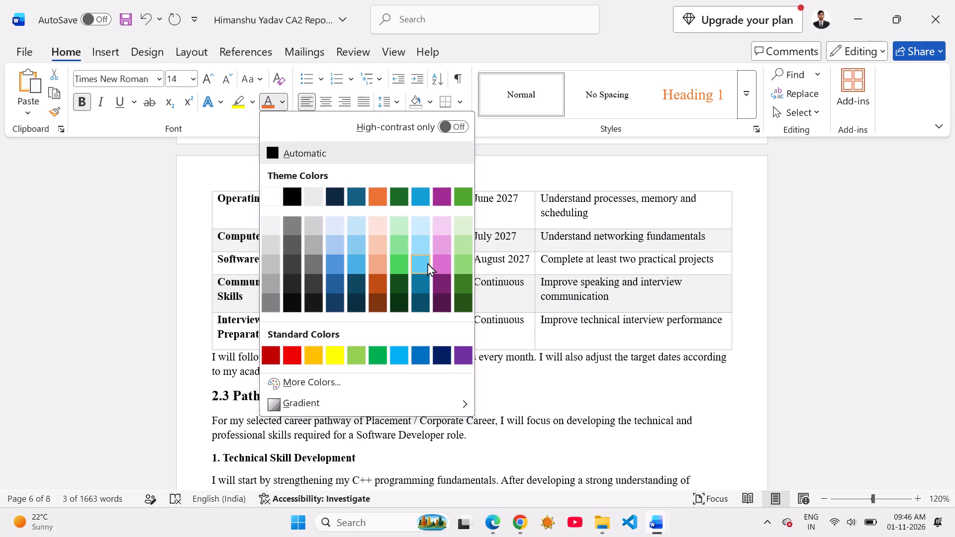
pyautogui.click(427, 263)
# Colour the "1. Technical Skill Development" subheading in the same light blue theme colour as the Section 2.3 heading.
pyautogui.scroll(-1, 435, 359)
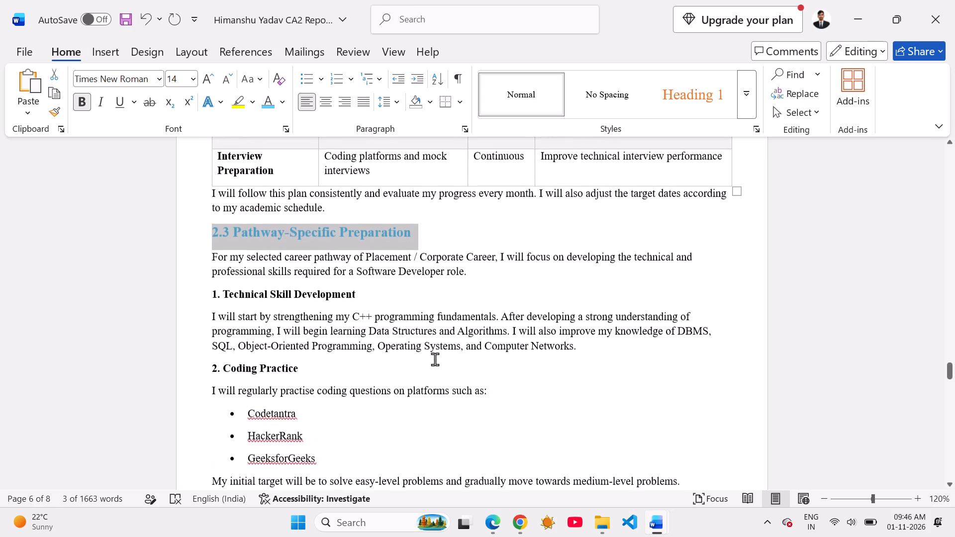
pyautogui.scroll(-1, 435, 359)
pyautogui.moveTo(368, 323); pyautogui.dragTo(323, 315)
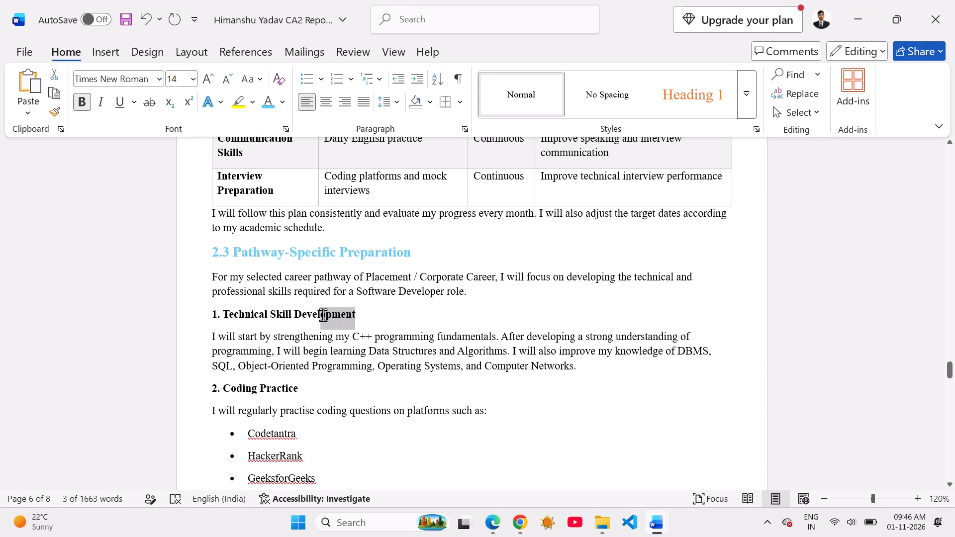
pyautogui.moveTo(323, 315); pyautogui.dragTo(211, 318)
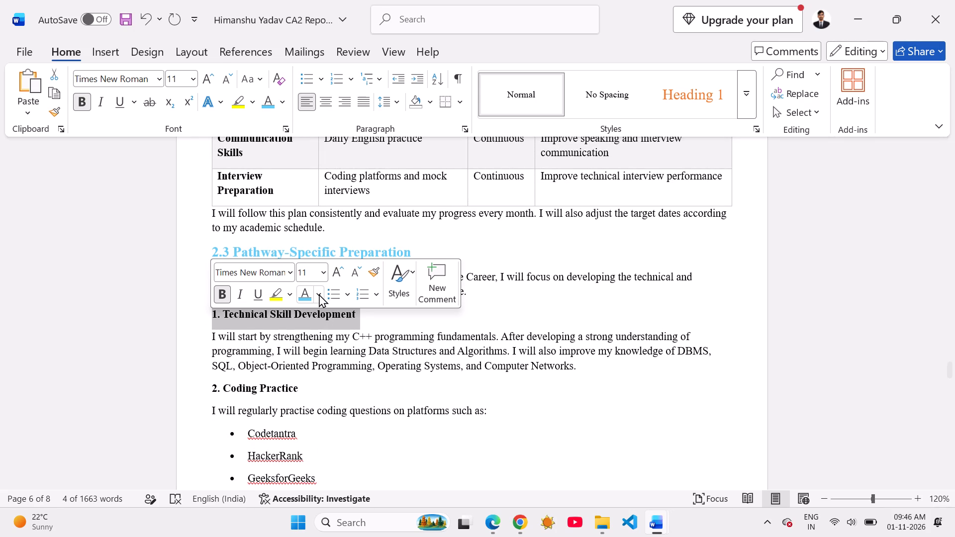
pyautogui.click(319, 294)
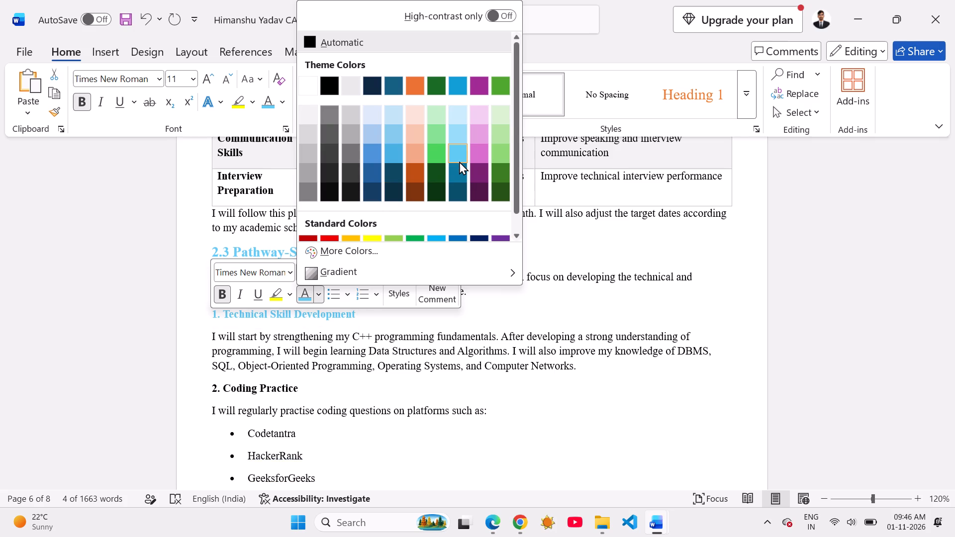
pyautogui.click(461, 154)
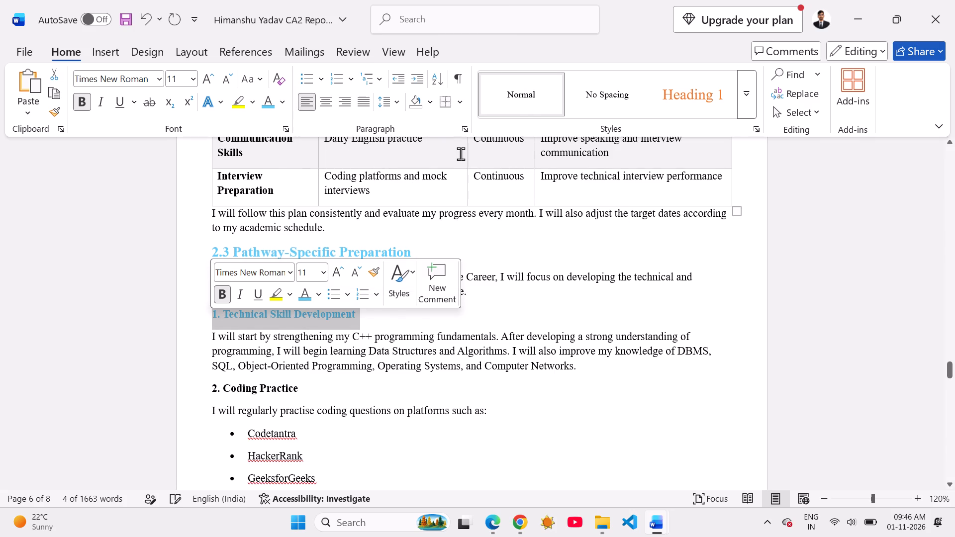
pyautogui.click(404, 320)
# Format the "2. Coding Practice" subheading at font size 12 in the same light blue colour.
pyautogui.scroll(-1, 404, 320)
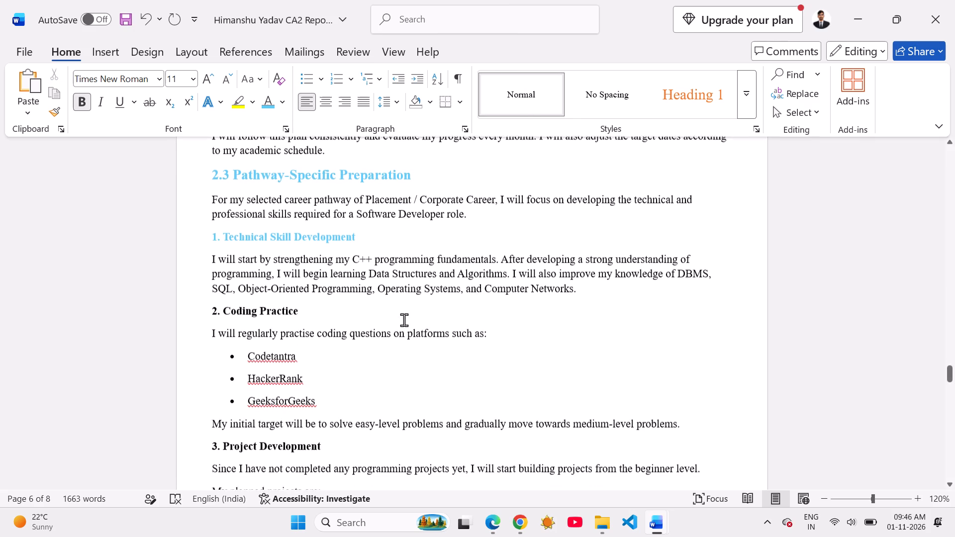
pyautogui.scroll(-1, 404, 320)
pyautogui.moveTo(203, 197); pyautogui.dragTo(388, 227)
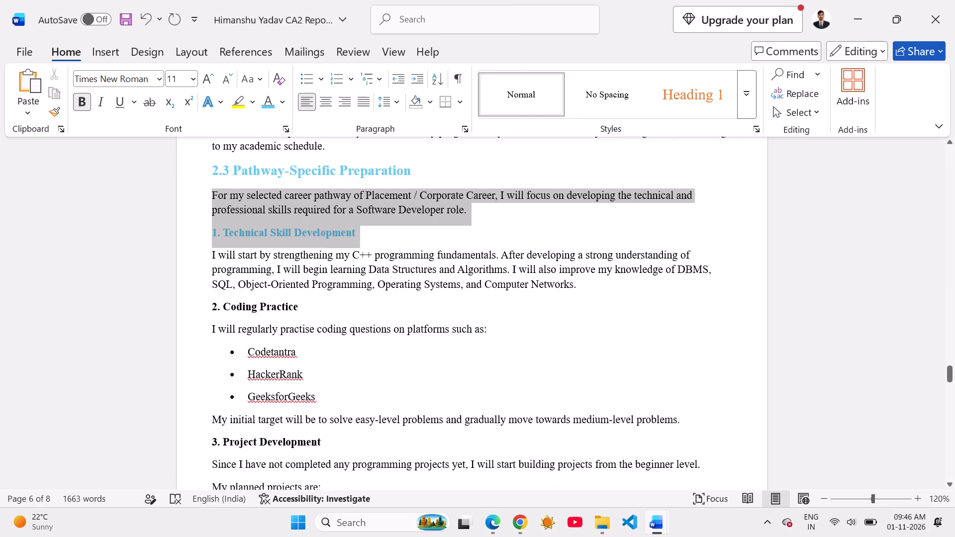
pyautogui.moveTo(388, 227); pyautogui.dragTo(459, 215)
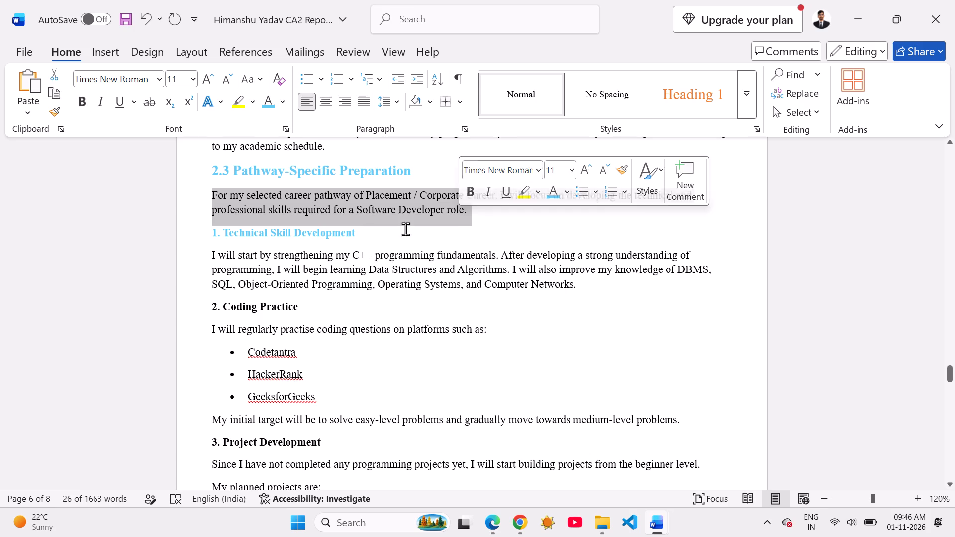
pyautogui.scroll(-1, 230, 290)
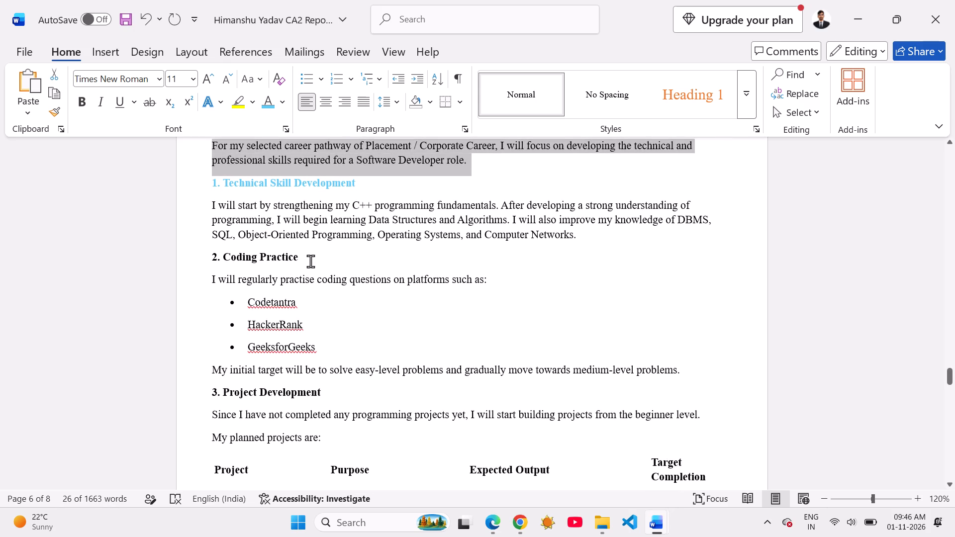
pyautogui.moveTo(310, 261); pyautogui.dragTo(209, 254)
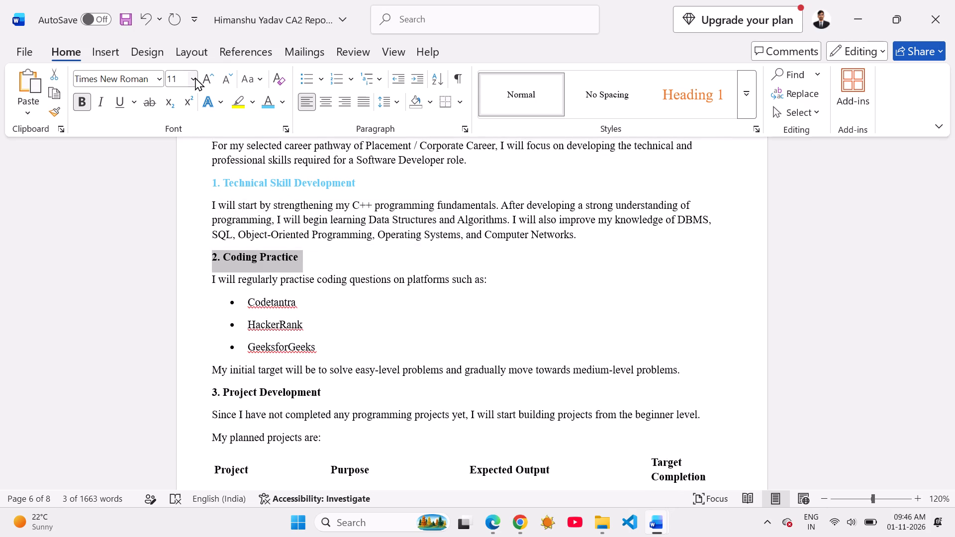
pyautogui.click(195, 77)
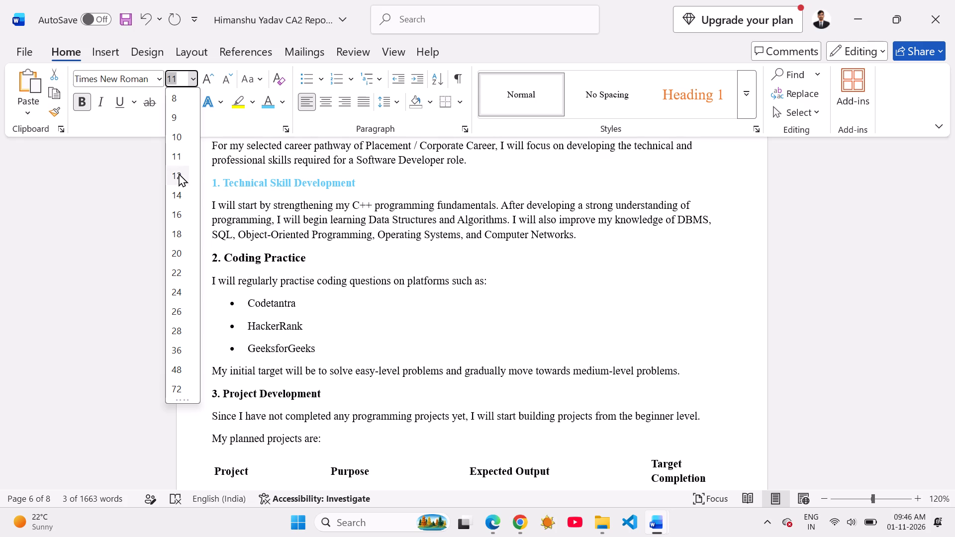
pyautogui.click(179, 173)
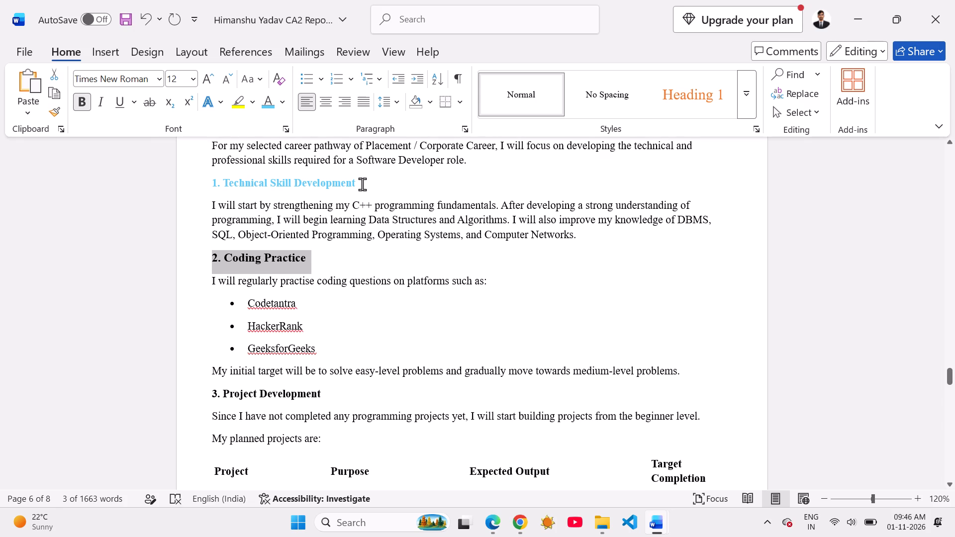
pyautogui.moveTo(362, 184); pyautogui.dragTo(211, 191)
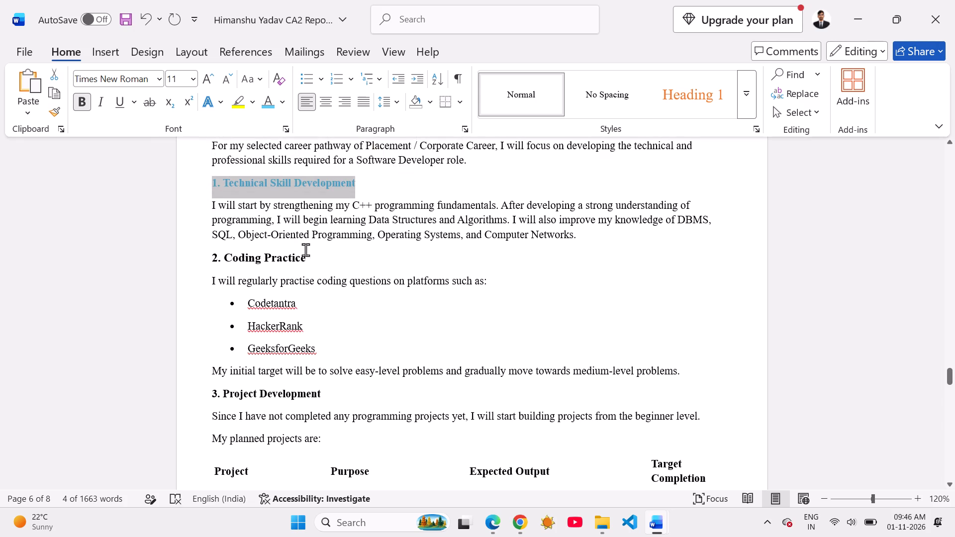
pyautogui.moveTo(327, 265); pyautogui.dragTo(205, 257)
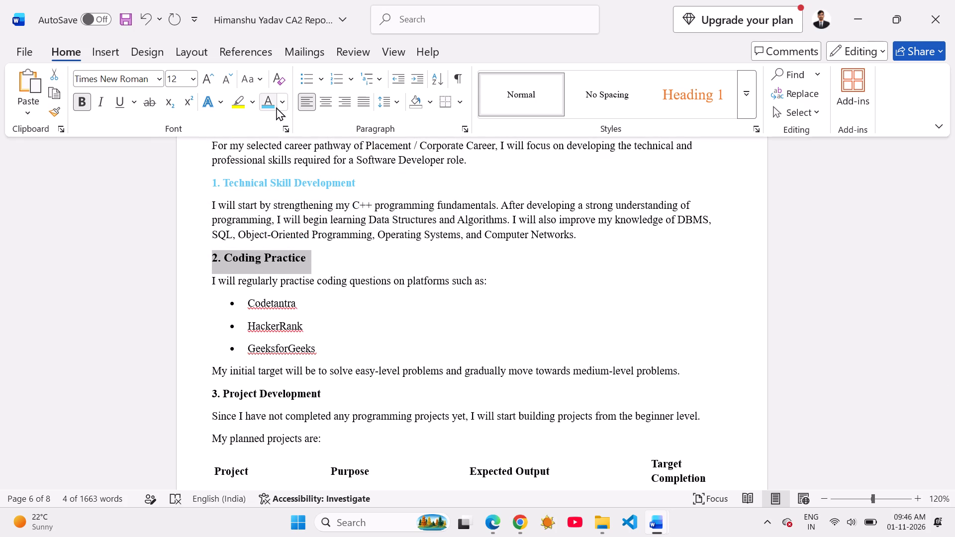
pyautogui.click(270, 105)
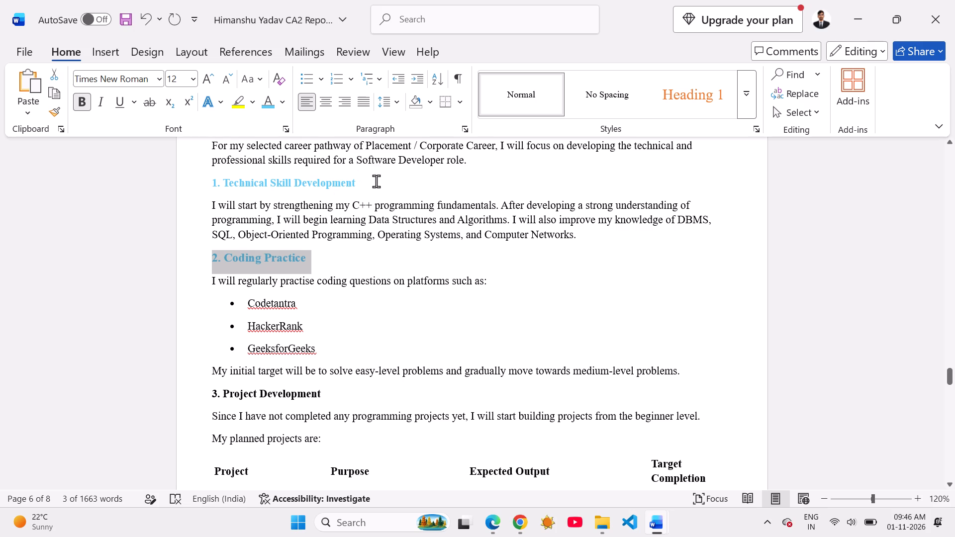
# Remove bold from the "1. Technical Skill Development" and "2. Coding Practice" subheadings.
pyautogui.moveTo(375, 183); pyautogui.dragTo(214, 185)
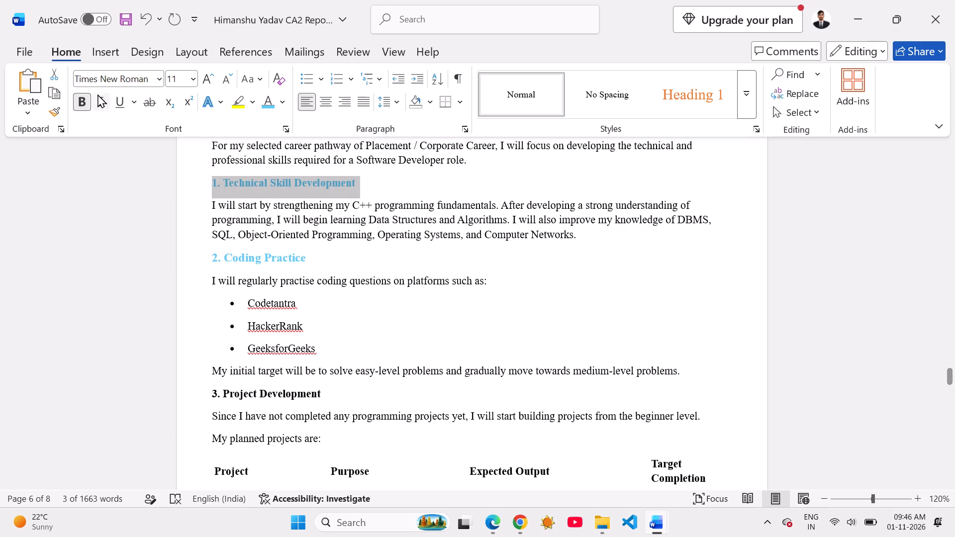
pyautogui.click(85, 98)
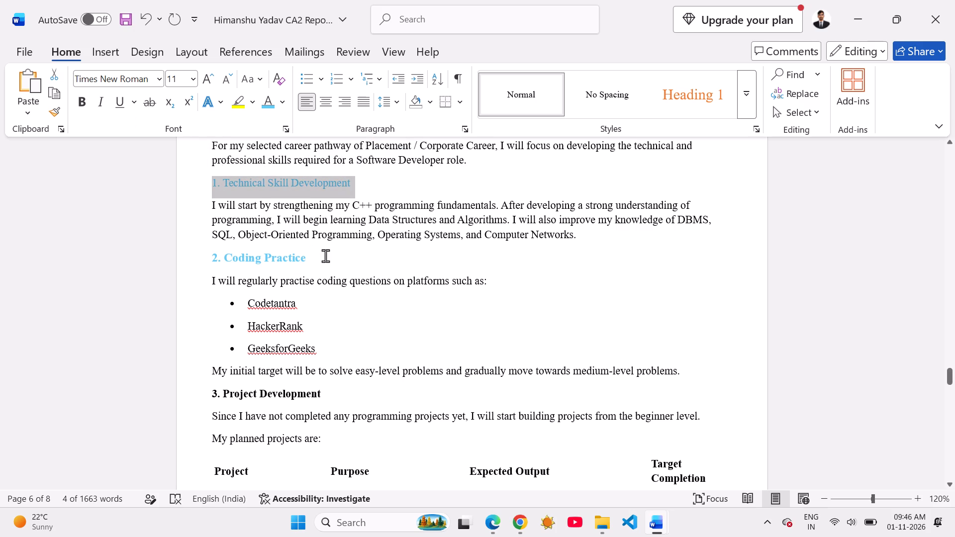
pyautogui.moveTo(325, 256); pyautogui.dragTo(210, 253)
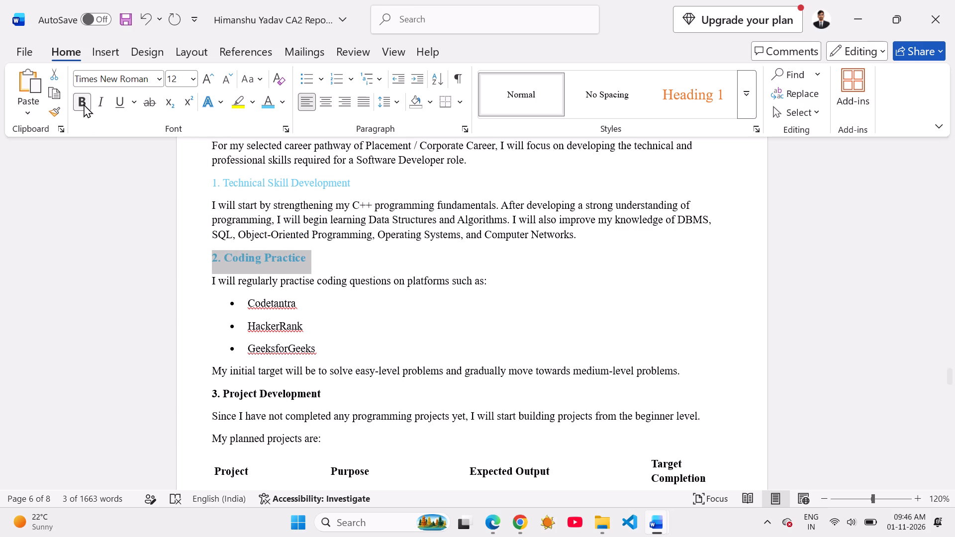
pyautogui.click(84, 102)
# Format the "3. Project Development" subheading at font size 12 in the same light blue colour.
pyautogui.scroll(-1, 258, 259)
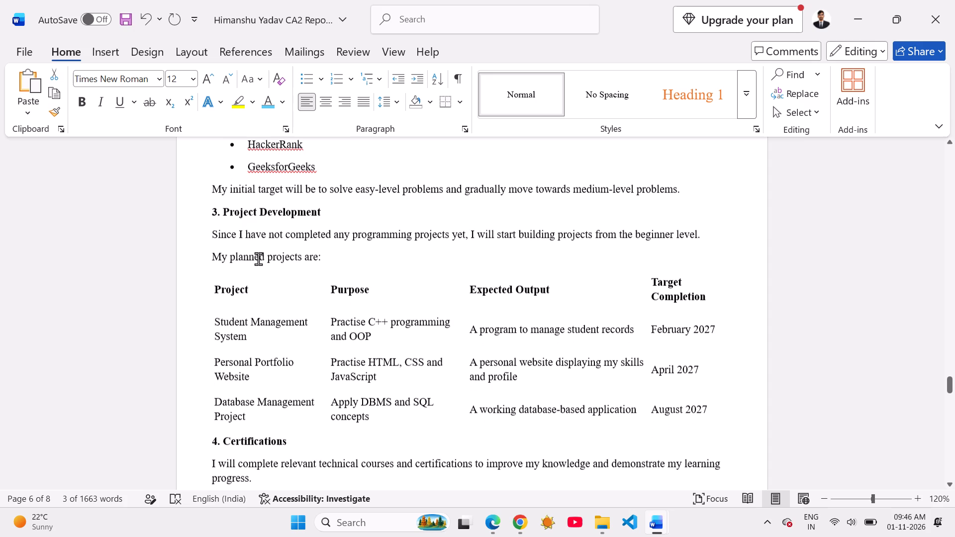
pyautogui.scroll(-1, 258, 259)
pyautogui.moveTo(334, 213); pyautogui.dragTo(202, 214)
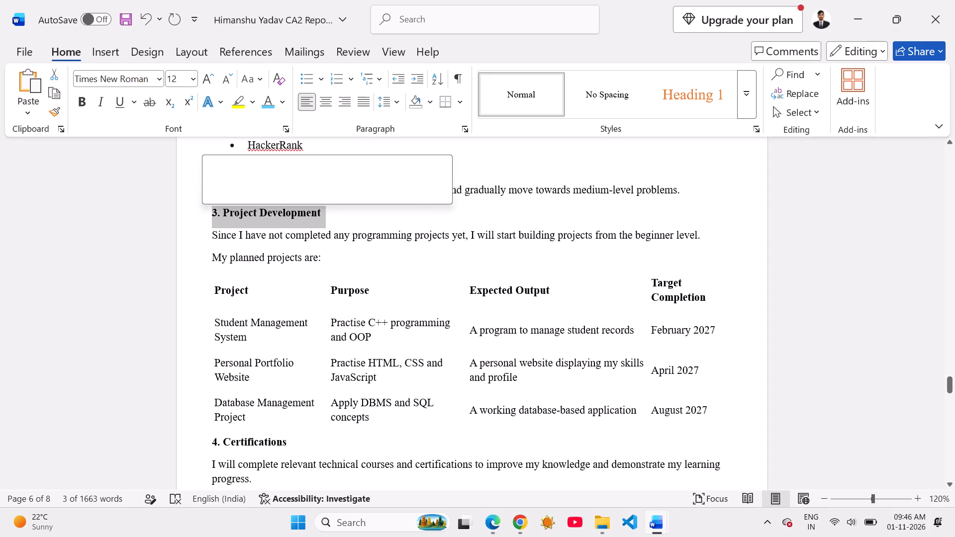
pyautogui.click(311, 173)
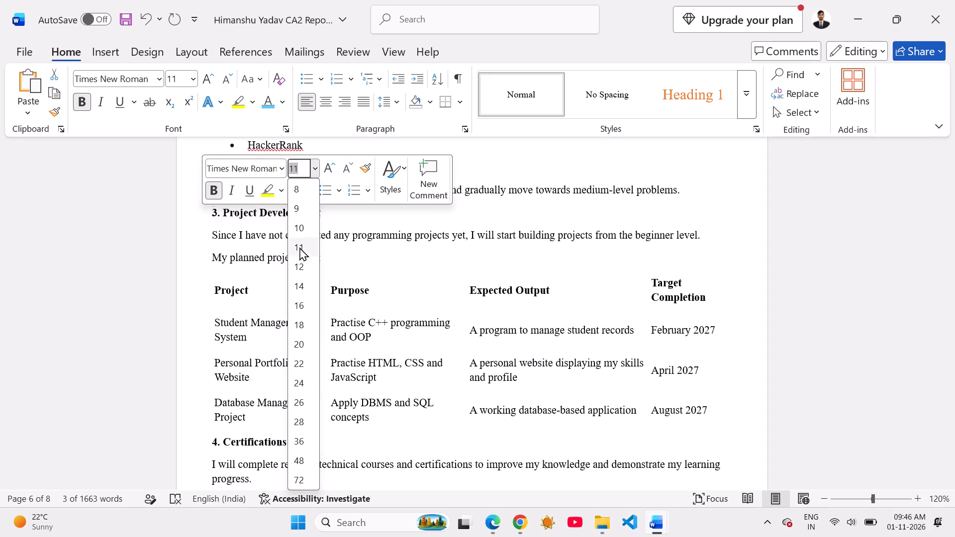
pyautogui.click(301, 261)
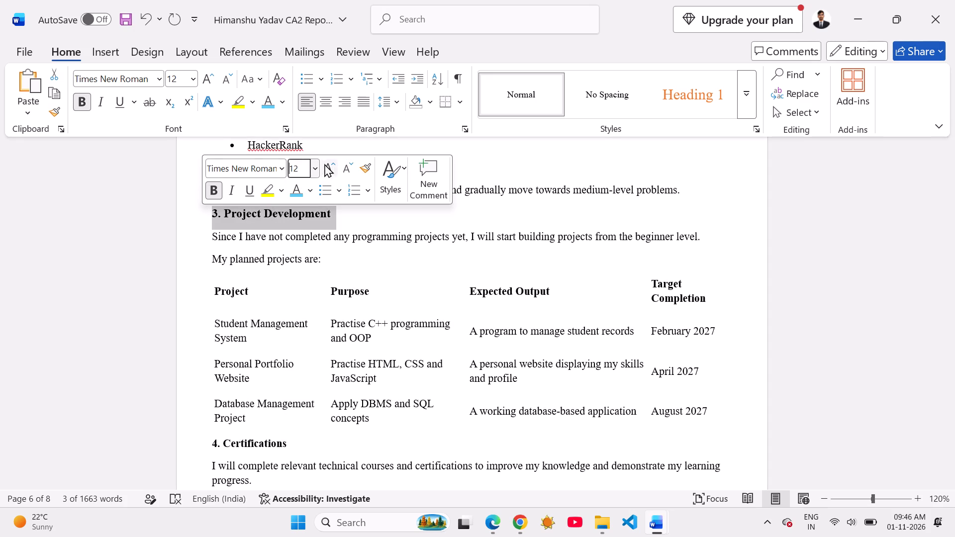
pyautogui.click(296, 186)
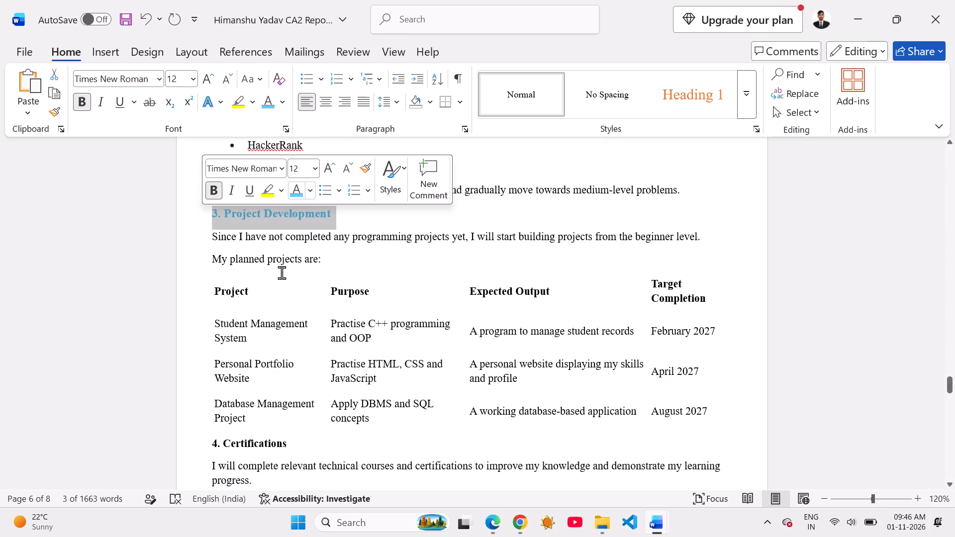
# Format the "4. Certifications" subheading below the projects table at font size 12 in the same light blue colour.
pyautogui.scroll(-1, 279, 279)
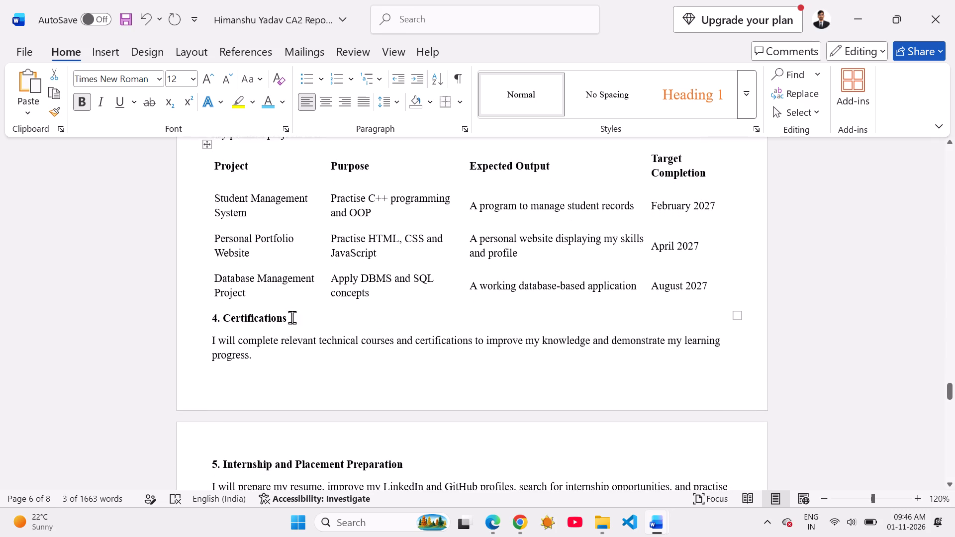
pyautogui.moveTo(301, 324); pyautogui.dragTo(207, 316)
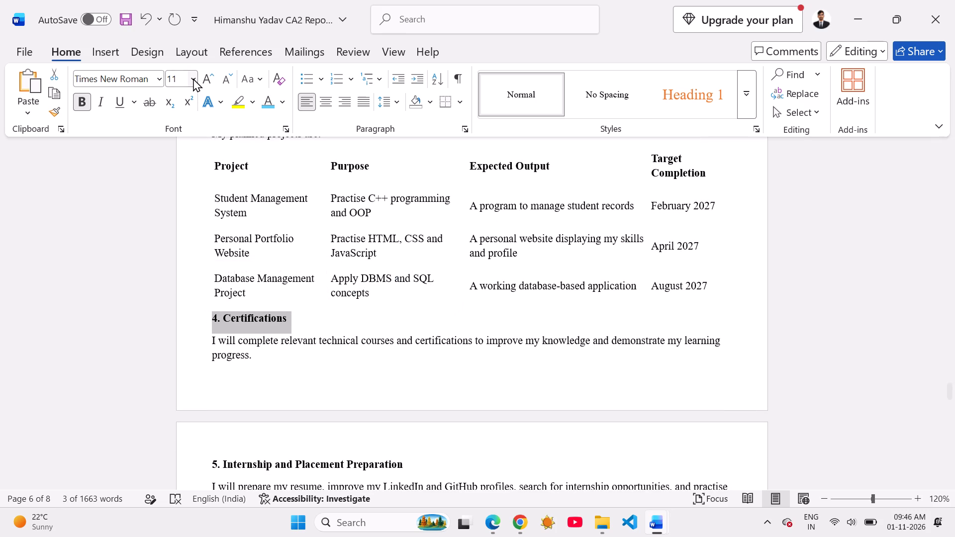
pyautogui.click(192, 78)
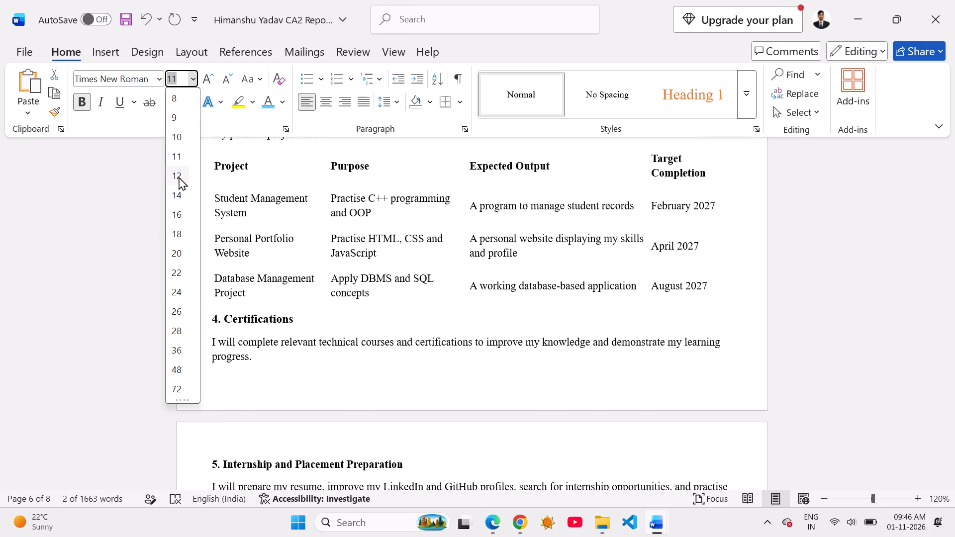
pyautogui.click(179, 177)
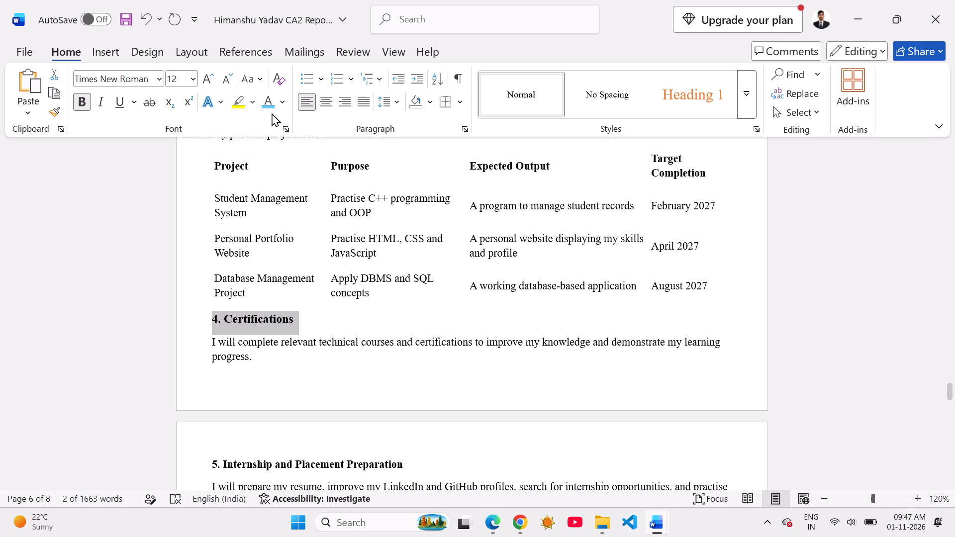
pyautogui.click(266, 100)
# Format the "5. Internship and Placement Preparation" subheading at font size 12 in the same light blue colour.
pyautogui.scroll(-1, 313, 433)
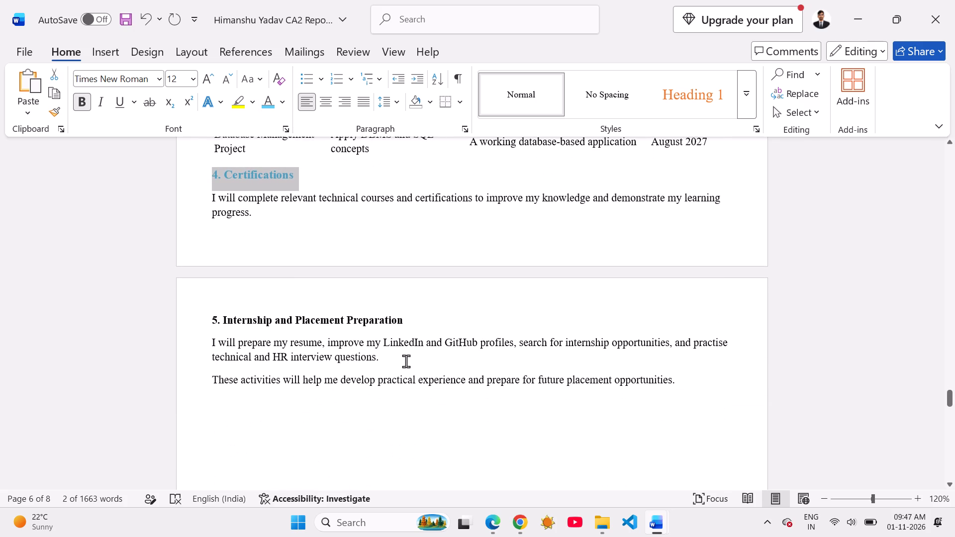
pyautogui.moveTo(430, 323); pyautogui.dragTo(204, 323)
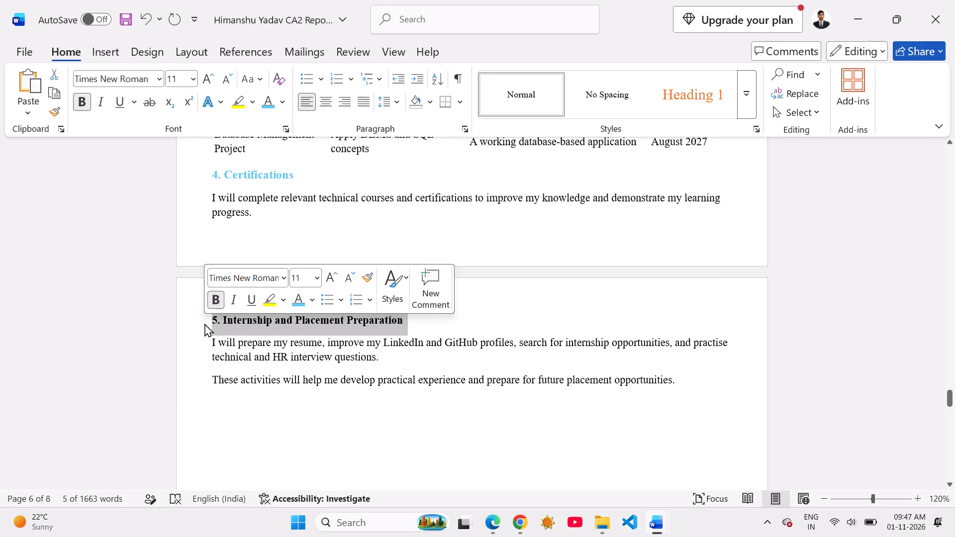
pyautogui.click(207, 69)
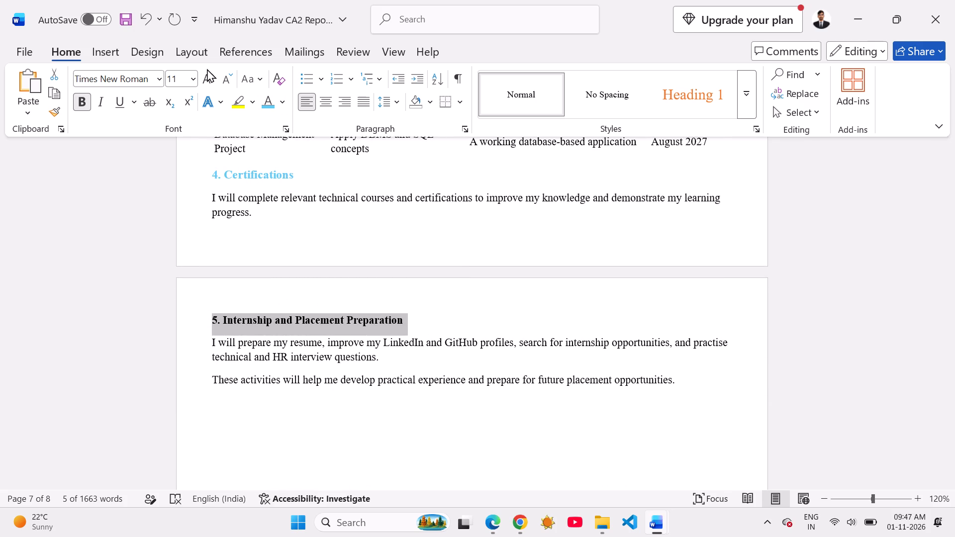
pyautogui.click(210, 72)
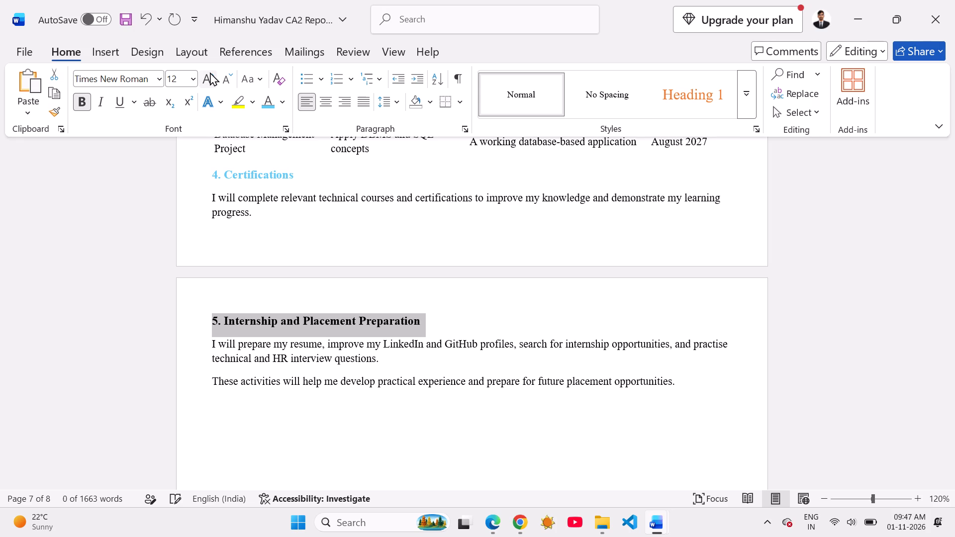
pyautogui.click(268, 100)
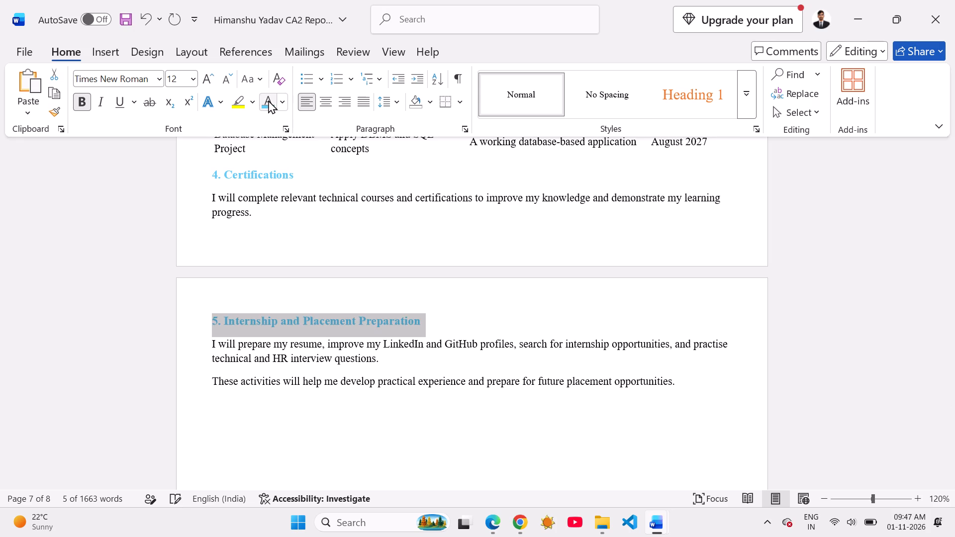
# Apply the light grey grid table style to the whole planned projects table under "3. Project Development".
pyautogui.scroll(4, 319, 300)
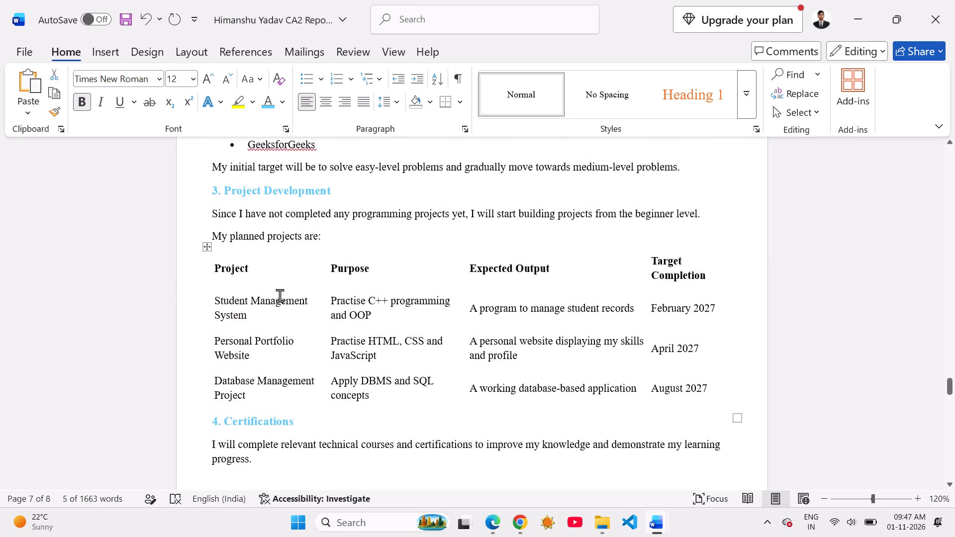
pyautogui.moveTo(209, 263); pyautogui.dragTo(593, 397)
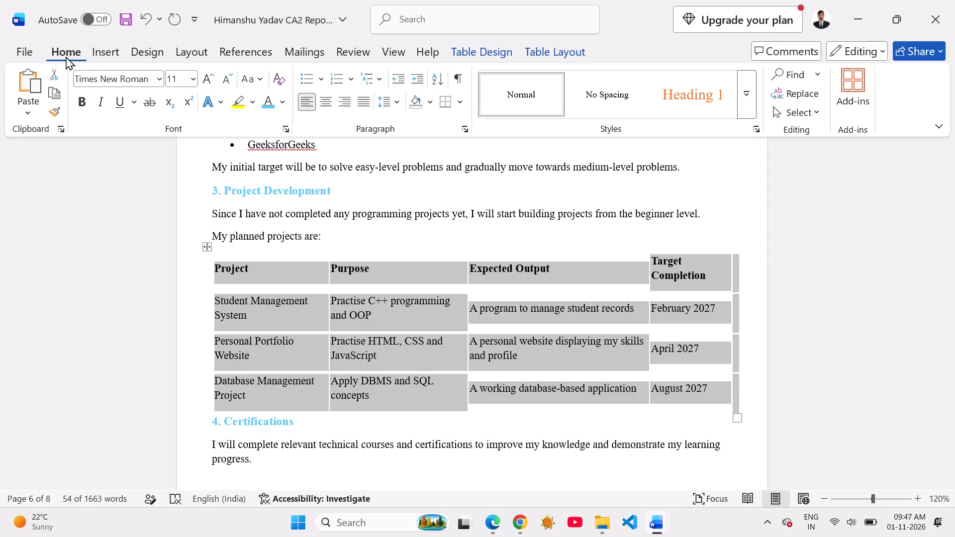
pyautogui.click(107, 52)
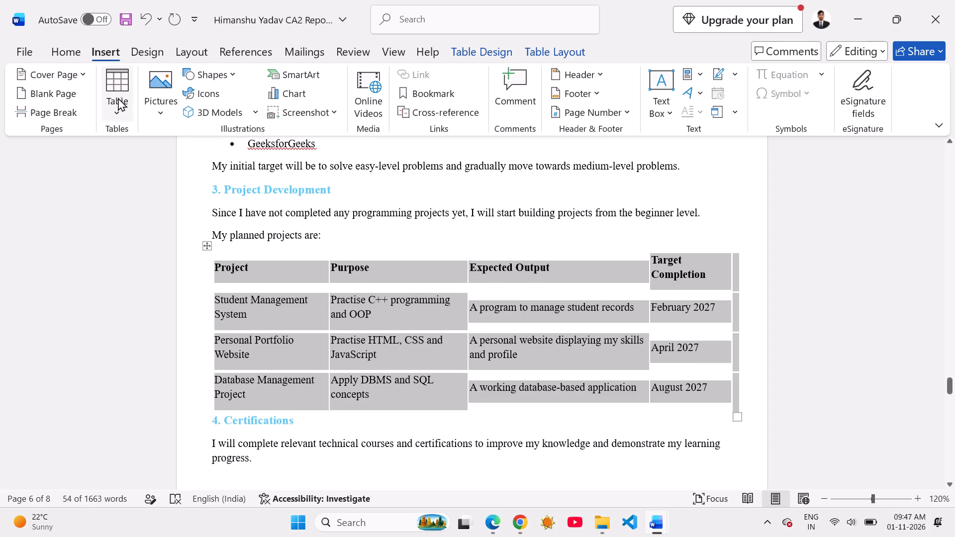
pyautogui.click(117, 98)
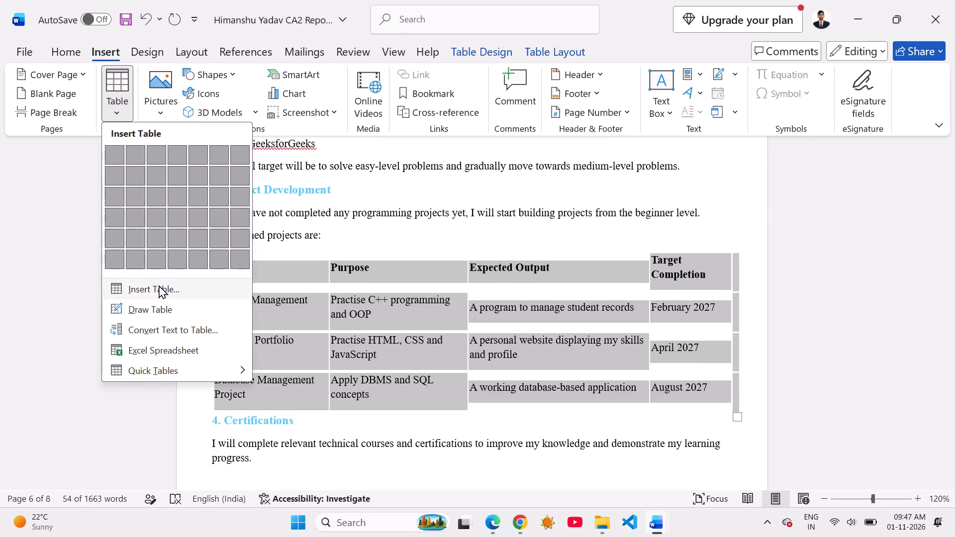
pyautogui.click(159, 287)
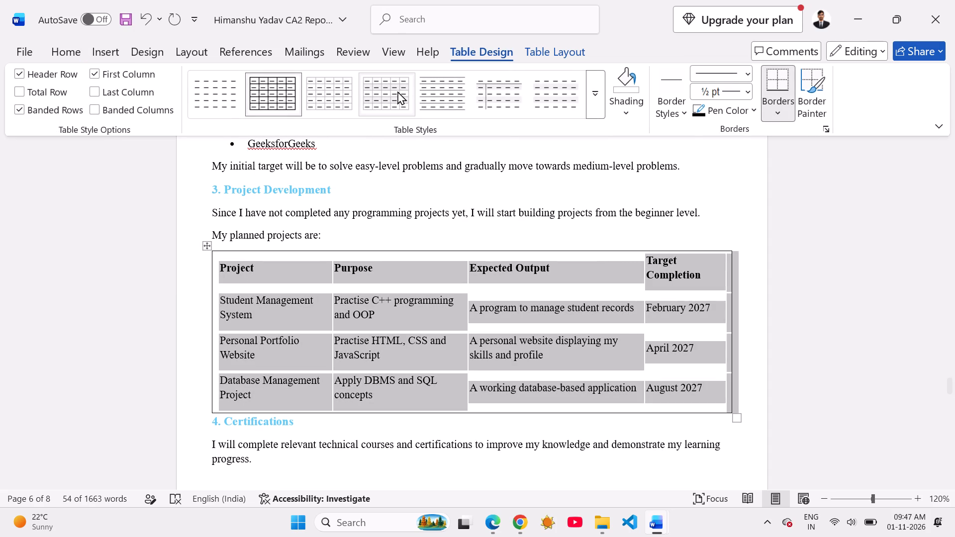
pyautogui.click(397, 91)
pyautogui.click(822, 270)
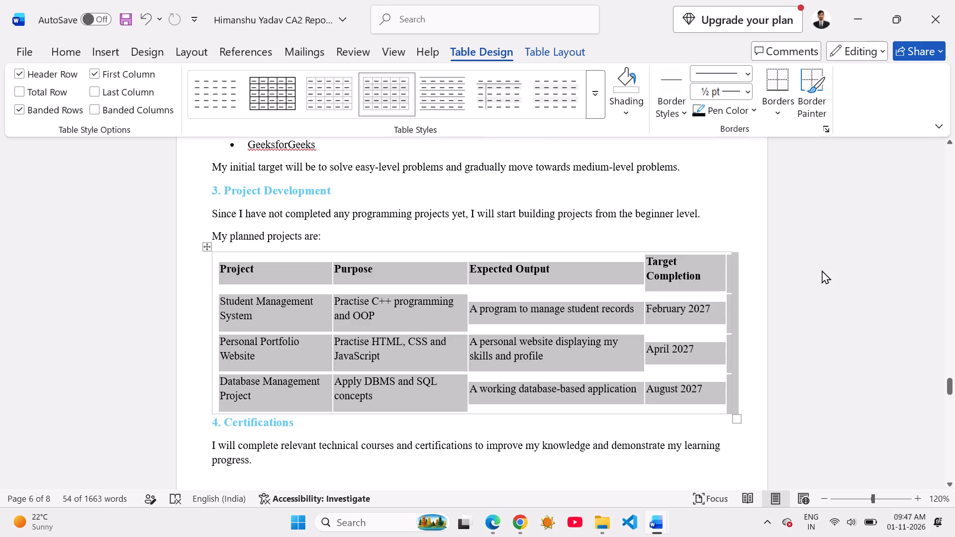
pyautogui.click(322, 96)
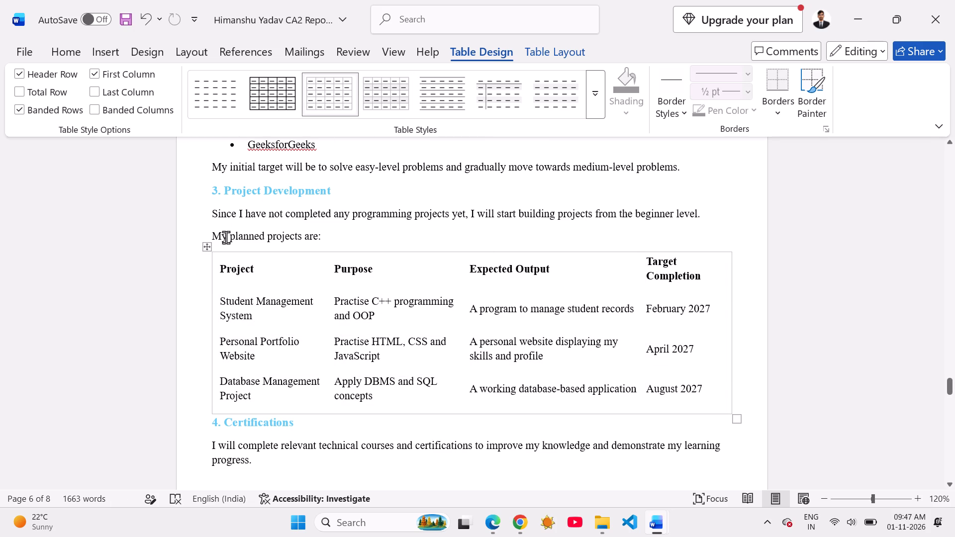
pyautogui.moveTo(220, 266); pyautogui.dragTo(674, 390)
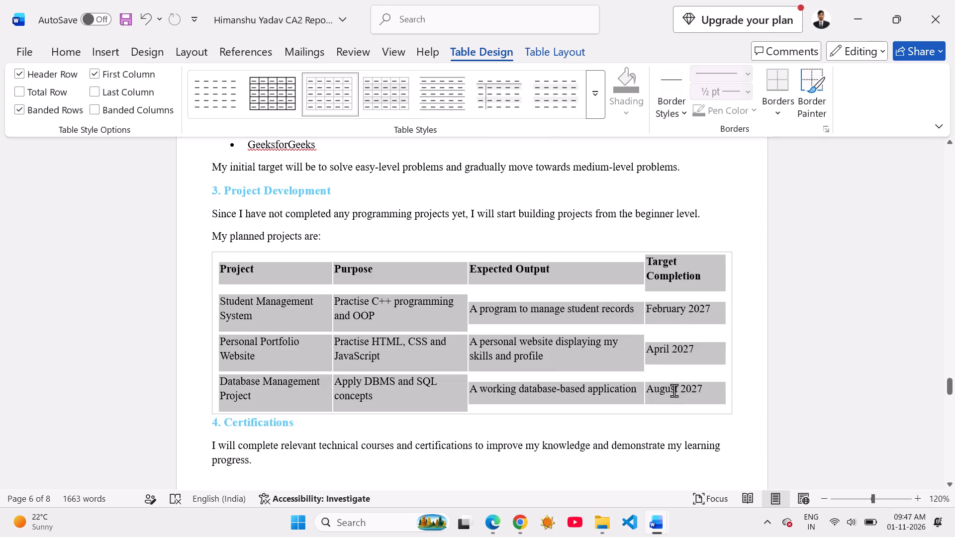
pyautogui.moveTo(674, 390); pyautogui.dragTo(685, 387)
pyautogui.click(329, 94)
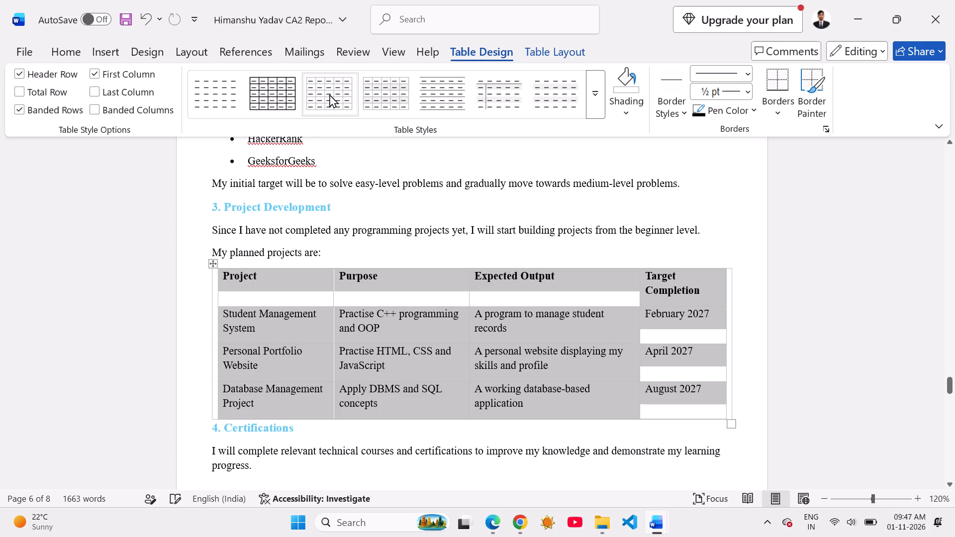
pyautogui.click(855, 326)
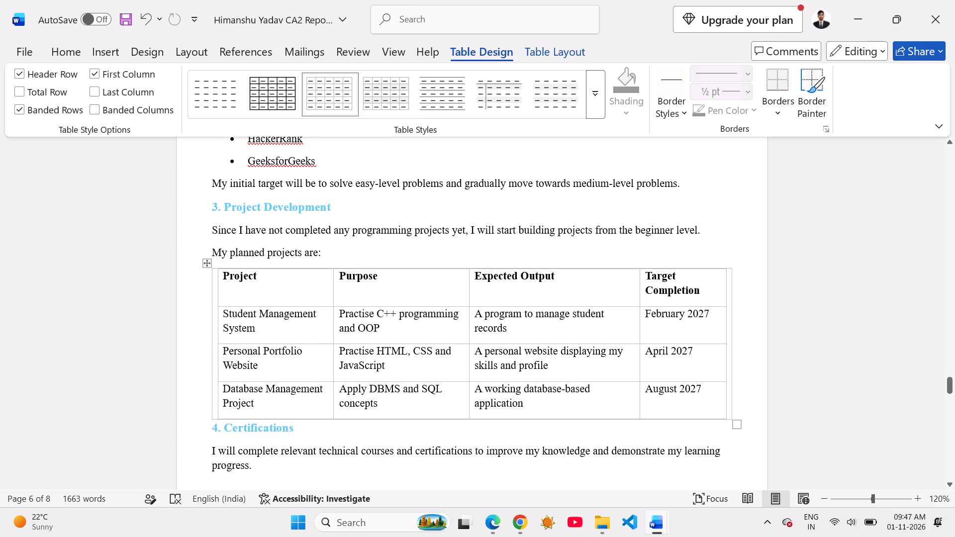
# Change the font colour of the planned projects table's header row to the orange theme colour.
pyautogui.moveTo(711, 289); pyautogui.dragTo(240, 283)
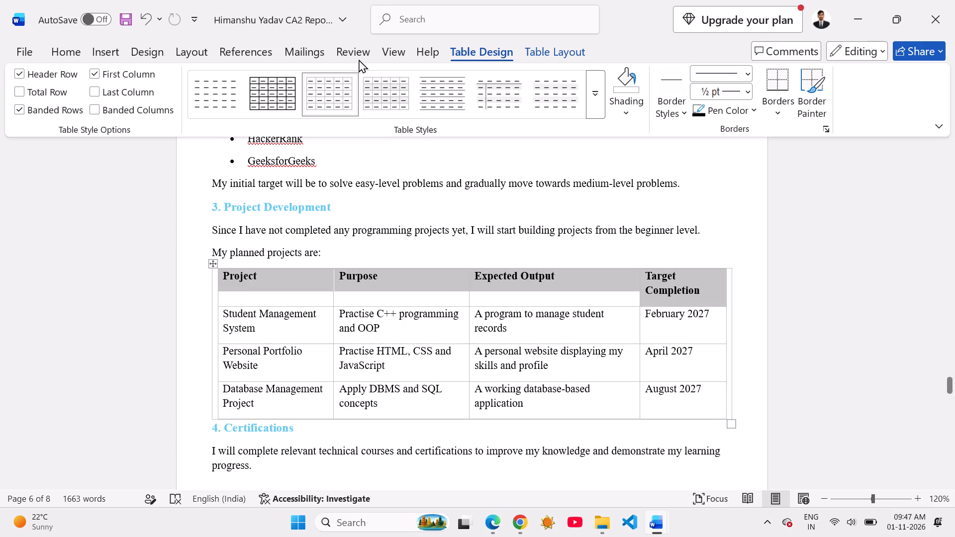
pyautogui.click(58, 50)
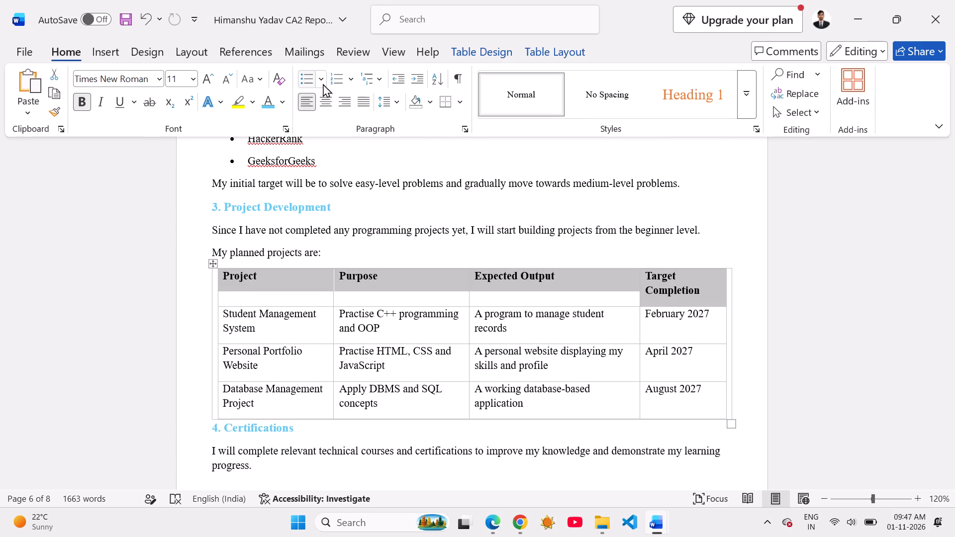
pyautogui.click(286, 98)
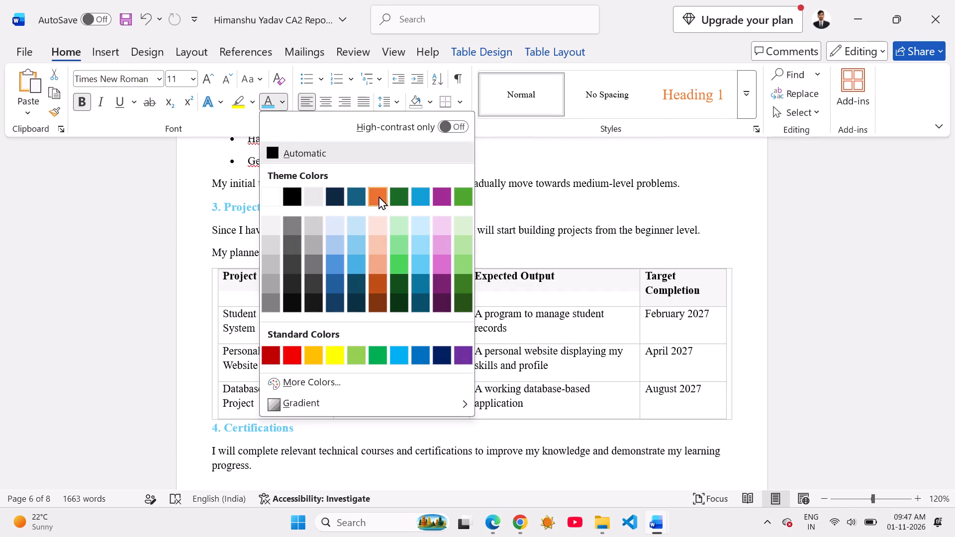
pyautogui.click(372, 184)
pyautogui.click(382, 193)
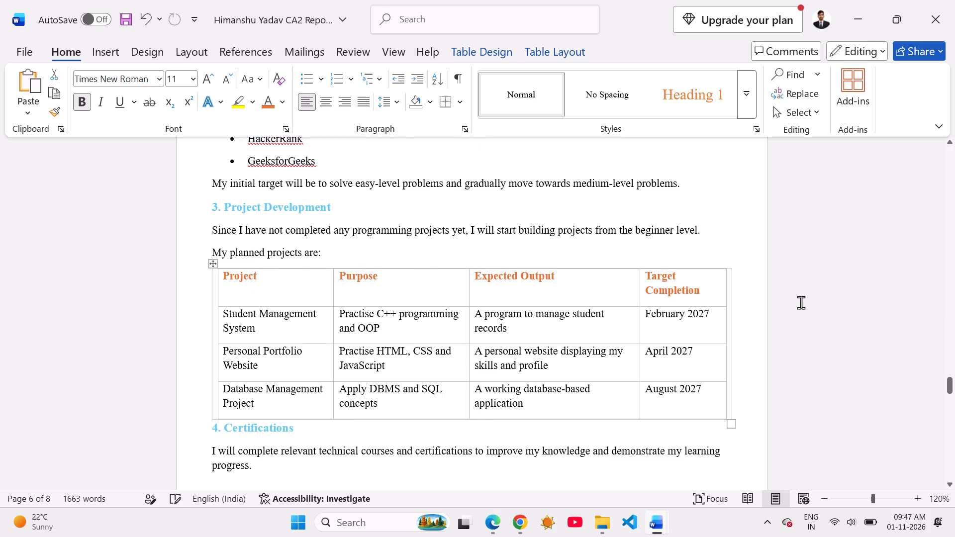
pyautogui.click(847, 320)
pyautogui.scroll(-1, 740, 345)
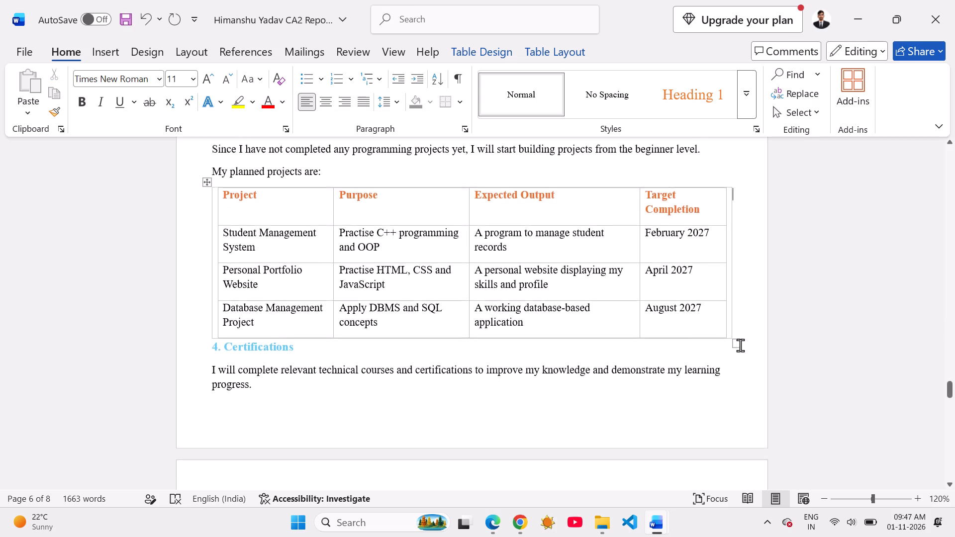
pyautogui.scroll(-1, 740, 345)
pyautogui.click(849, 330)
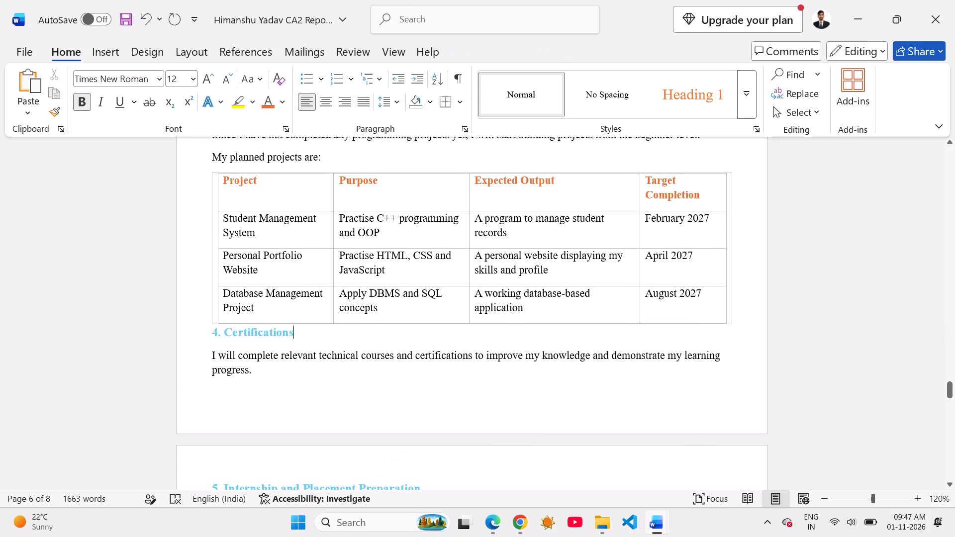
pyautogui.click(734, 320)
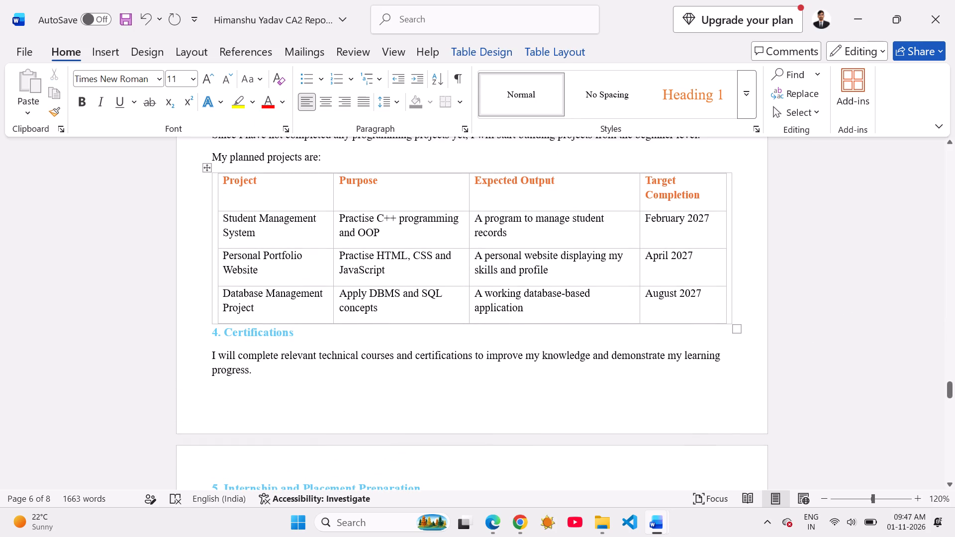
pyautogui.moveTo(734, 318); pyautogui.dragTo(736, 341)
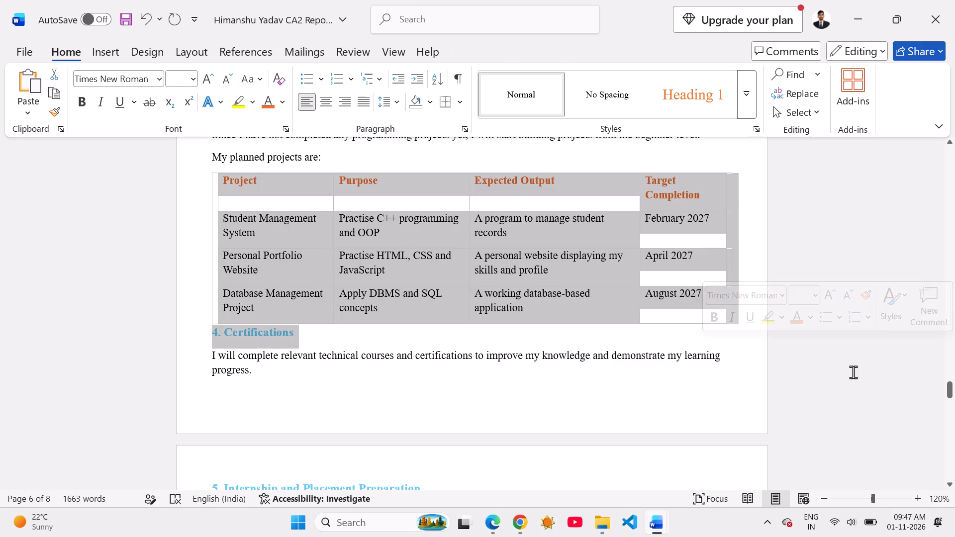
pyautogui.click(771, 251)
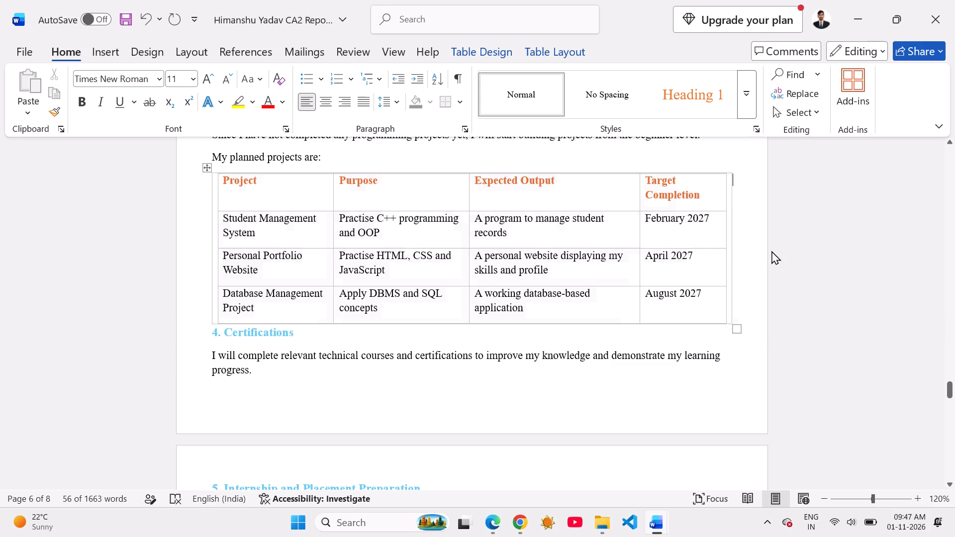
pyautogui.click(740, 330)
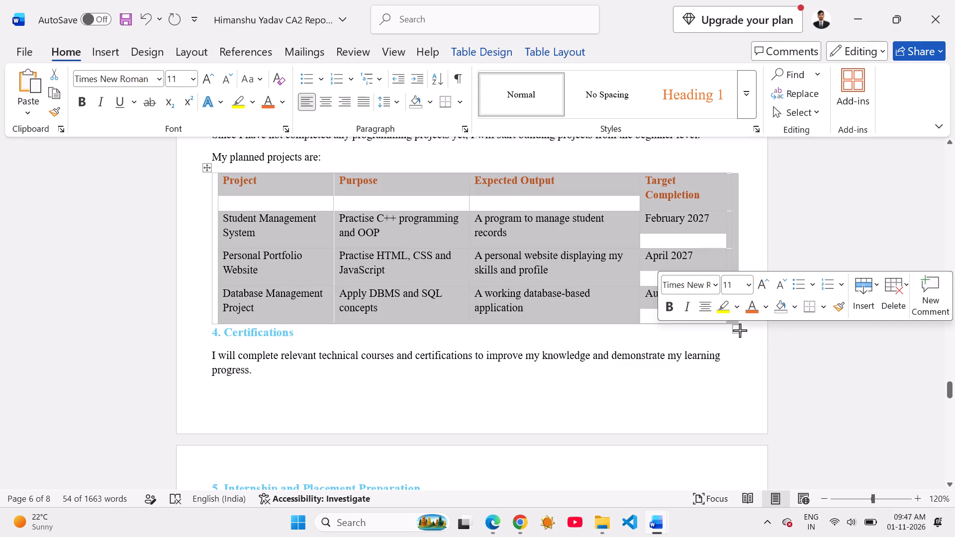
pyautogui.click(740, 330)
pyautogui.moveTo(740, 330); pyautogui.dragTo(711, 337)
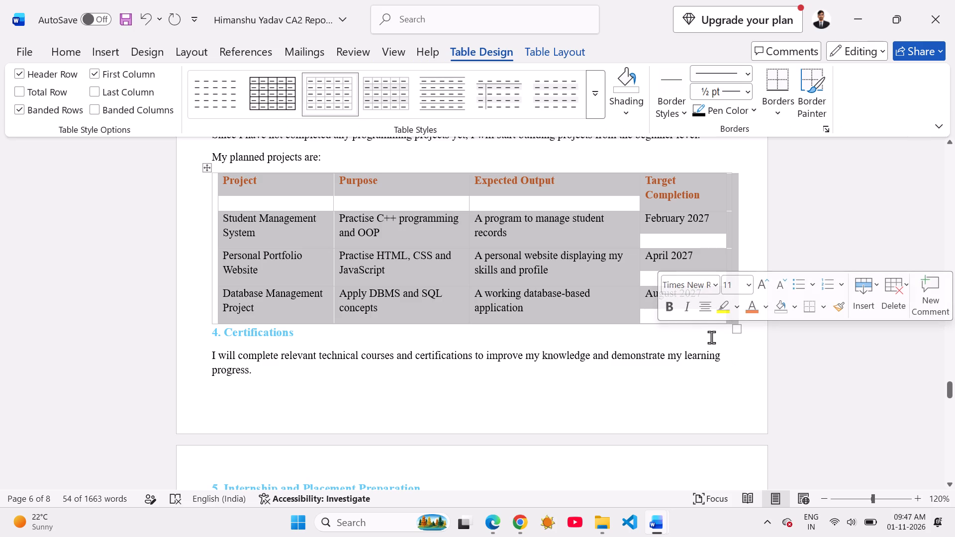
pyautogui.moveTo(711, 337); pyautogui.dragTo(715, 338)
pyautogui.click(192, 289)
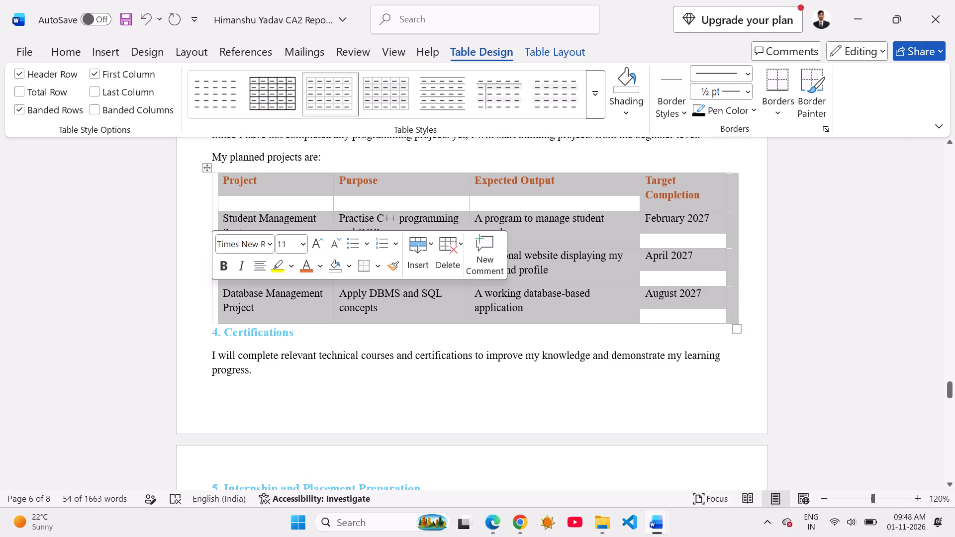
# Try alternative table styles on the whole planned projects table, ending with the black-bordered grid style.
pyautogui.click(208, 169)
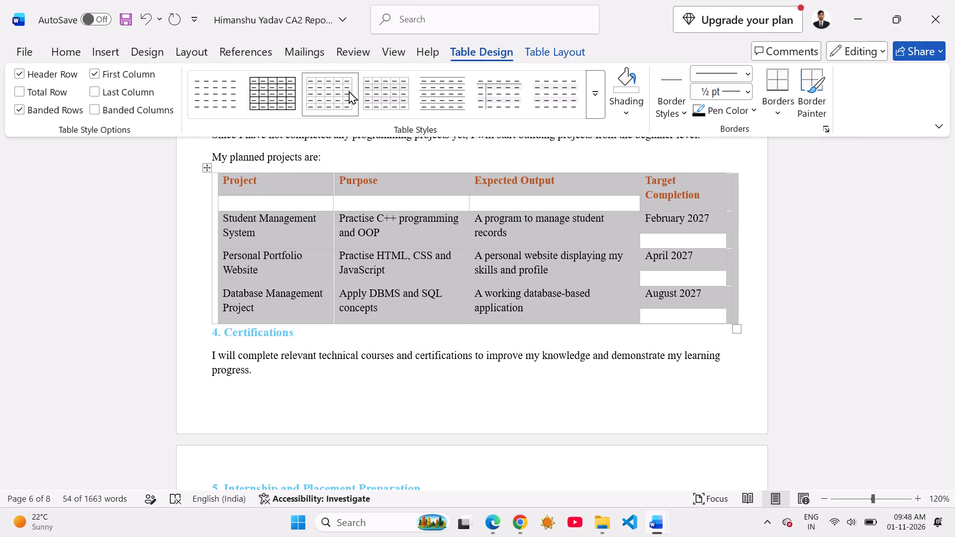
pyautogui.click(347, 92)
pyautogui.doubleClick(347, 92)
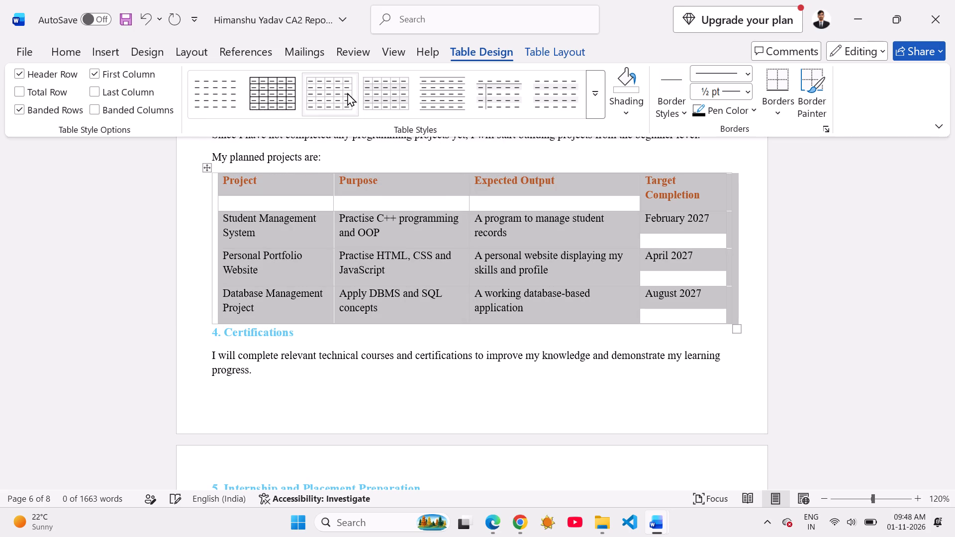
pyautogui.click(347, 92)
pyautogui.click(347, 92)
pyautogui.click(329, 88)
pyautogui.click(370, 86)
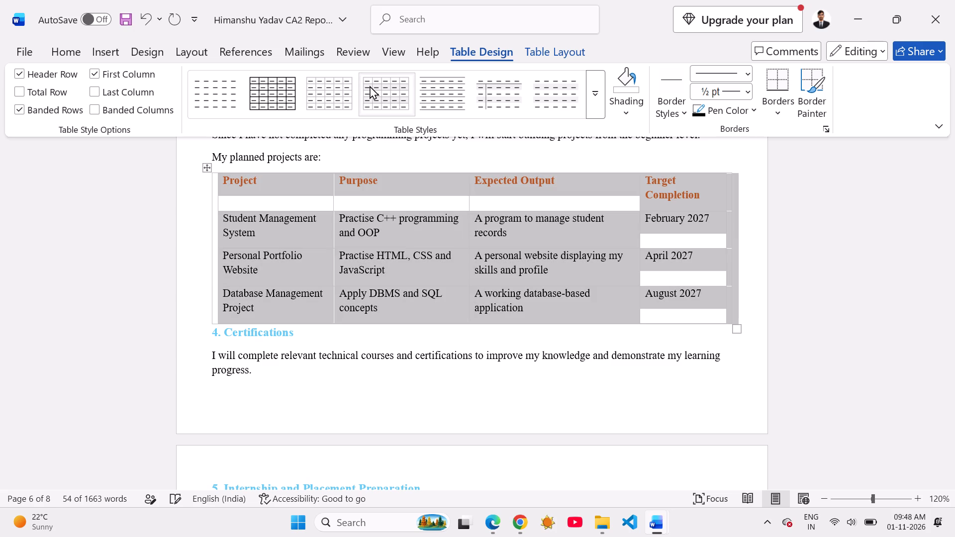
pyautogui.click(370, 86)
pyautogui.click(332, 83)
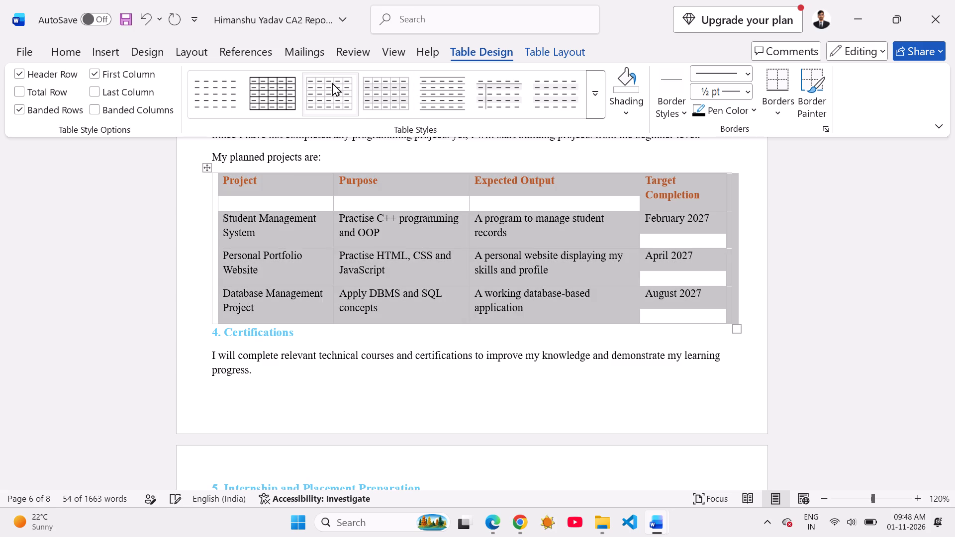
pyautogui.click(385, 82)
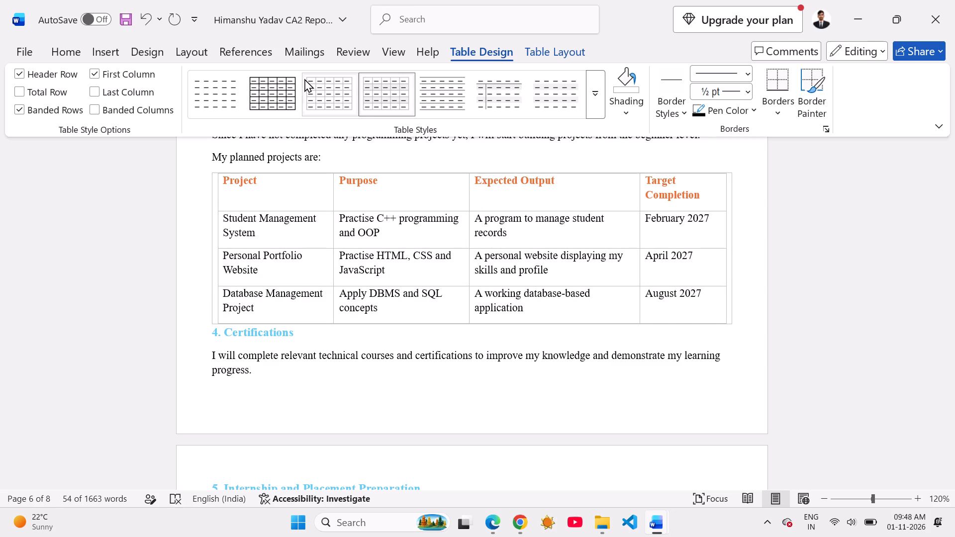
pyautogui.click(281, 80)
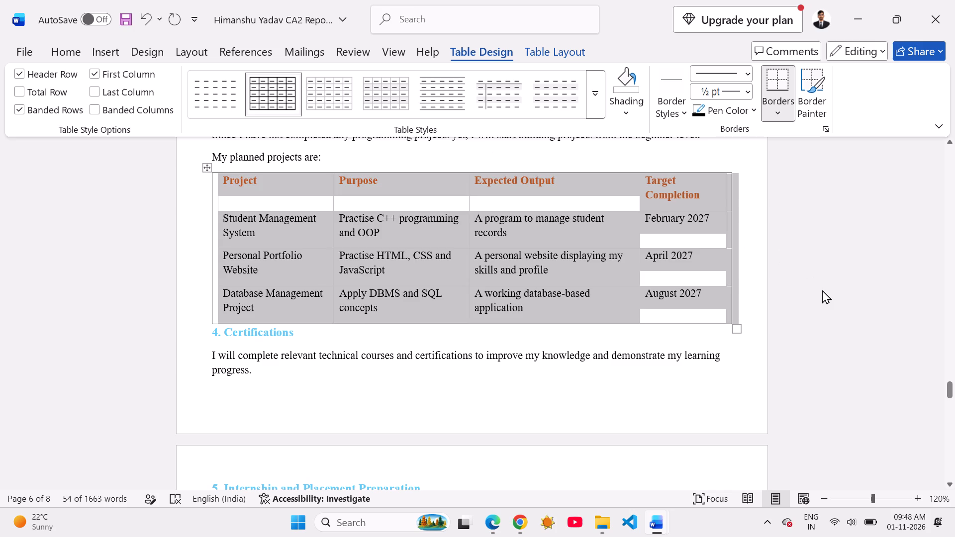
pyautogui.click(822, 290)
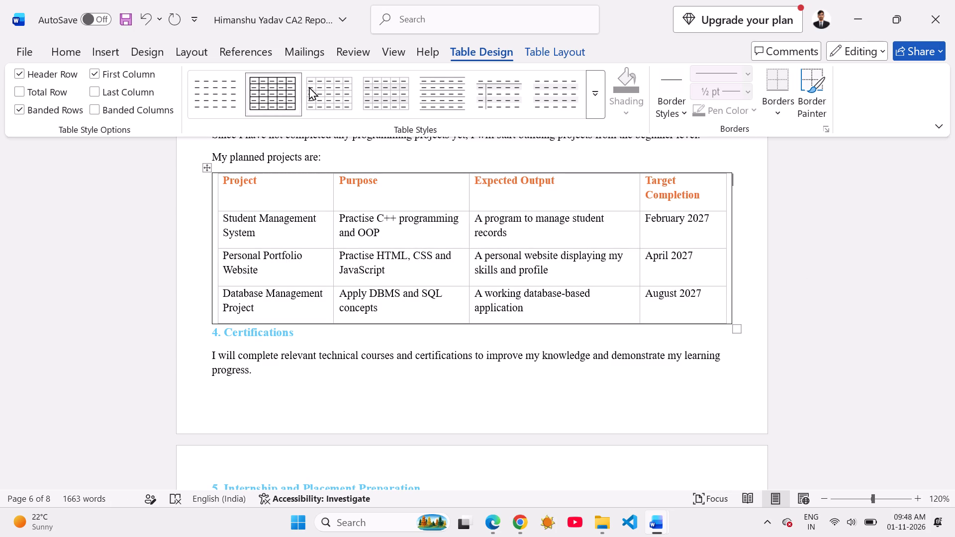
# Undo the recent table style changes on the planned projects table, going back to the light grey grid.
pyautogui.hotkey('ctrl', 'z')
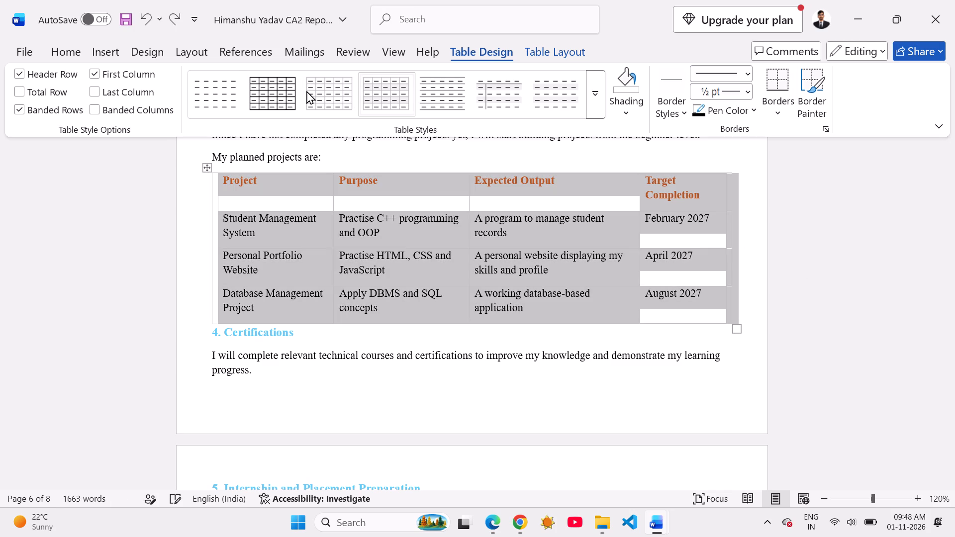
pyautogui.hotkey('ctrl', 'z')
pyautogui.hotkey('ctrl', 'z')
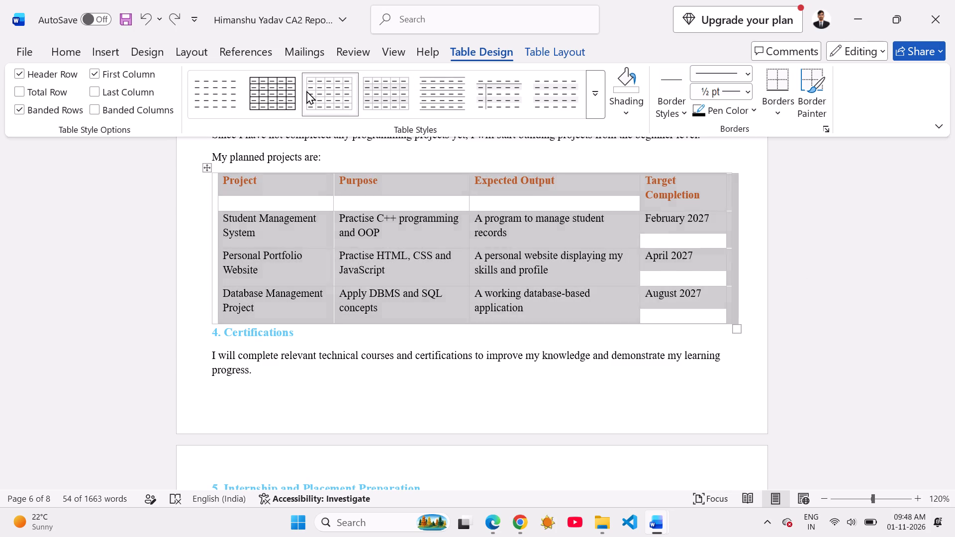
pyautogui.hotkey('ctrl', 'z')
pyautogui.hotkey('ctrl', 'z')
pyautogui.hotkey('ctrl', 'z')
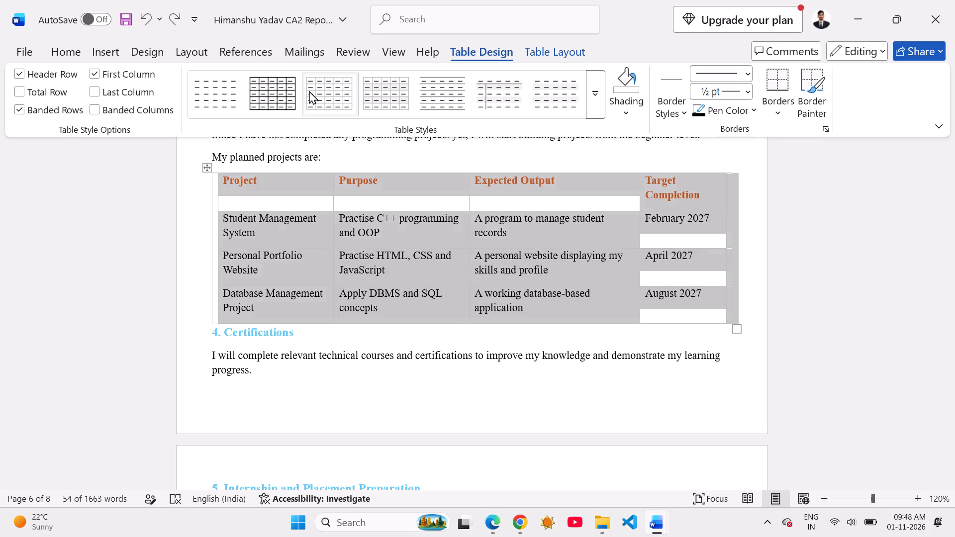
# Undo the header colour and table style changes on the planned projects table, back to the plain borderless table.
pyautogui.hotkey('ctrl', 'z')
pyautogui.hotkey('ctrl', 'z')
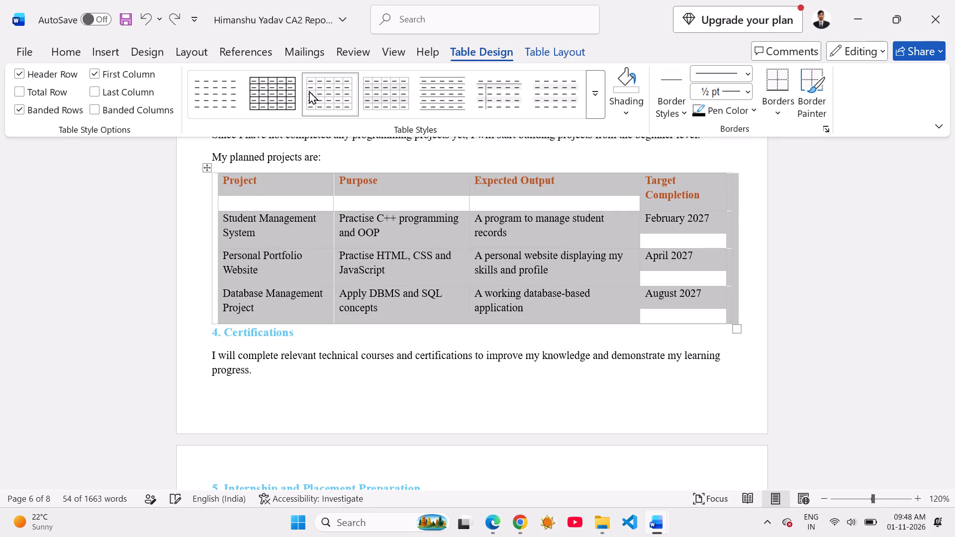
pyautogui.hotkey('ctrl', 'z')
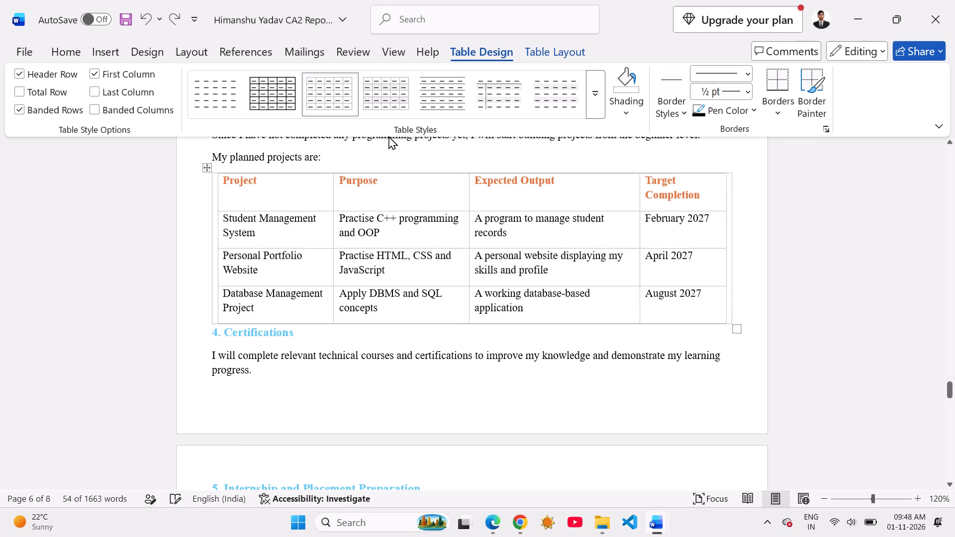
pyautogui.keyDown('ctrl'); pyautogui.click(200, 201); pyautogui.keyUp('ctrl')
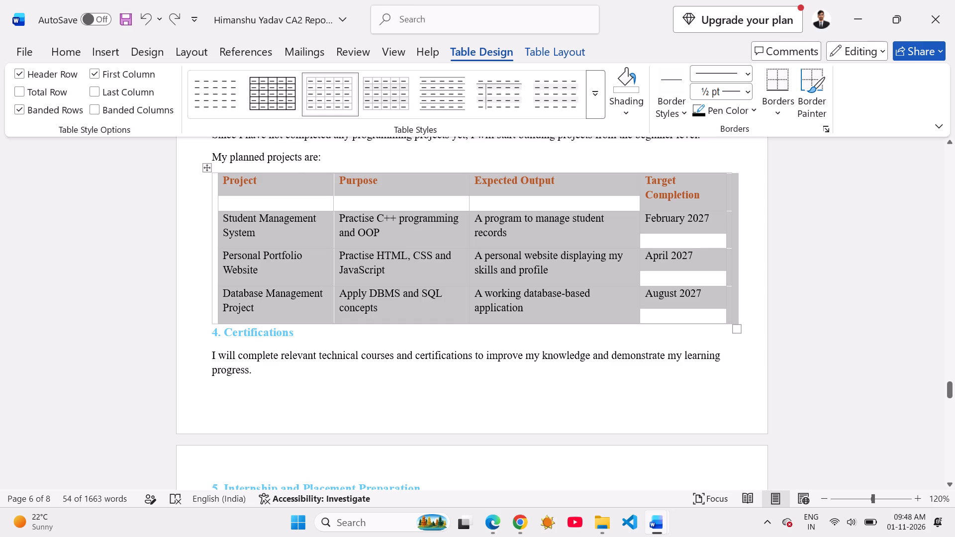
pyautogui.keyDown('ctrl'); pyautogui.click(910, 296); pyautogui.keyUp('ctrl')
pyautogui.hotkey('ctrl', 'z')
pyautogui.hotkey('ctrl', 'z')
pyautogui.hotkey('ctrl', 'z')
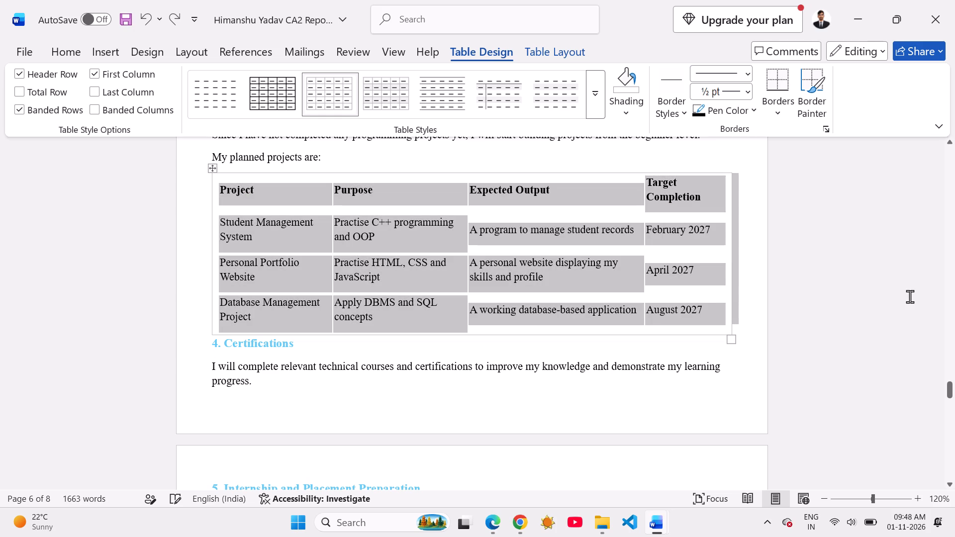
pyautogui.hotkey('ctrl', 'z')
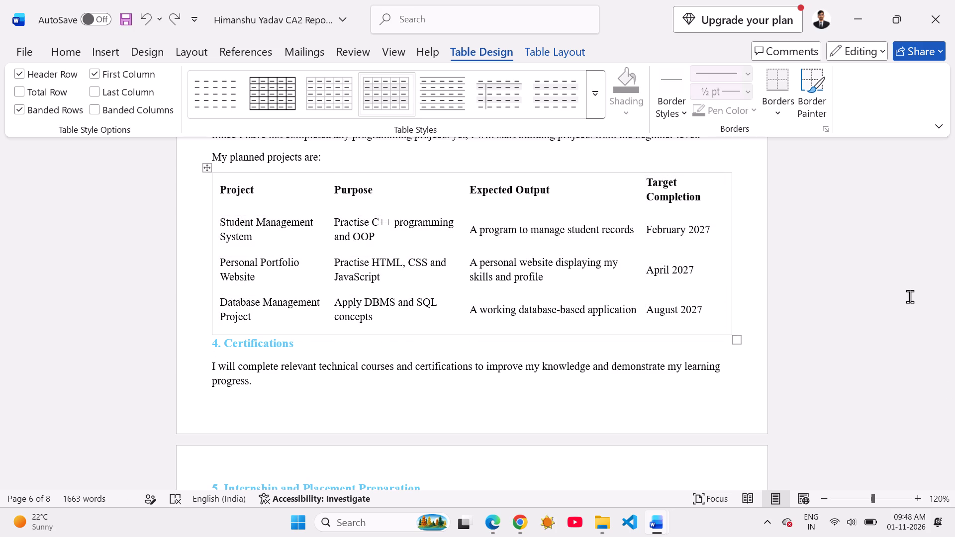
pyautogui.hotkey('ctrl', 'z')
pyautogui.hotkey('ctrl', 'z')
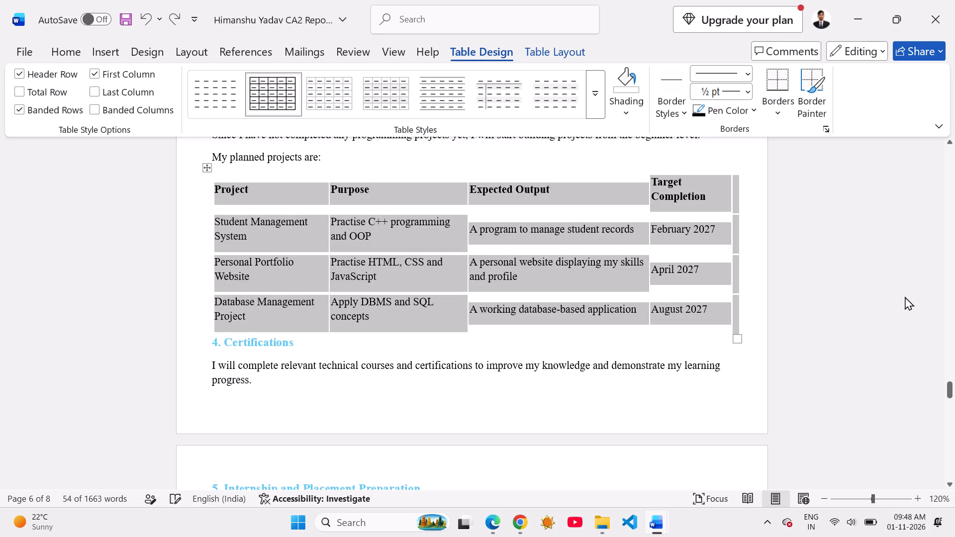
pyautogui.click(843, 296)
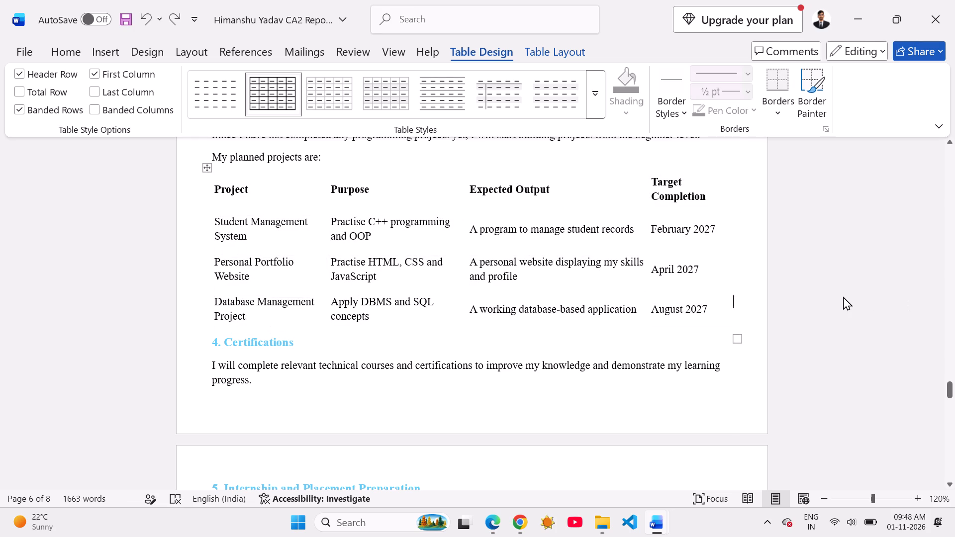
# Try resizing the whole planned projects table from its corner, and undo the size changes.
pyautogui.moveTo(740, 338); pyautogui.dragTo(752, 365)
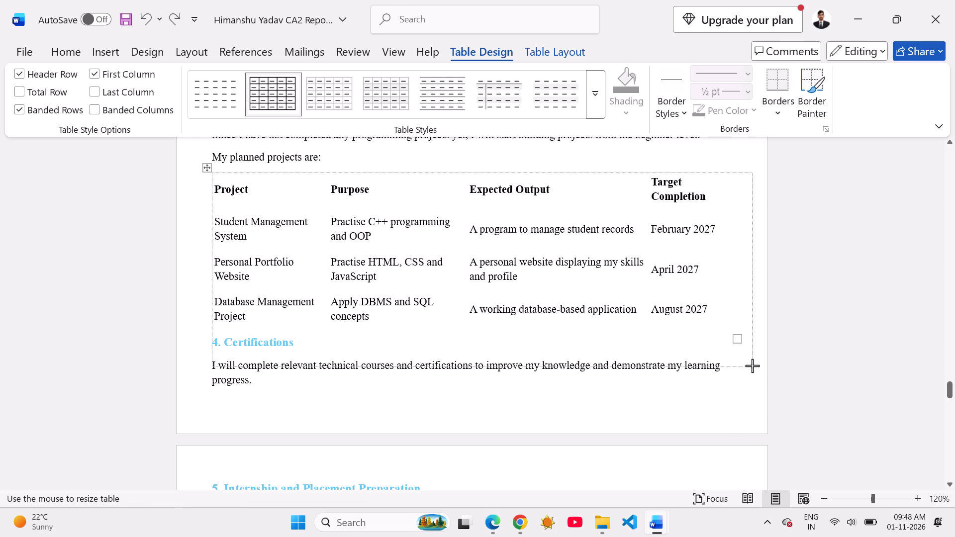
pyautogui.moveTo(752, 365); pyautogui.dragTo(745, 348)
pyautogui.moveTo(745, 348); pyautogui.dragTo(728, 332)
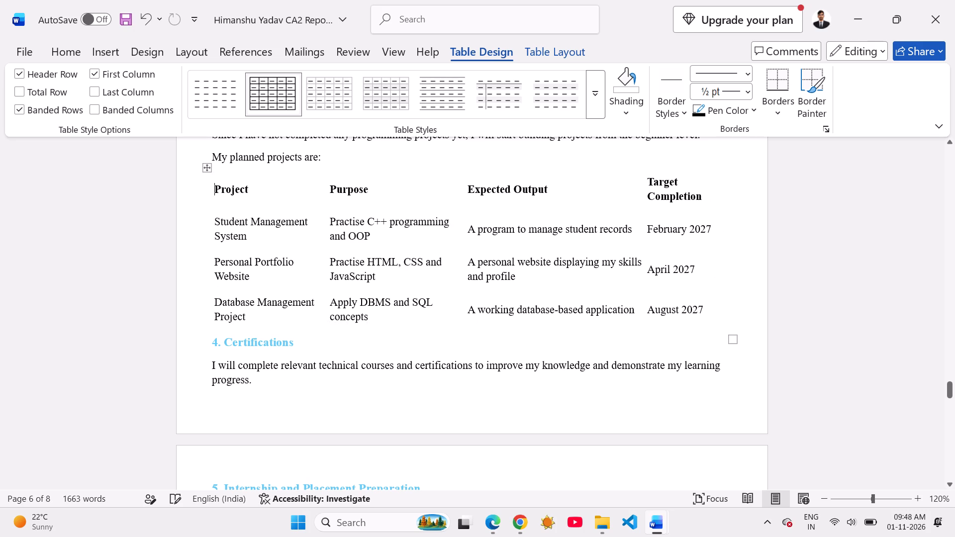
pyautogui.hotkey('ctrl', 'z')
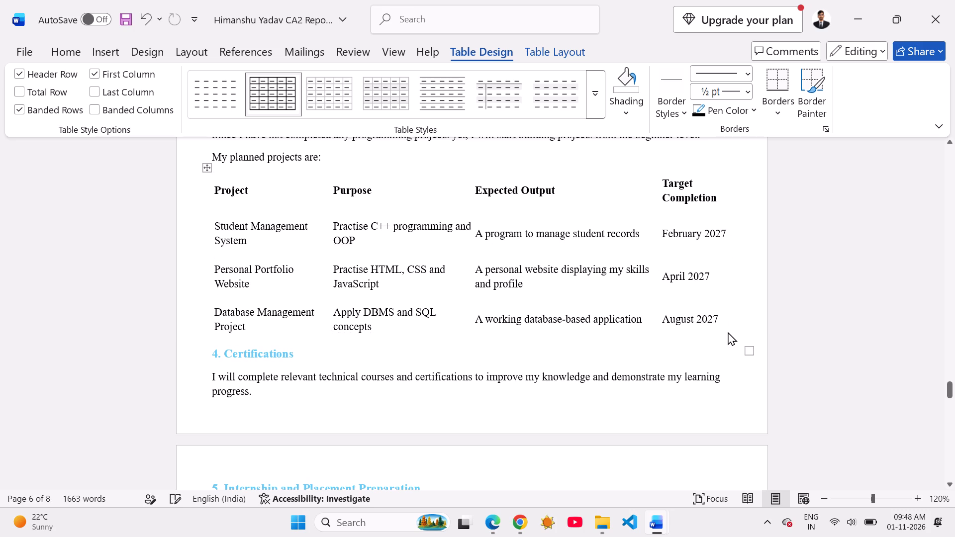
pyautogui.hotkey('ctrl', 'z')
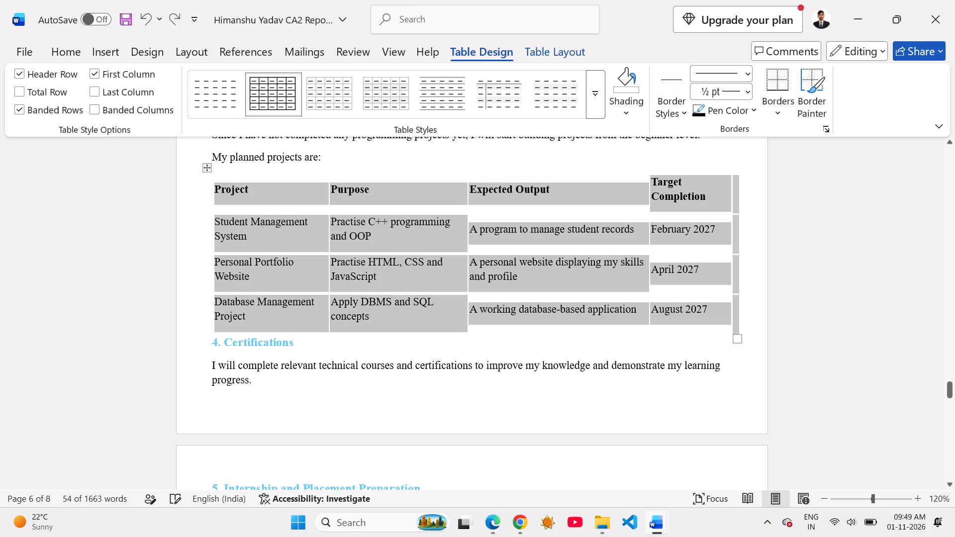
# Undo the latest formatting change on the heading "5. Internship and Placement Preparation".
pyautogui.hotkey('ctrl', 'z')
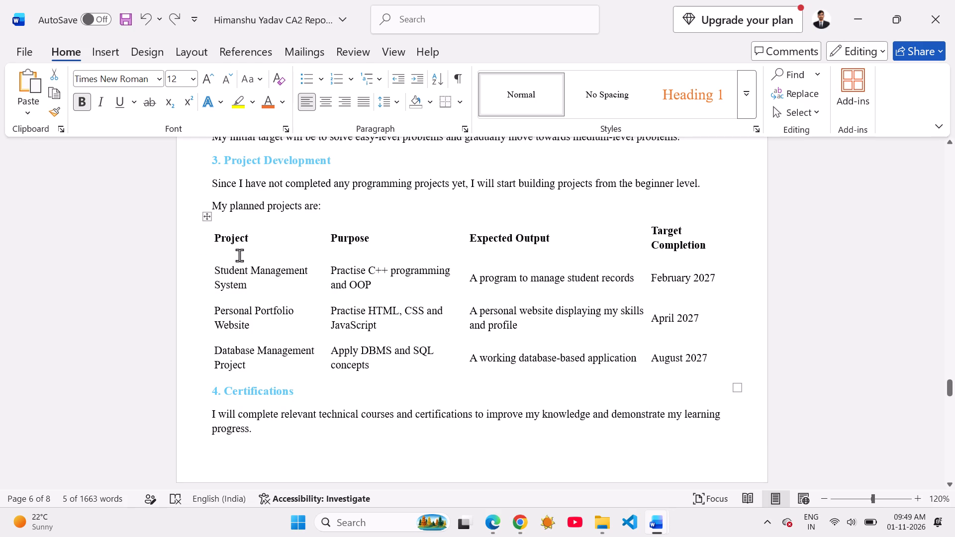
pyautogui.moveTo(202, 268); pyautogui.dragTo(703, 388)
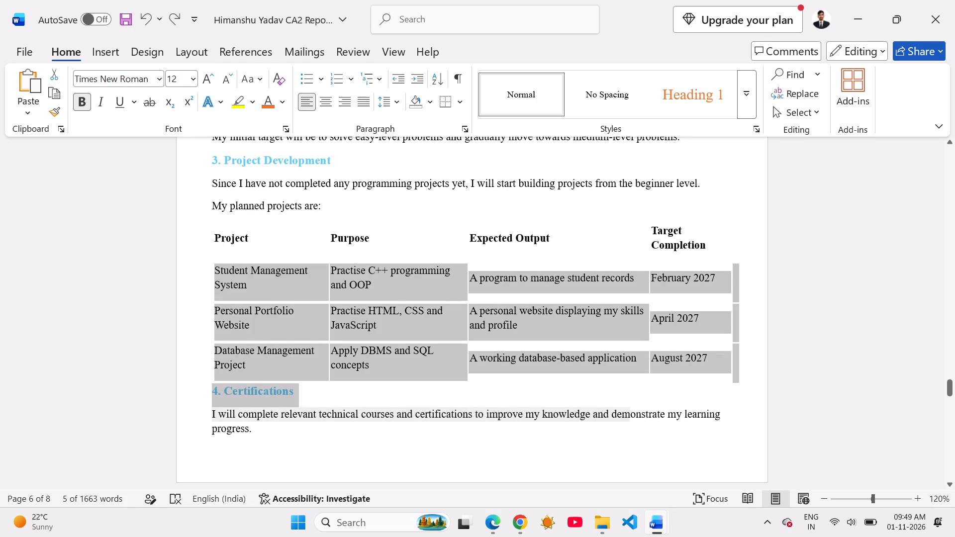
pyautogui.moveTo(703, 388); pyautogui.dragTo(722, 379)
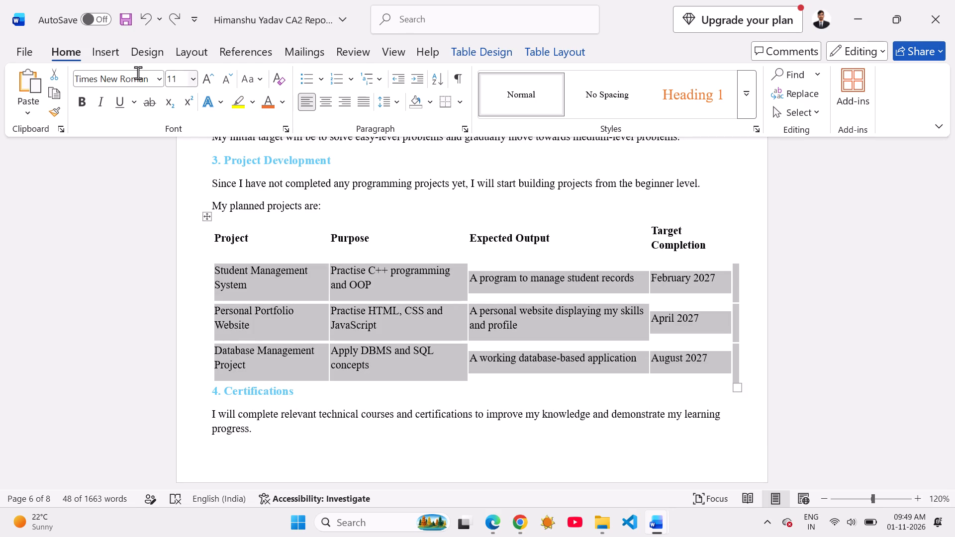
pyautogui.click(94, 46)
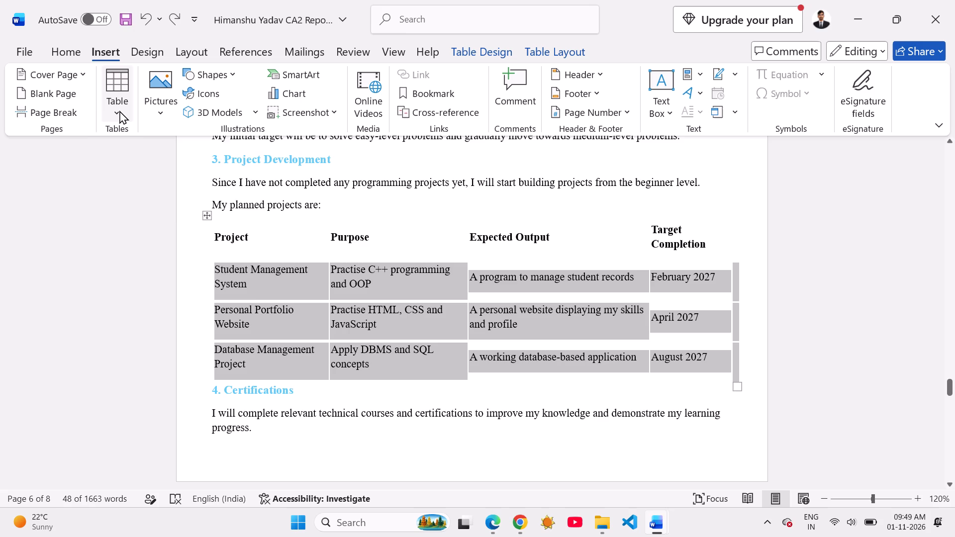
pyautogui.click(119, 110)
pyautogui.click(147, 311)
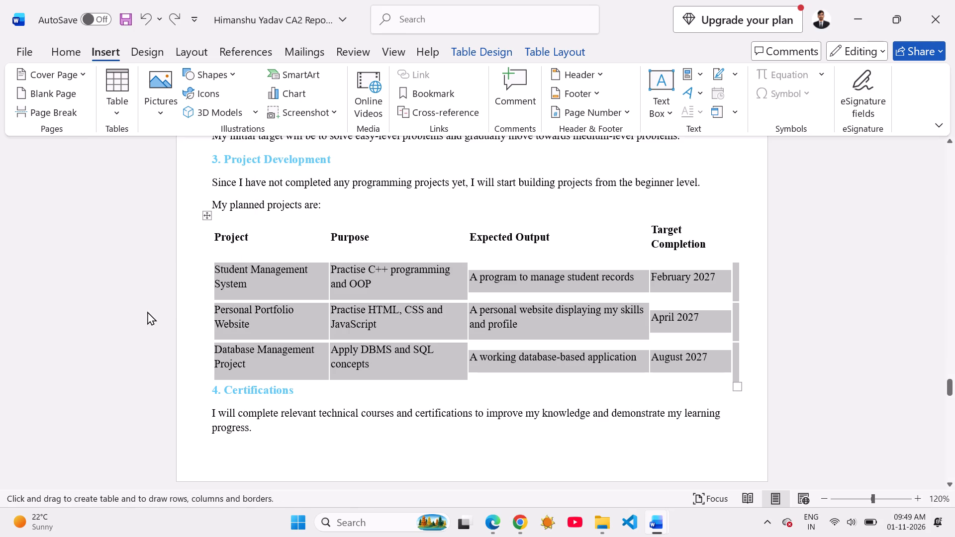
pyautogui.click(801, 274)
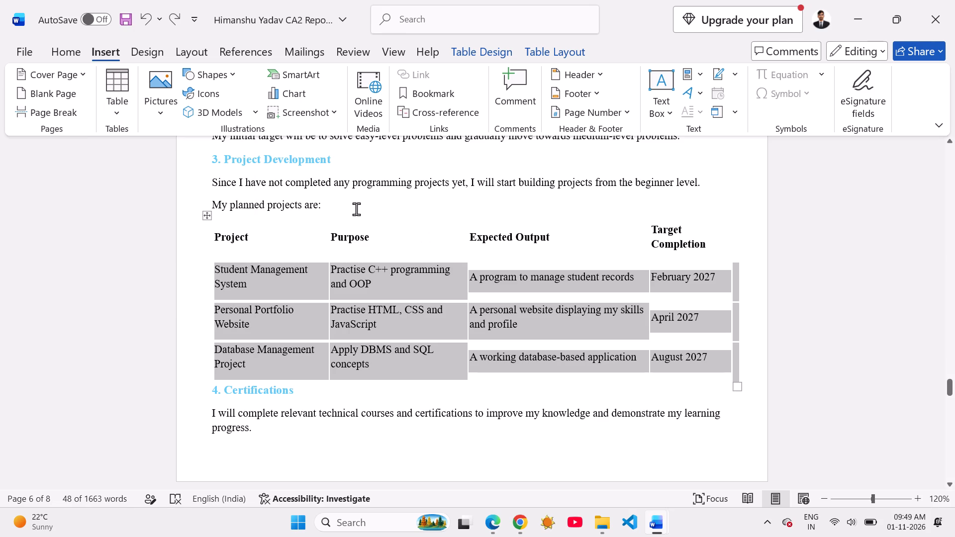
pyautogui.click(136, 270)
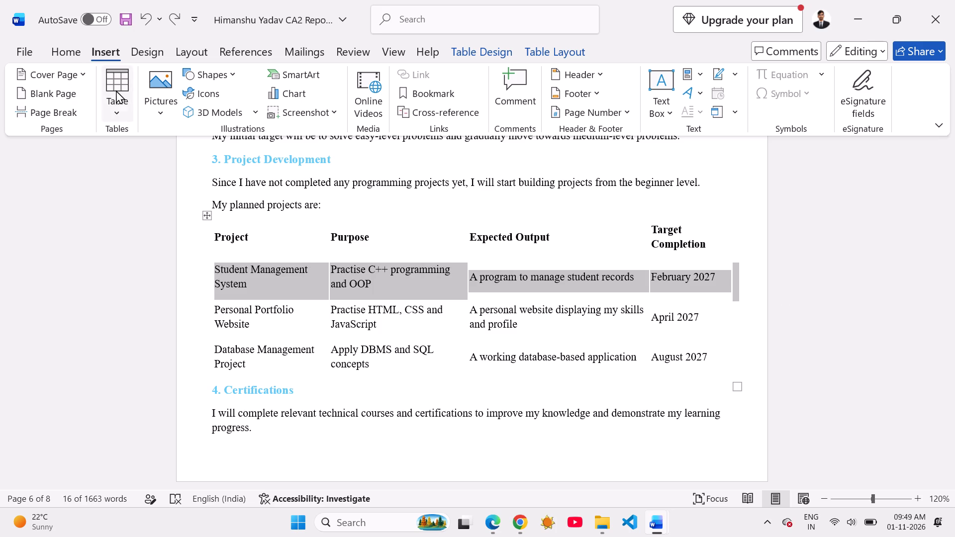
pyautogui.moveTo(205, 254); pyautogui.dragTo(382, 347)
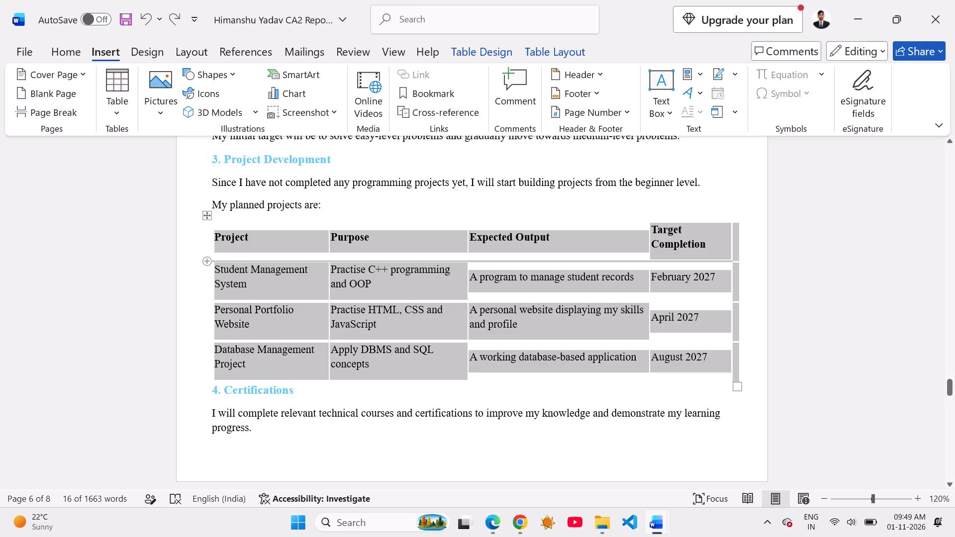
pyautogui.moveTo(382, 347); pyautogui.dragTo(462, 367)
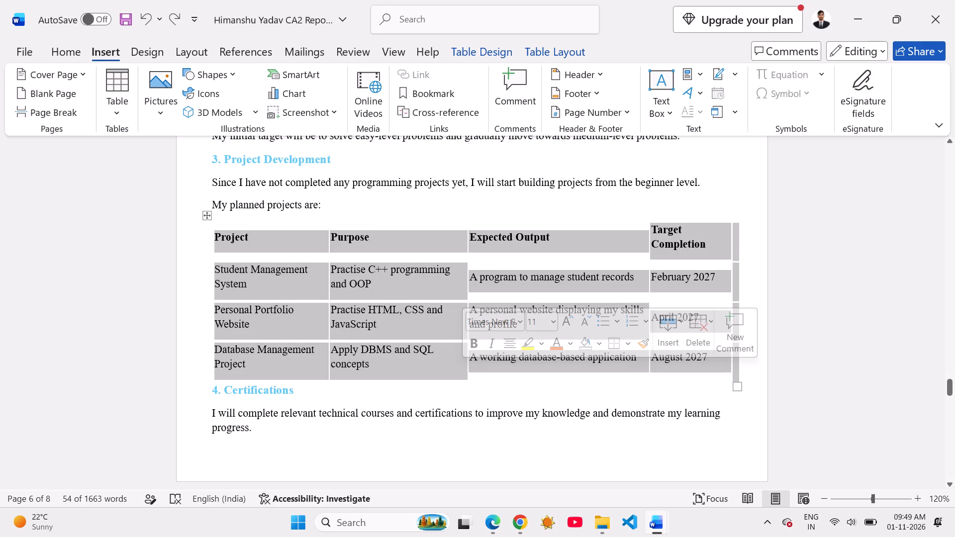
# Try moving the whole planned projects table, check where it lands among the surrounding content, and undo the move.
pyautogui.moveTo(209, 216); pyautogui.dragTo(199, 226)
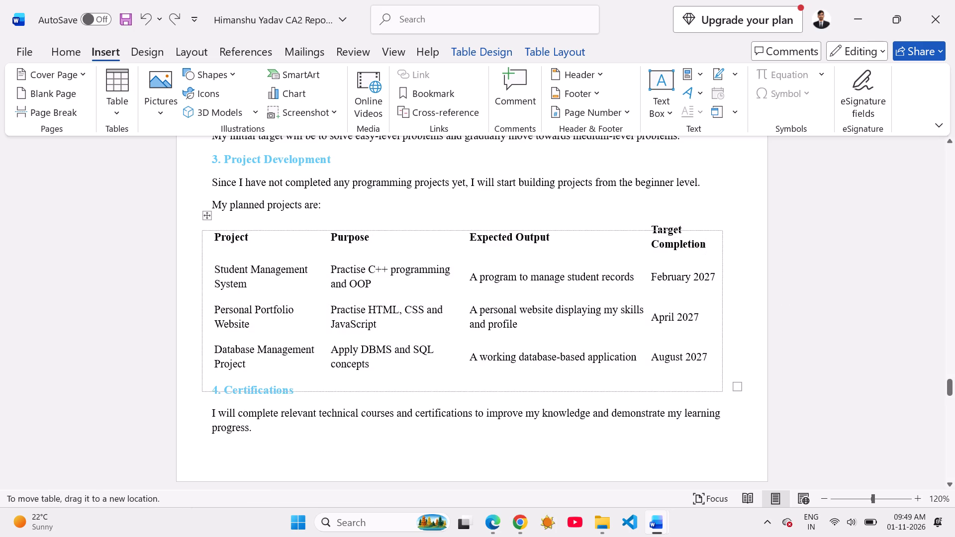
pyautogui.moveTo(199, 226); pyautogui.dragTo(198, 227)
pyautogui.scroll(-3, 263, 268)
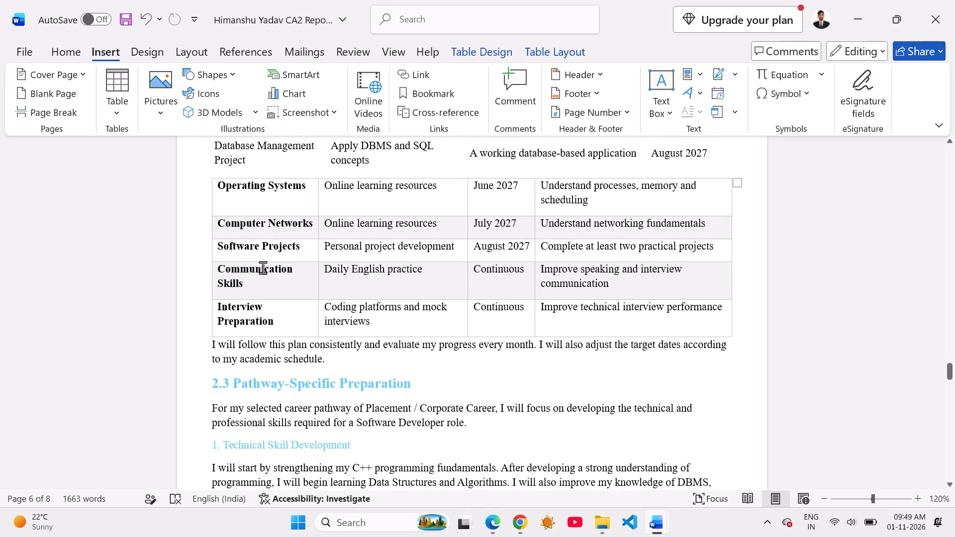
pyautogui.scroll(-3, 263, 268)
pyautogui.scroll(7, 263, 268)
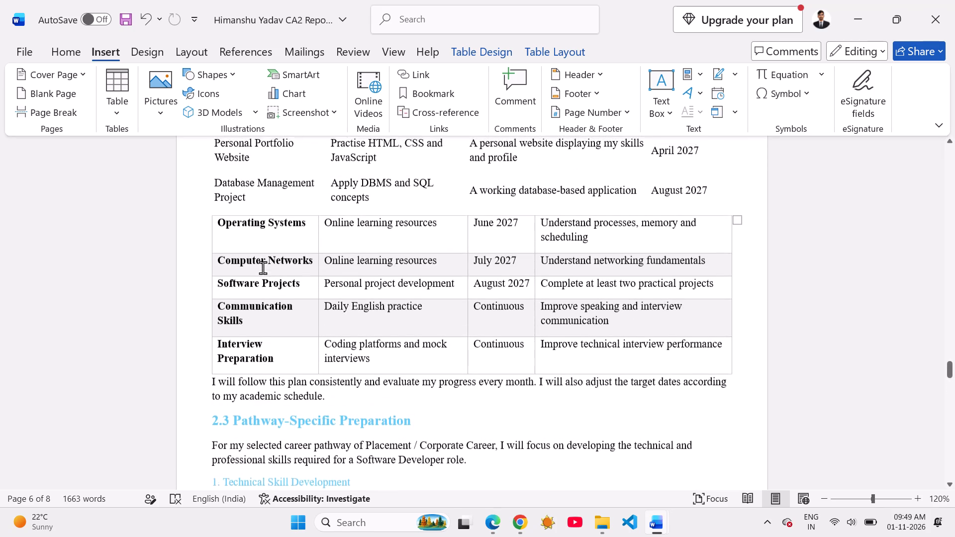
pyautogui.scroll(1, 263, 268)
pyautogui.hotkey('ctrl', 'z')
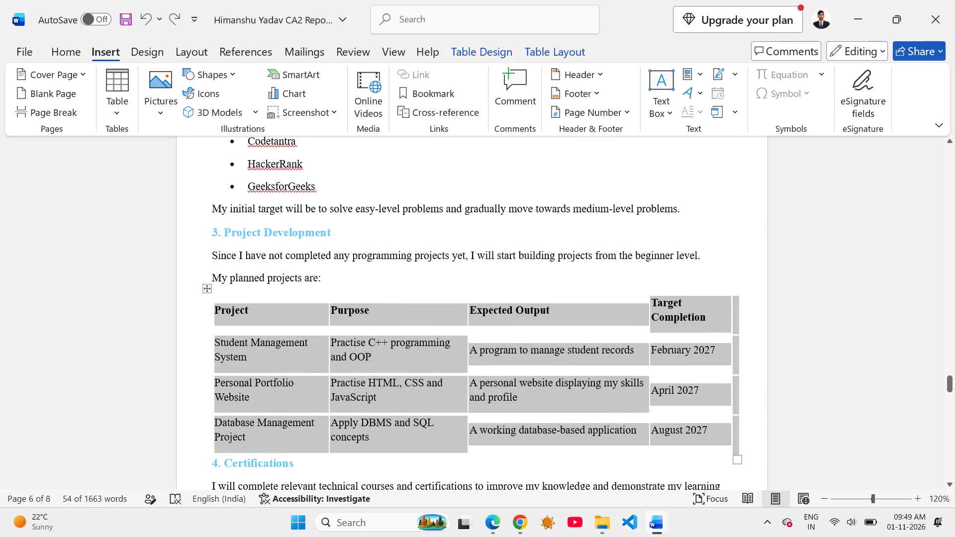
# Undo one more earlier change in the report.
pyautogui.click(201, 322)
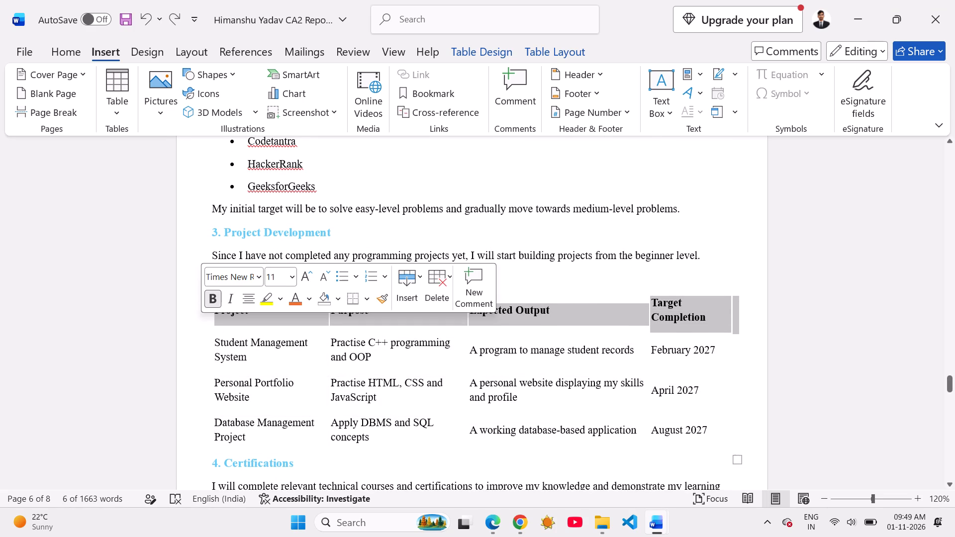
pyautogui.hotkey('ctrl', 'z')
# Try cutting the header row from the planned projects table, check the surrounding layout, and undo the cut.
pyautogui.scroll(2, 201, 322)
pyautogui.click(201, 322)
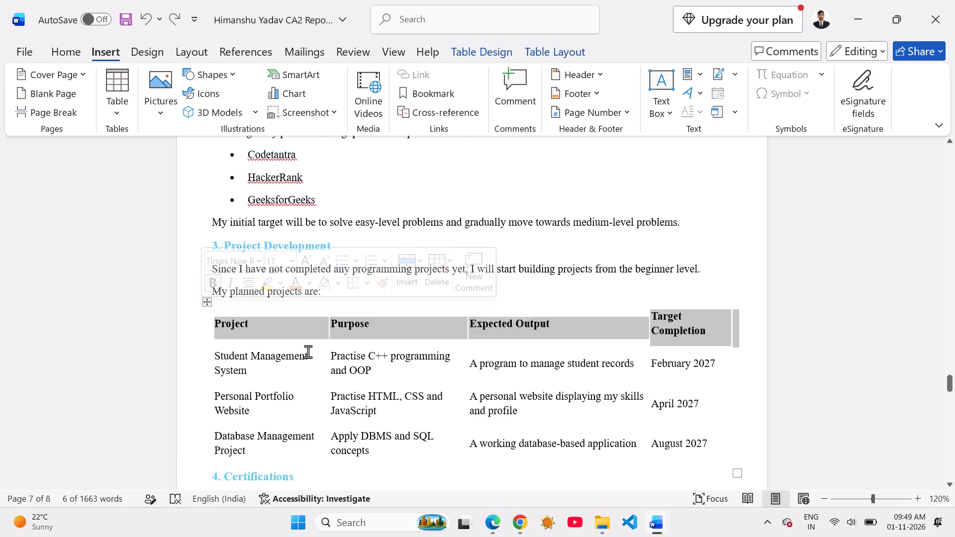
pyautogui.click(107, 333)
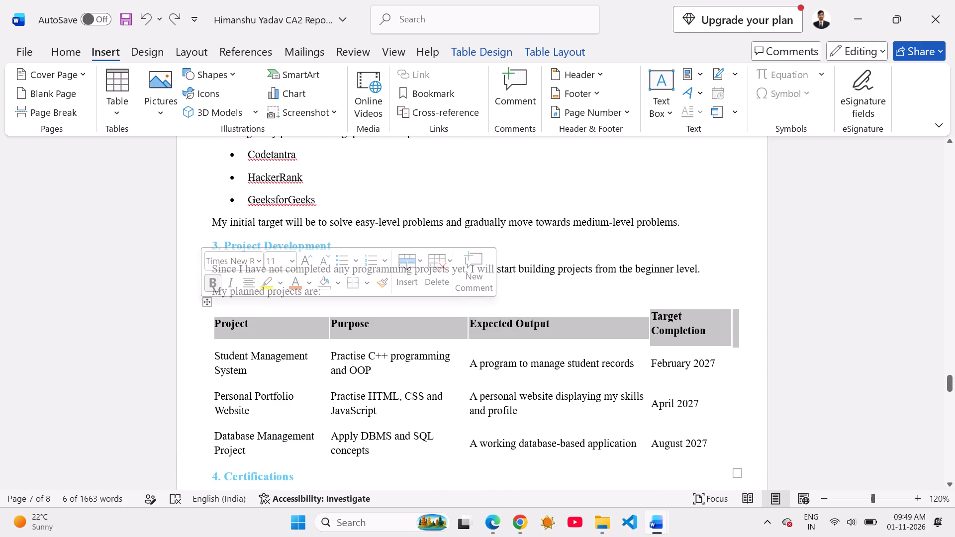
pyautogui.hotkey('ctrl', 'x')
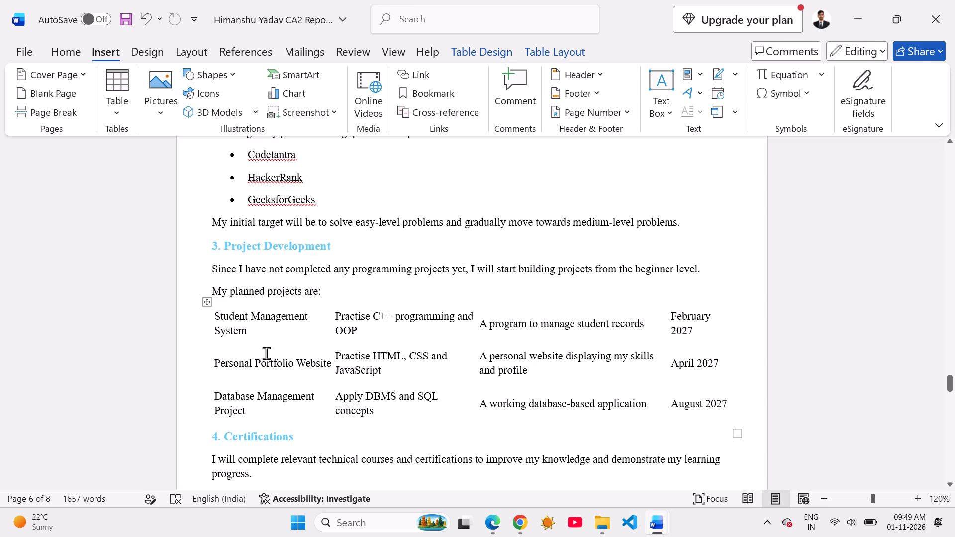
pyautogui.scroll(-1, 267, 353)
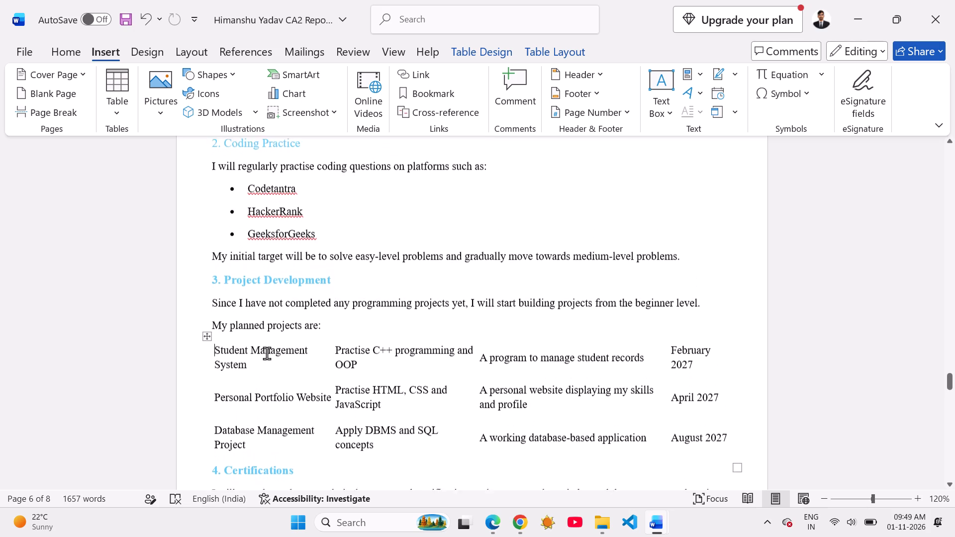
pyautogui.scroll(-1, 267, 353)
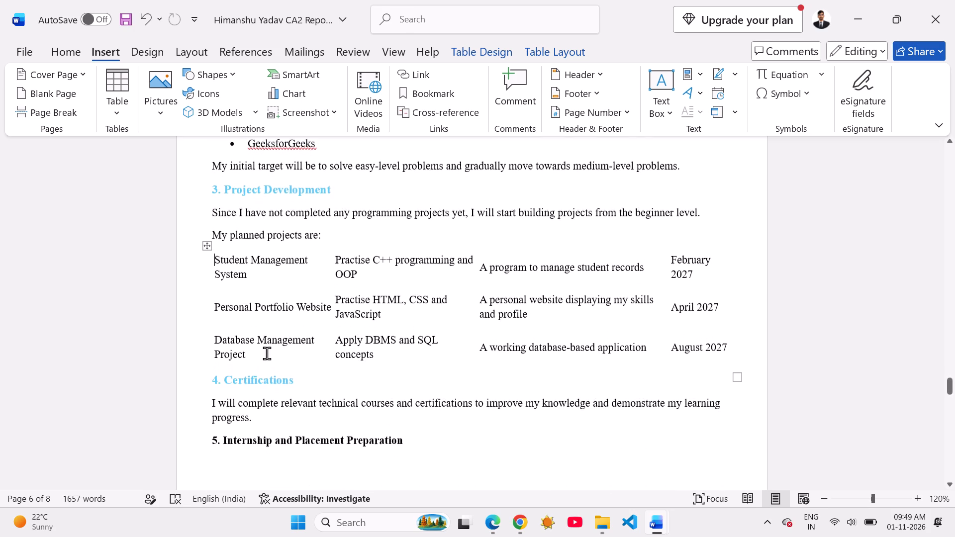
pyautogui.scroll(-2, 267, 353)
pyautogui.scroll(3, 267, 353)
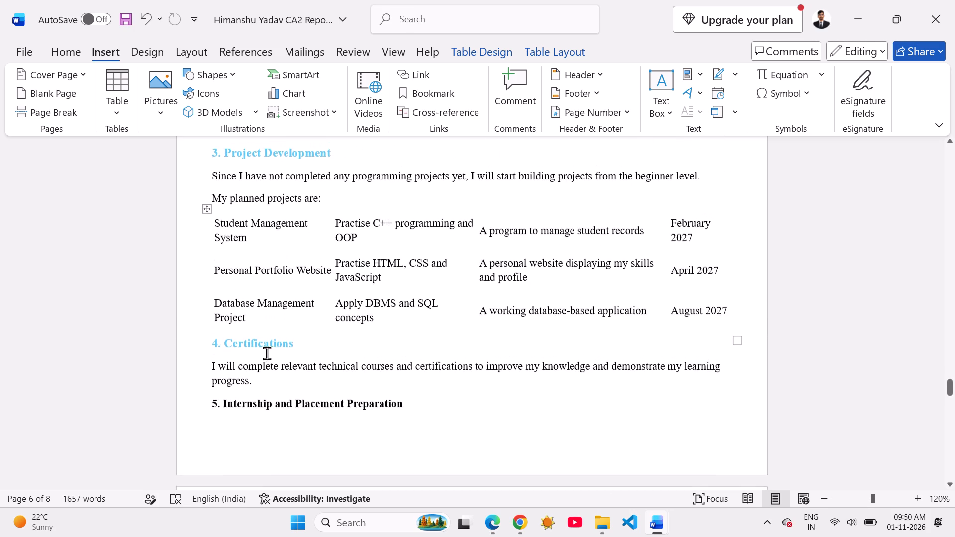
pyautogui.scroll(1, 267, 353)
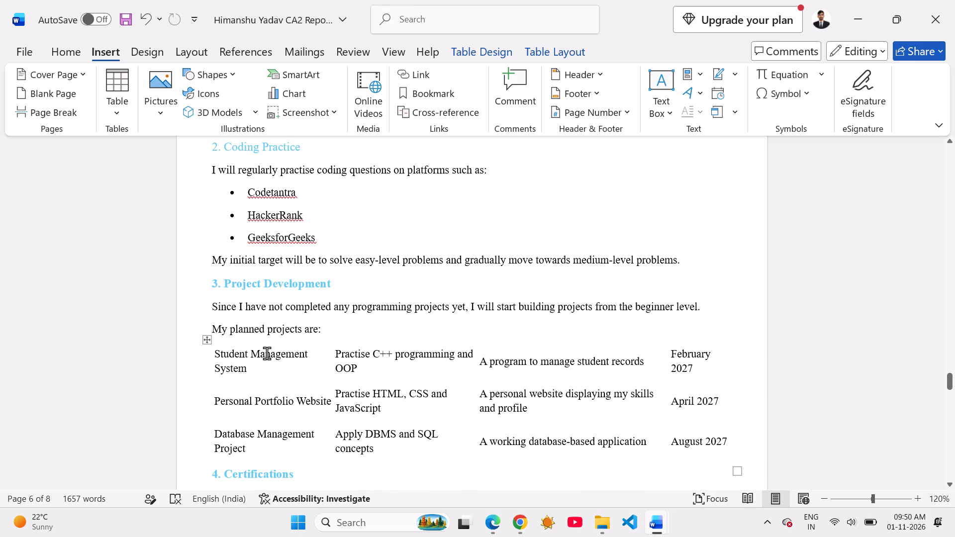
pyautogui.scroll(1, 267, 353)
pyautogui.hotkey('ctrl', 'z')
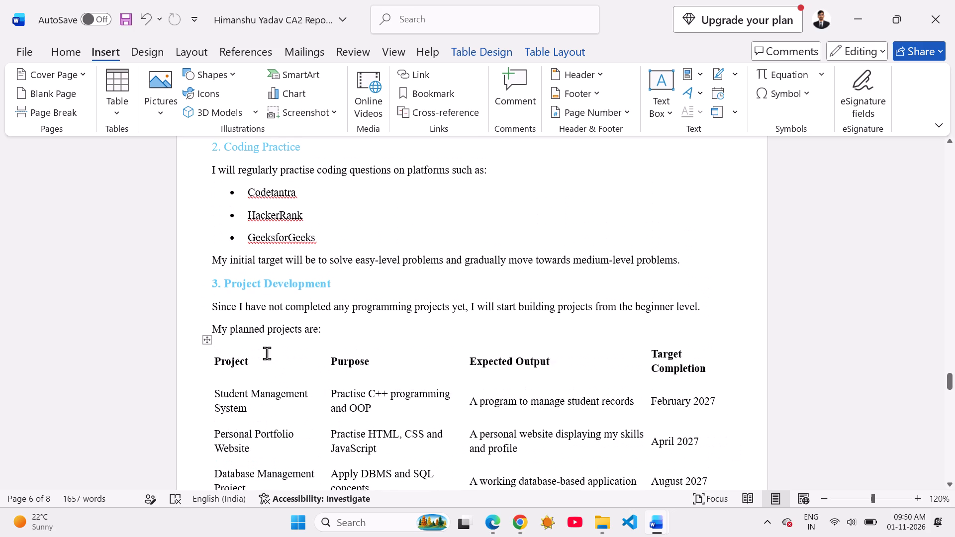
# Undo the blue font colour on the heading "4. Certifications".
pyautogui.hotkey('ctrl', 'z')
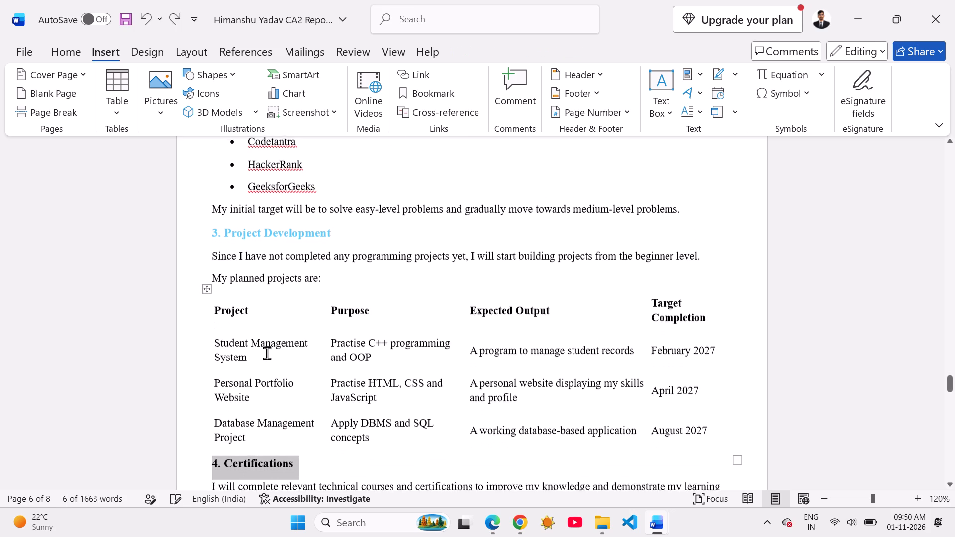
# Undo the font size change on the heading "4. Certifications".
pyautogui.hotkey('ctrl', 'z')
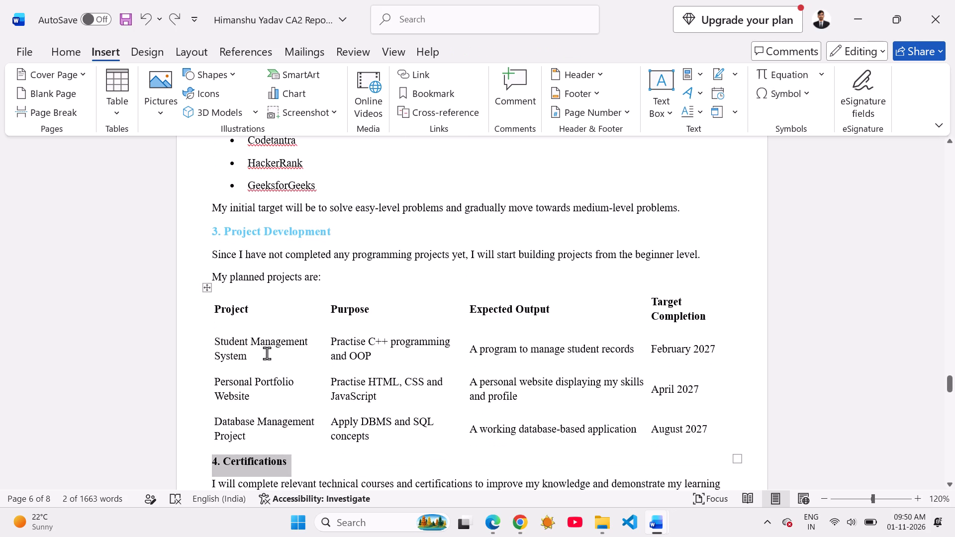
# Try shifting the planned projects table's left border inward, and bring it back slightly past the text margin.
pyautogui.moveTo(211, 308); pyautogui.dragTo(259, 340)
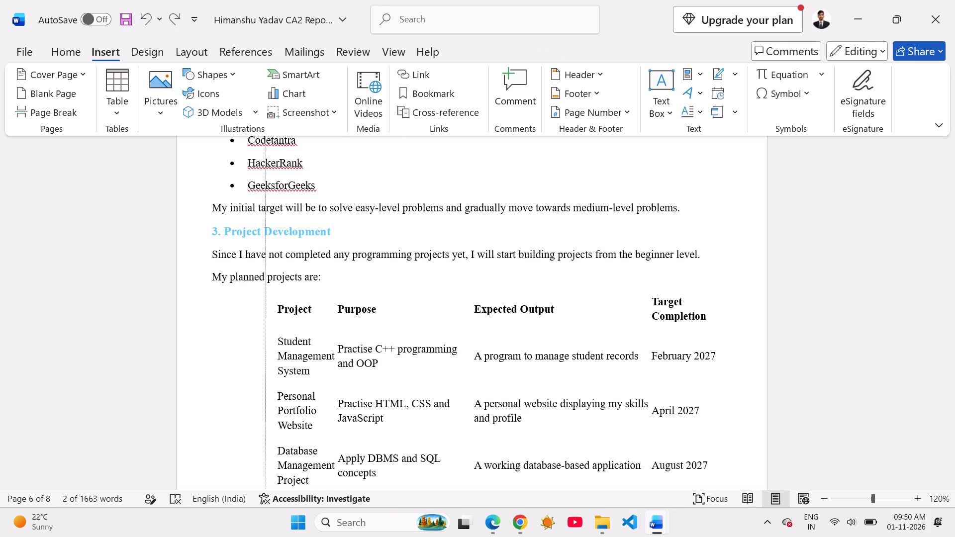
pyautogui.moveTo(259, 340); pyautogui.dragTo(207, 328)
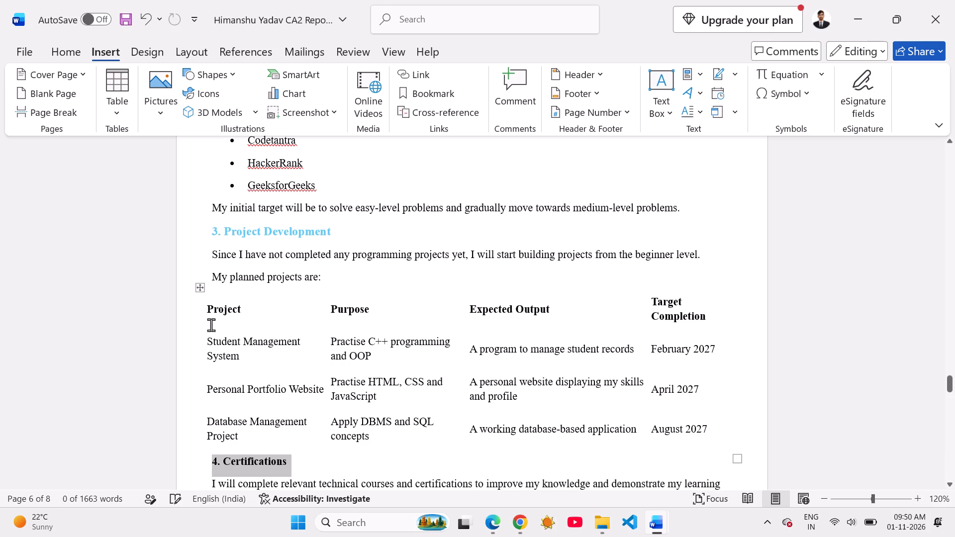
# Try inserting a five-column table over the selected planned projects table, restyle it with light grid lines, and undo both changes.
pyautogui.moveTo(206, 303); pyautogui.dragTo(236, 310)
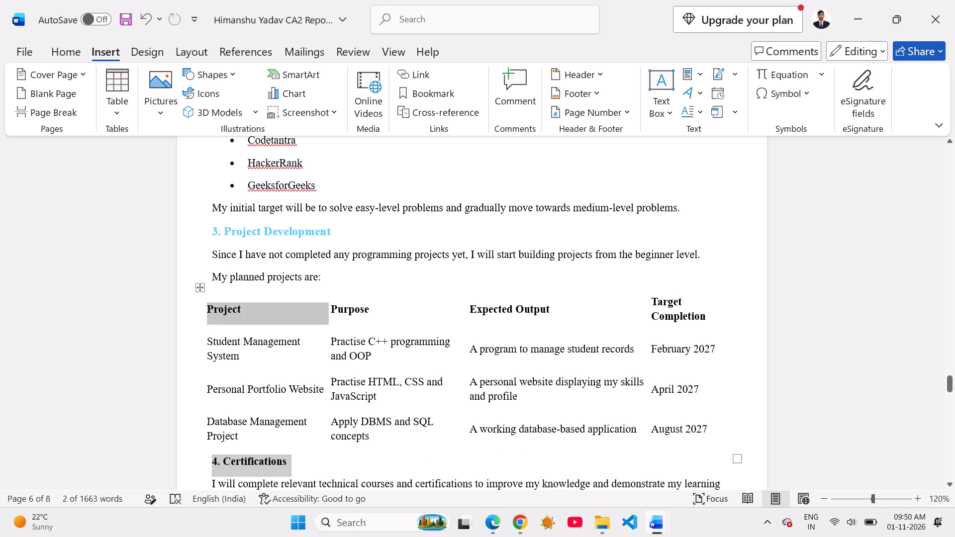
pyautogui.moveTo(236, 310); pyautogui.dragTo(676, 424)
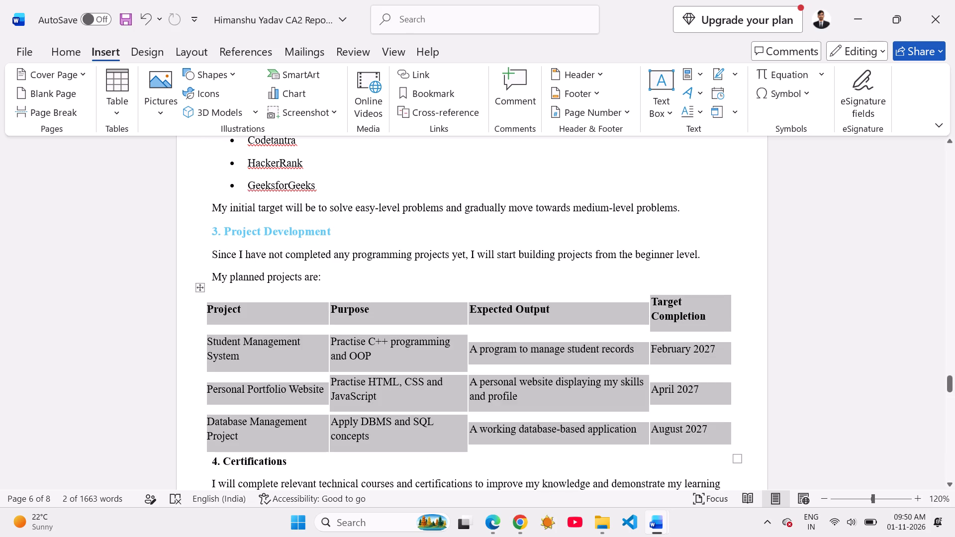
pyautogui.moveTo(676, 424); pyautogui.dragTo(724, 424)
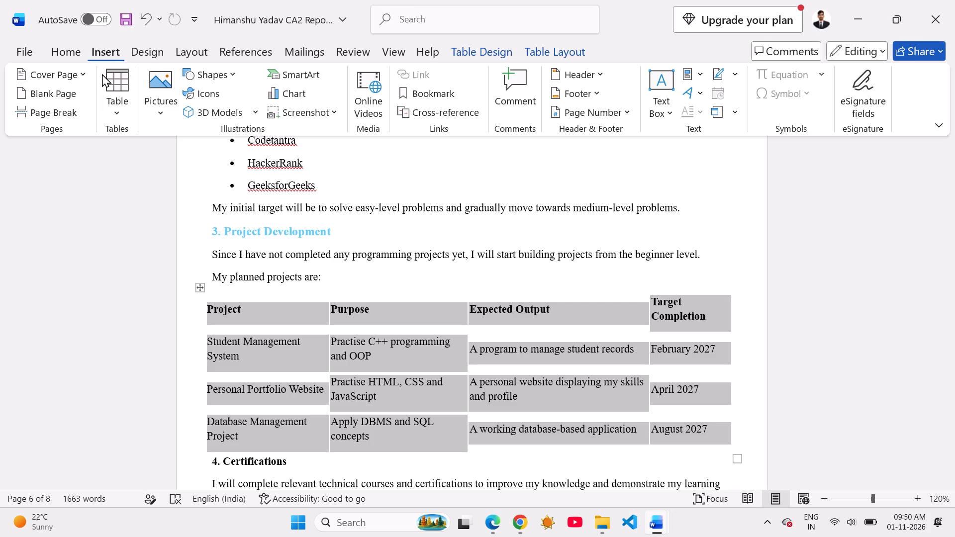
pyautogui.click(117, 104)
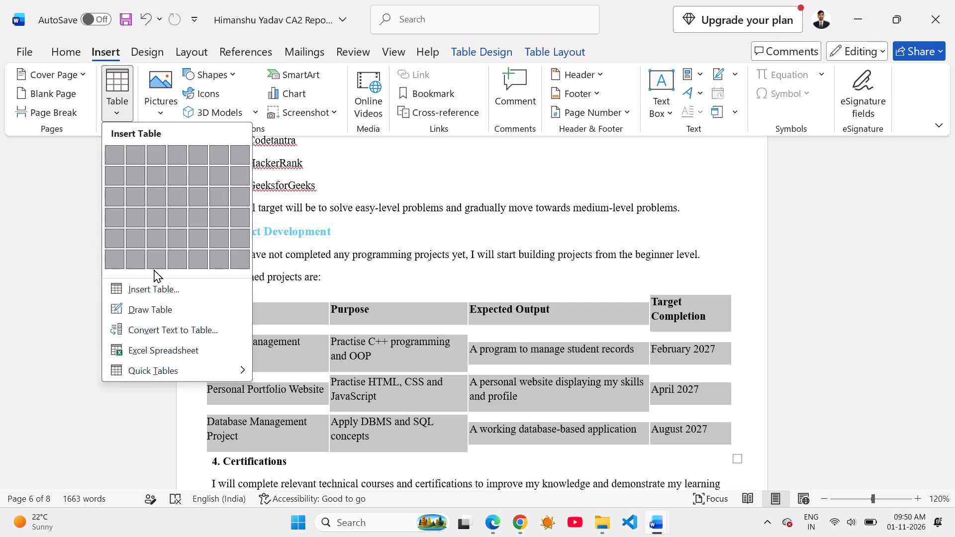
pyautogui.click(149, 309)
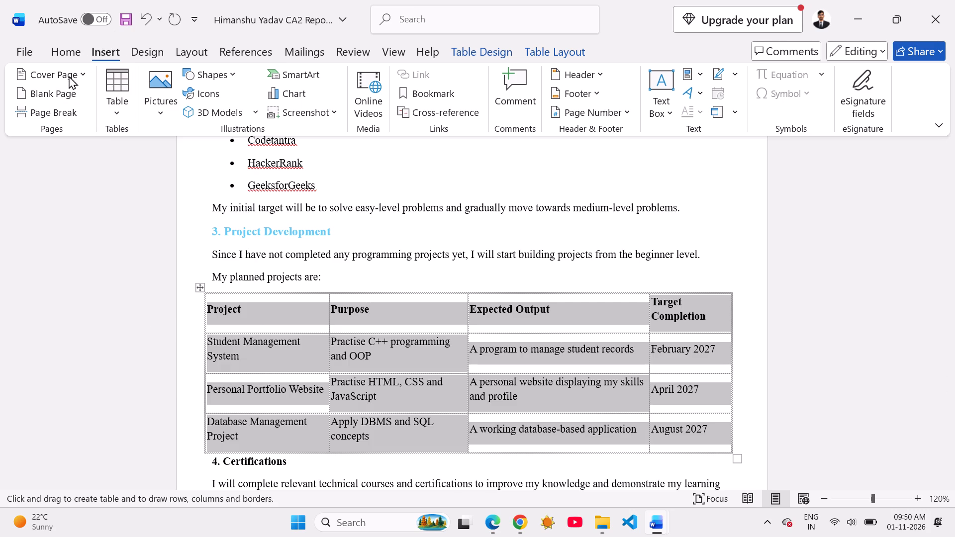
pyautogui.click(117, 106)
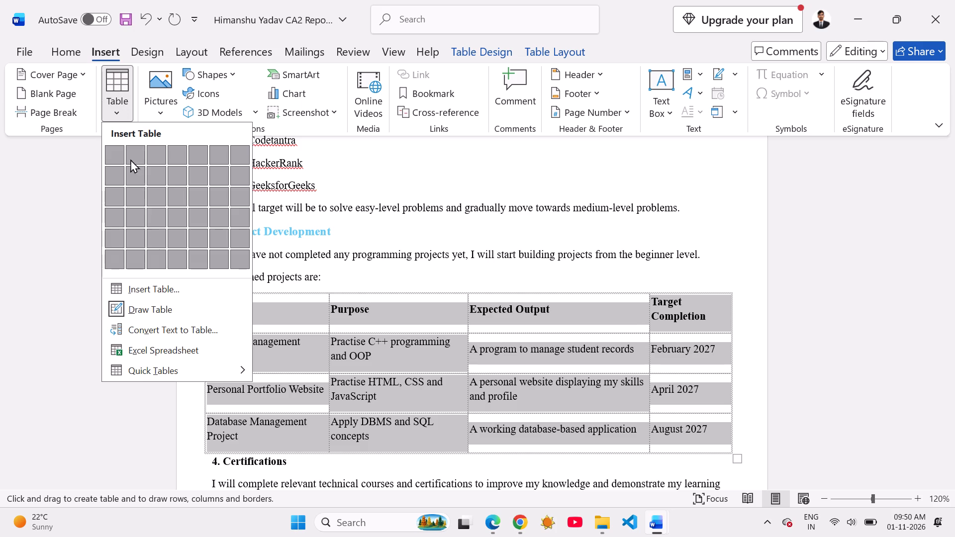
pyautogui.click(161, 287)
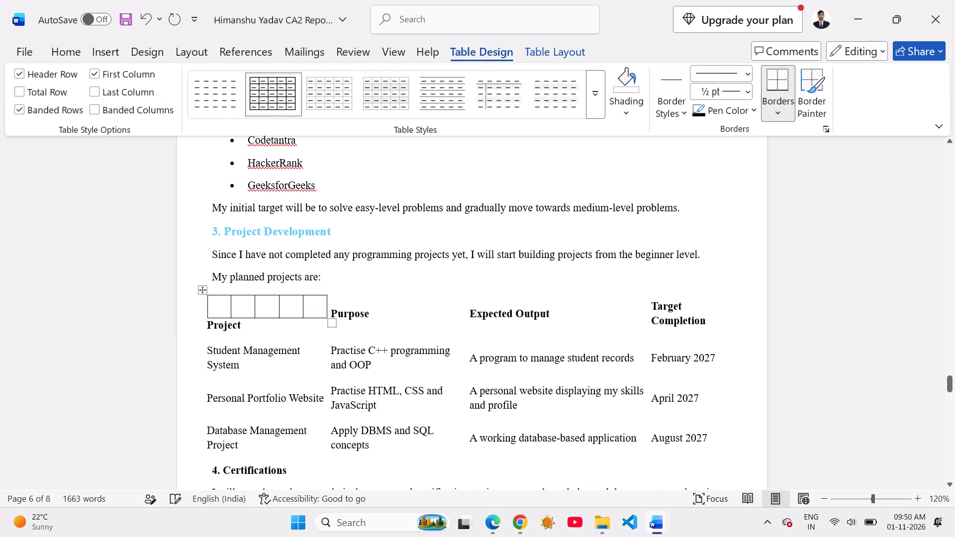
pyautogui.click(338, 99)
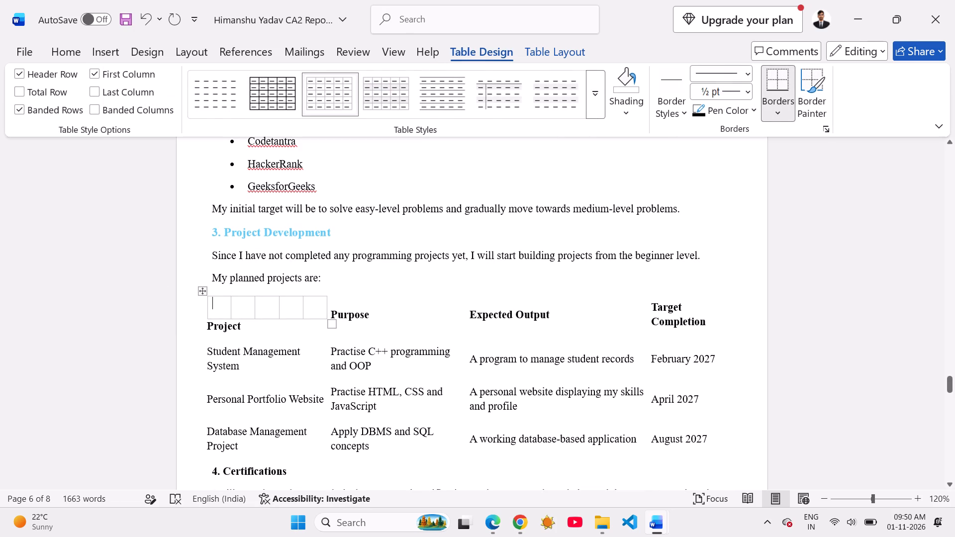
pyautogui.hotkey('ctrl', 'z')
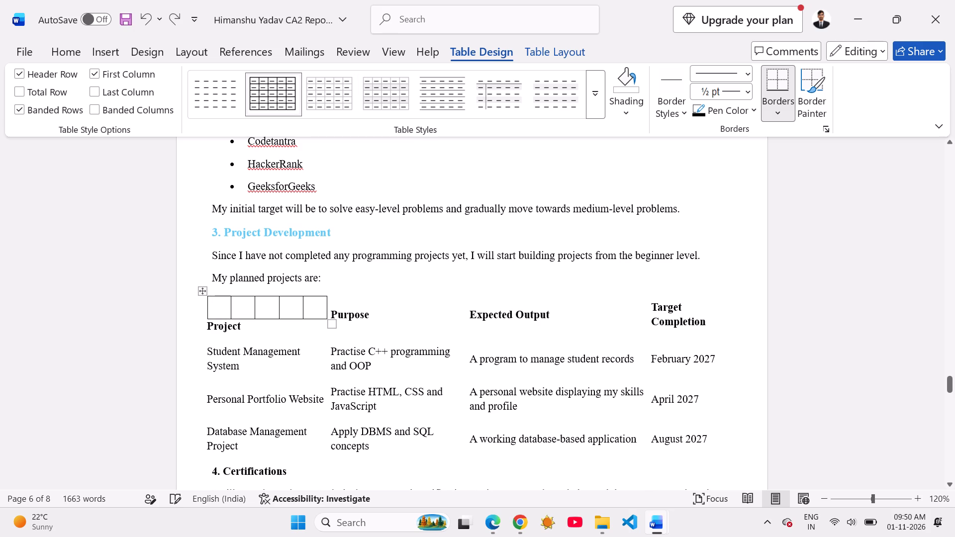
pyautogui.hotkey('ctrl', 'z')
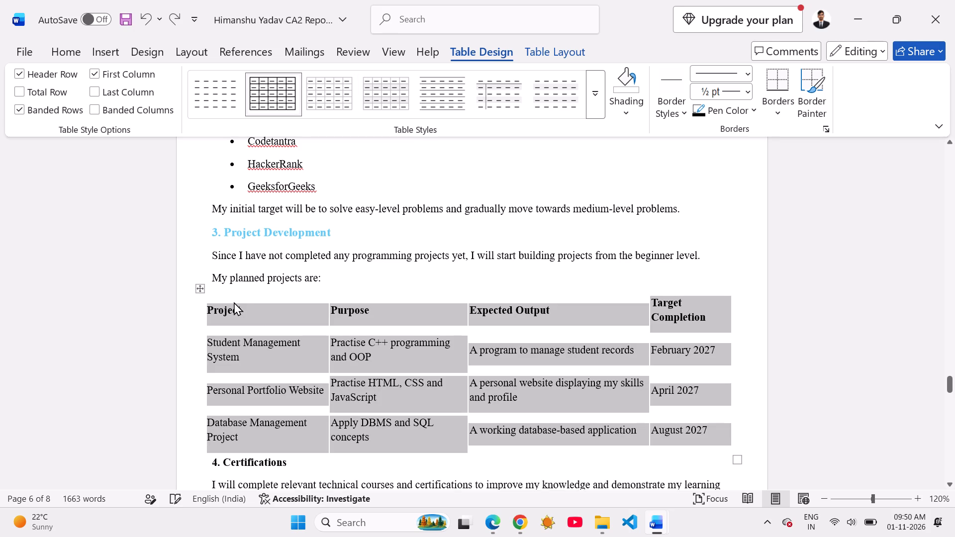
# Apply a plain table style with thin grey borders, banded rows and a bold first column to the planned projects table.
pyautogui.click(343, 110)
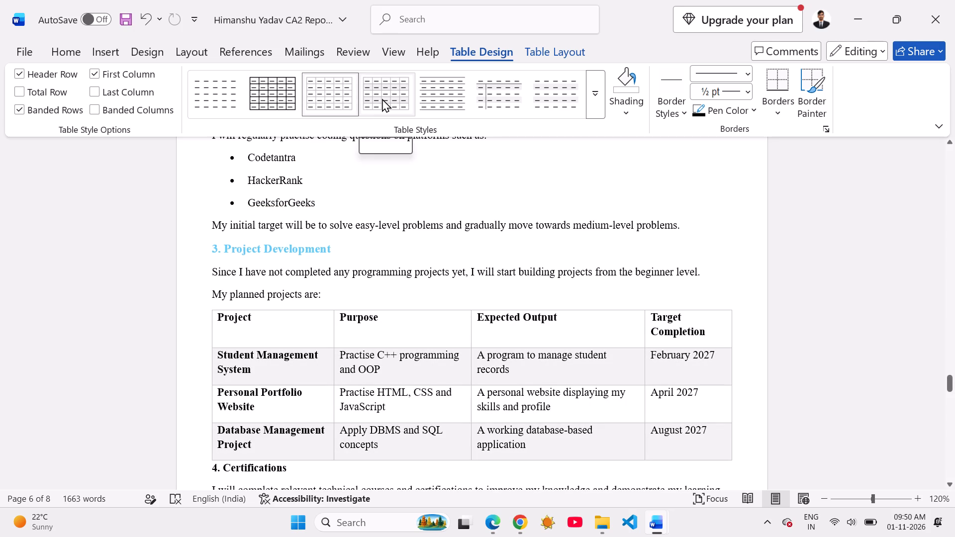
pyautogui.click(382, 98)
pyautogui.click(911, 237)
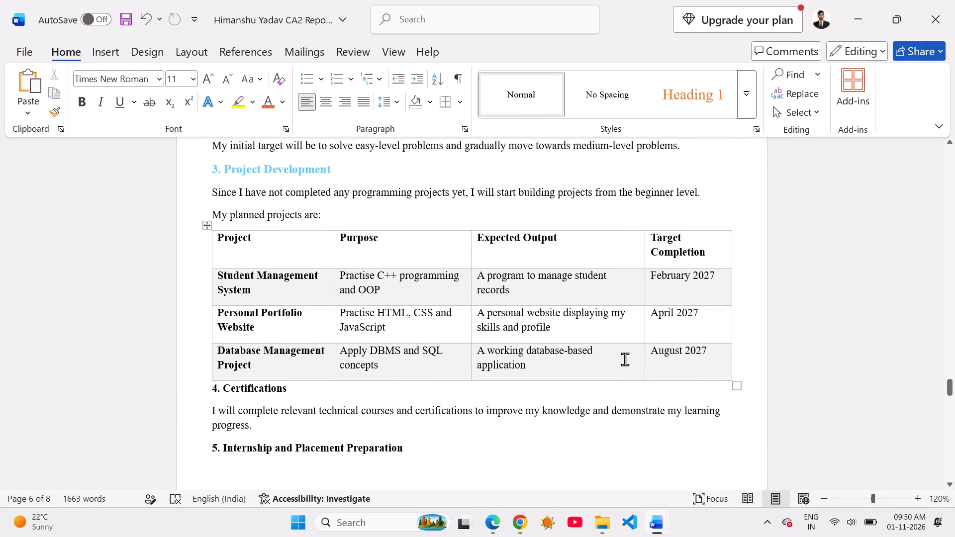
# Set the text of the planned projects table's header row to the orange theme colour.
pyautogui.moveTo(715, 260); pyautogui.dragTo(240, 272)
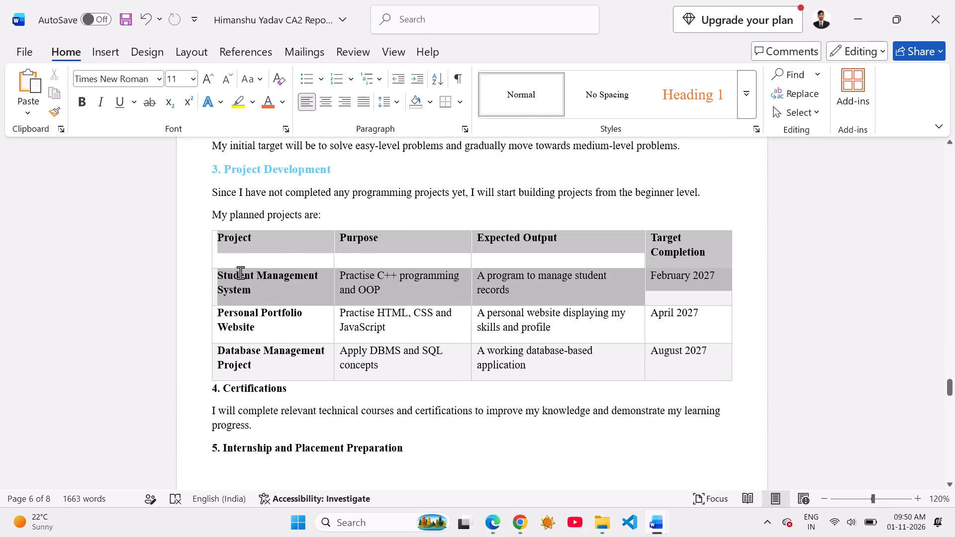
pyautogui.moveTo(240, 272); pyautogui.dragTo(221, 246)
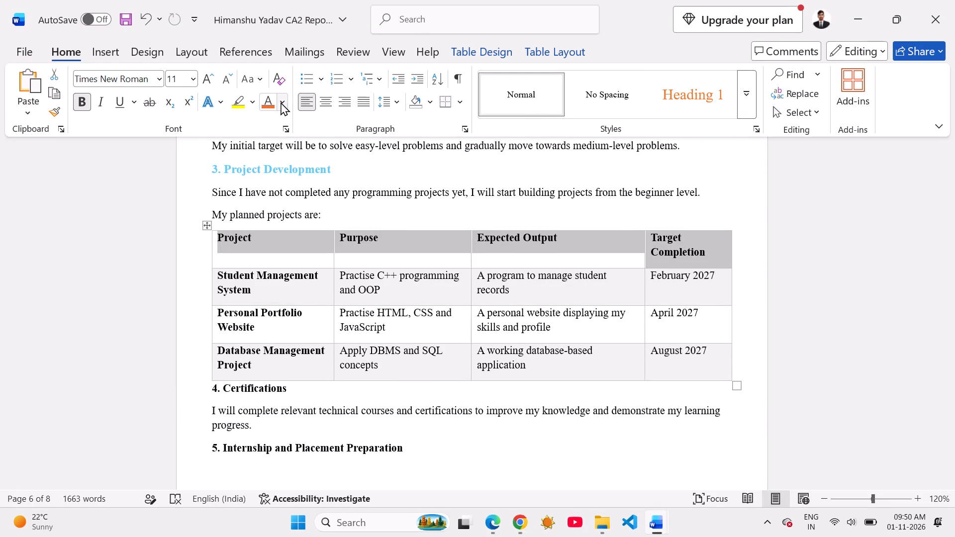
pyautogui.click(281, 102)
pyautogui.click(375, 198)
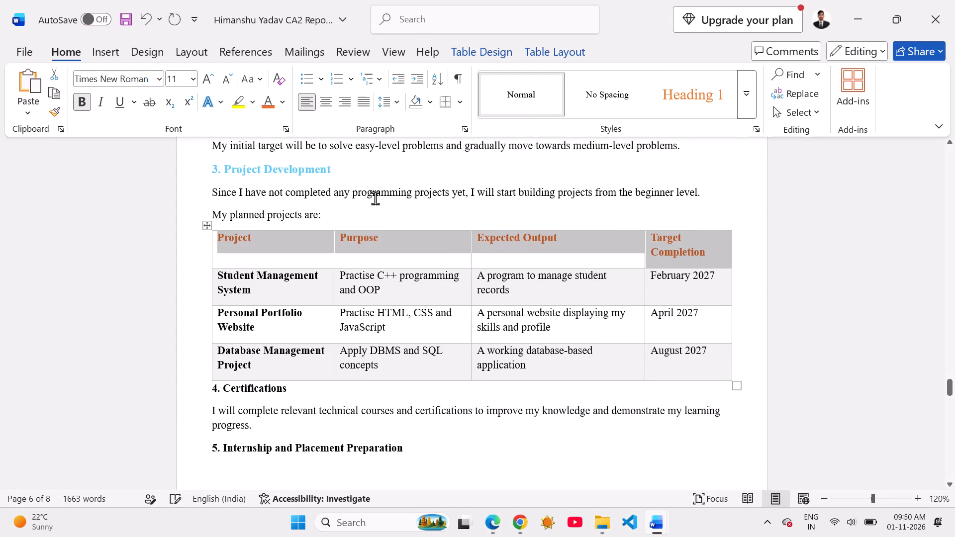
pyautogui.click(747, 362)
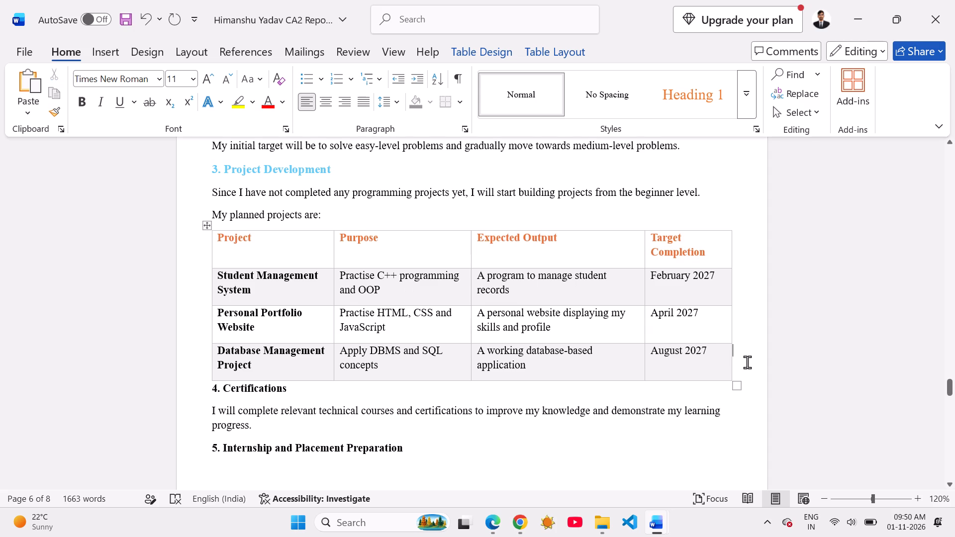
# Format the heading "5. Internship and Placement Preparation" at size 12 in the light blue theme colour used for "3. Project Development".
pyautogui.scroll(-1, 578, 432)
pyautogui.moveTo(434, 272); pyautogui.dragTo(205, 281)
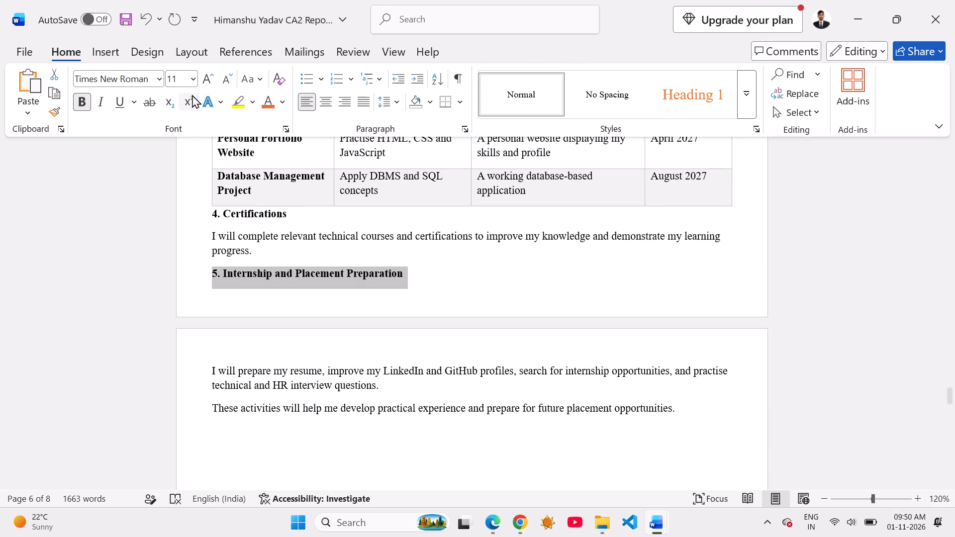
pyautogui.click(197, 76)
pyautogui.click(192, 77)
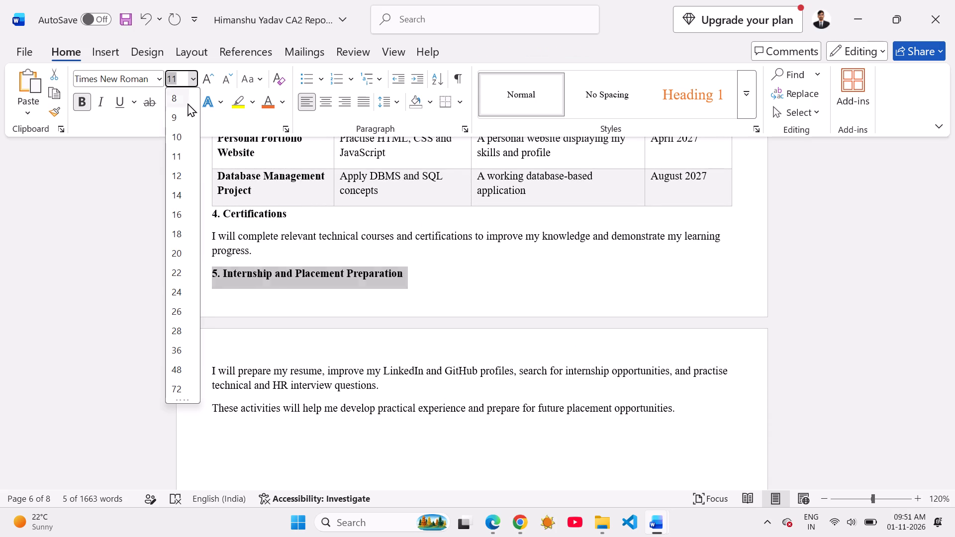
pyautogui.click(180, 176)
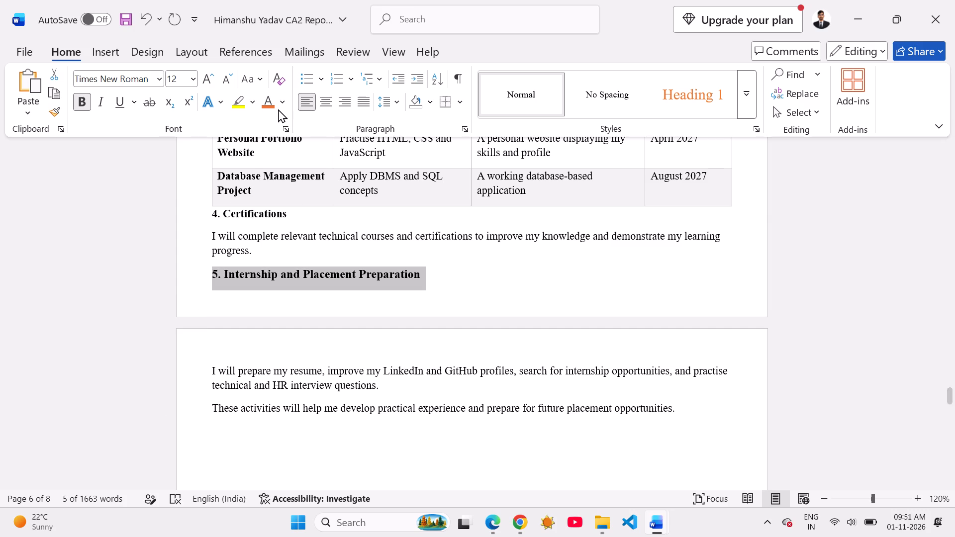
pyautogui.click(282, 99)
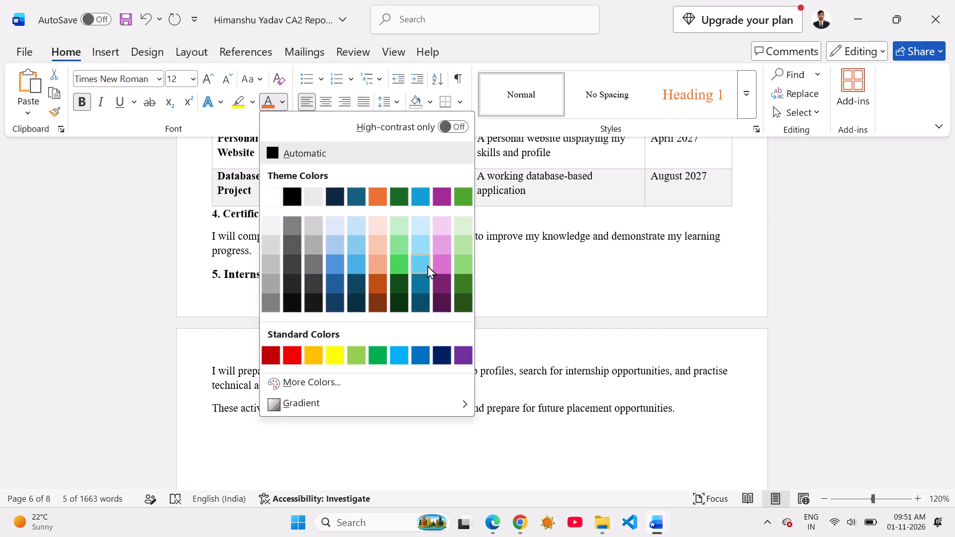
pyautogui.click(427, 265)
# Format the heading "4. Certifications" in a medium blue theme colour at font size 12.
pyautogui.moveTo(362, 218); pyautogui.dragTo(215, 209)
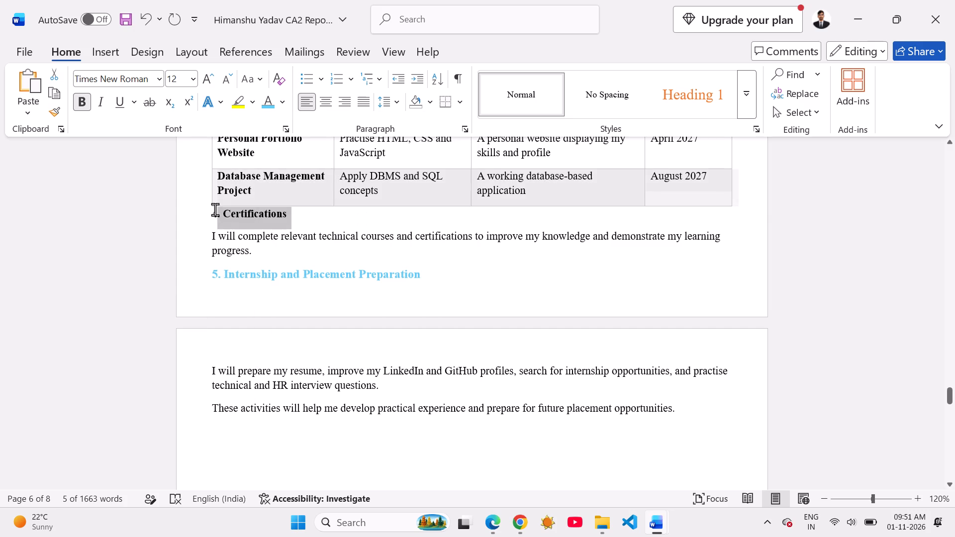
pyautogui.moveTo(215, 209); pyautogui.dragTo(208, 212)
pyautogui.click(282, 102)
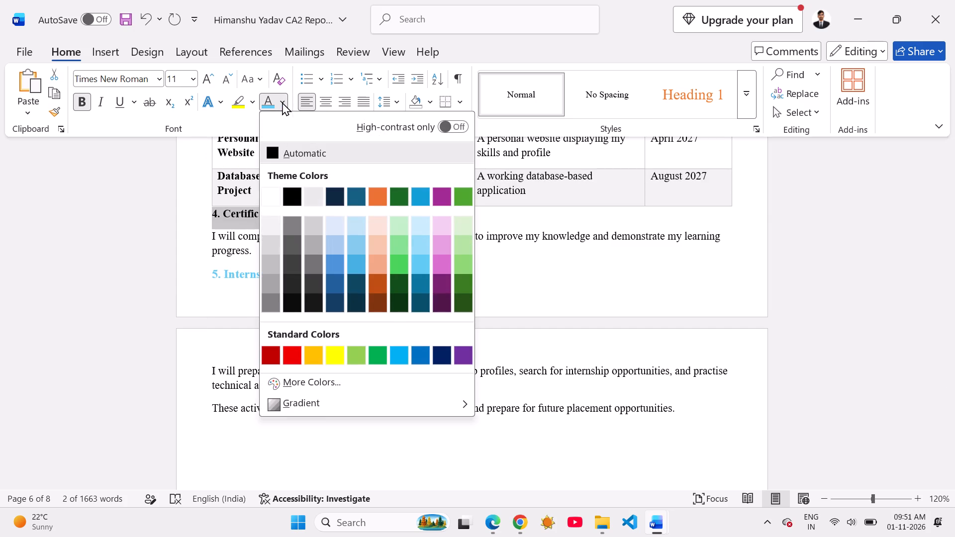
pyautogui.click(357, 256)
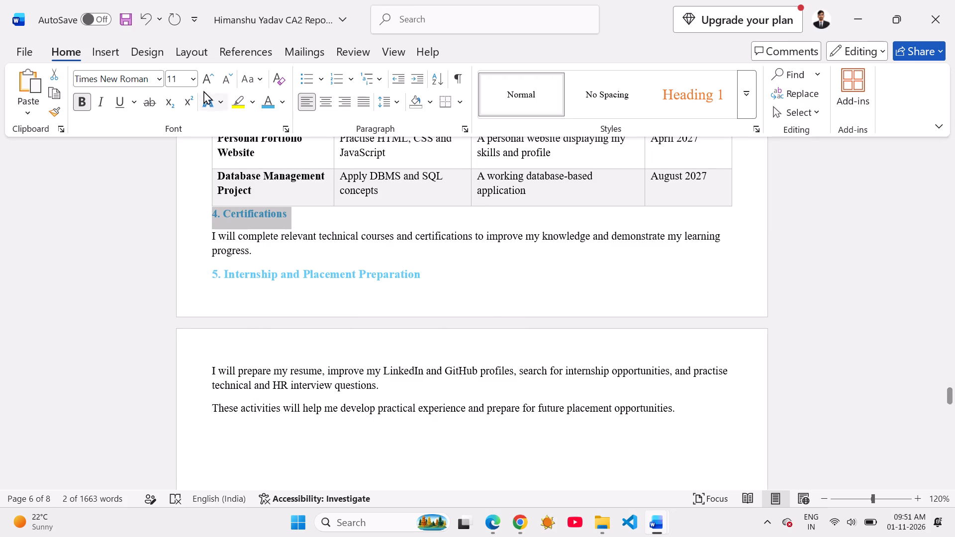
pyautogui.click(199, 88)
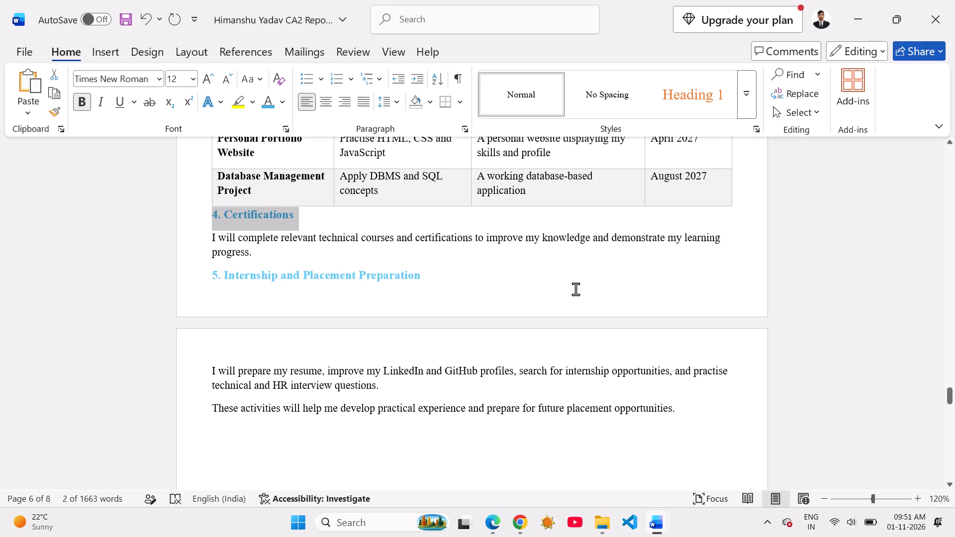
pyautogui.click(828, 295)
# Resize the planned projects table slightly narrower and fine-tune the outer border of its Target Completion column.
pyautogui.scroll(1, 594, 288)
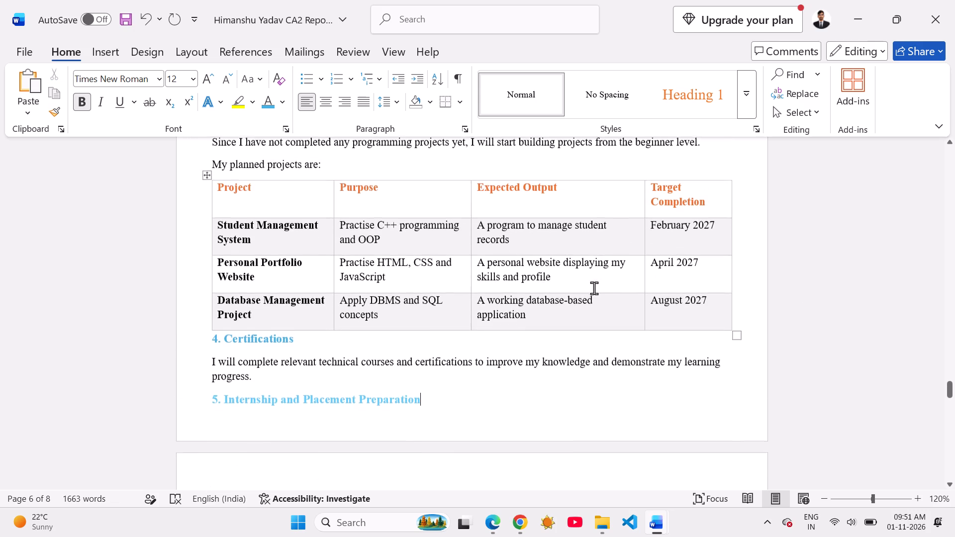
pyautogui.scroll(1, 594, 288)
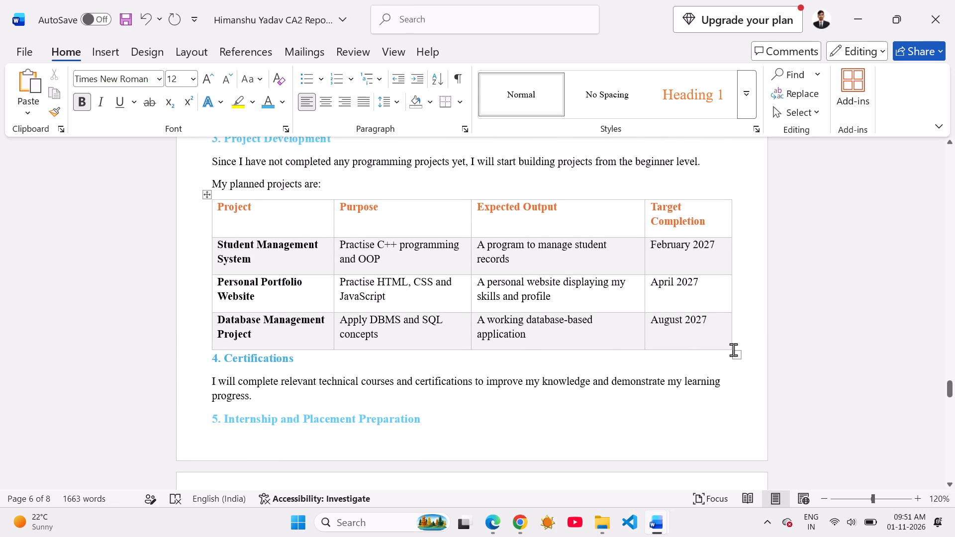
pyautogui.moveTo(734, 351); pyautogui.dragTo(721, 312)
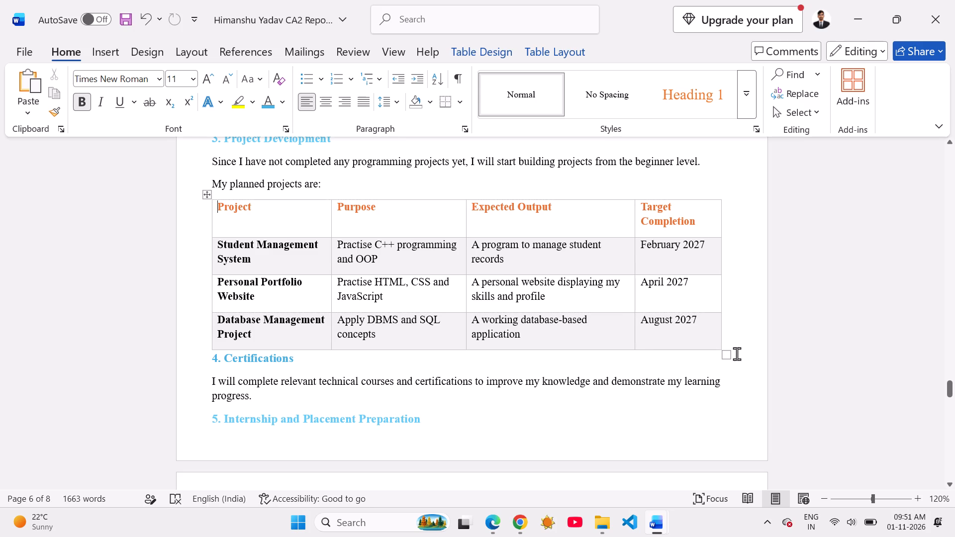
pyautogui.moveTo(730, 355); pyautogui.dragTo(723, 301)
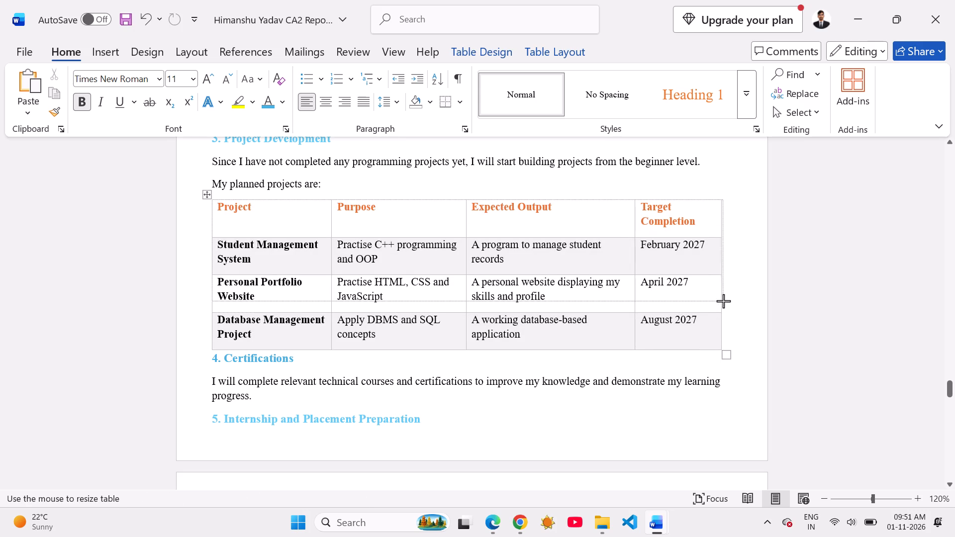
pyautogui.moveTo(723, 301); pyautogui.dragTo(723, 309)
pyautogui.moveTo(723, 309); pyautogui.dragTo(725, 309)
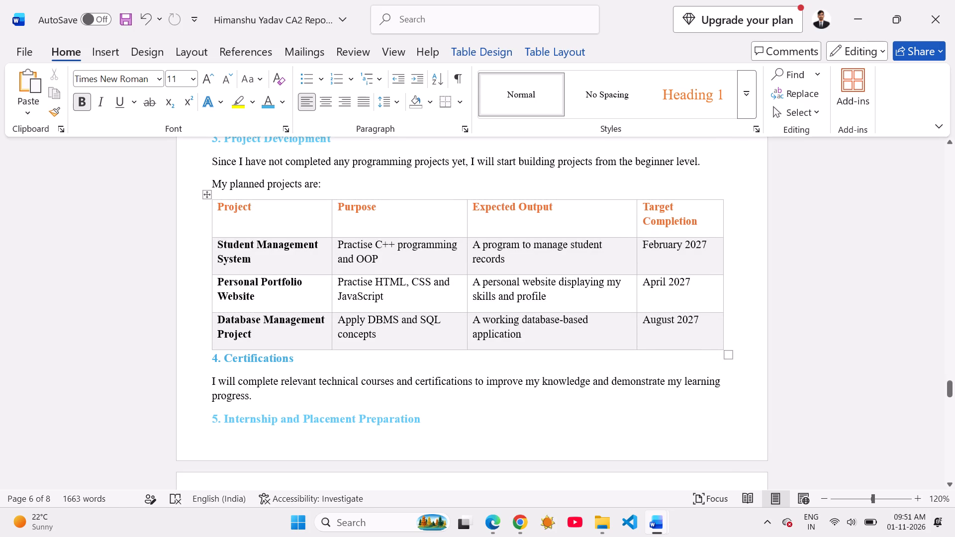
pyautogui.moveTo(725, 309); pyautogui.dragTo(730, 312)
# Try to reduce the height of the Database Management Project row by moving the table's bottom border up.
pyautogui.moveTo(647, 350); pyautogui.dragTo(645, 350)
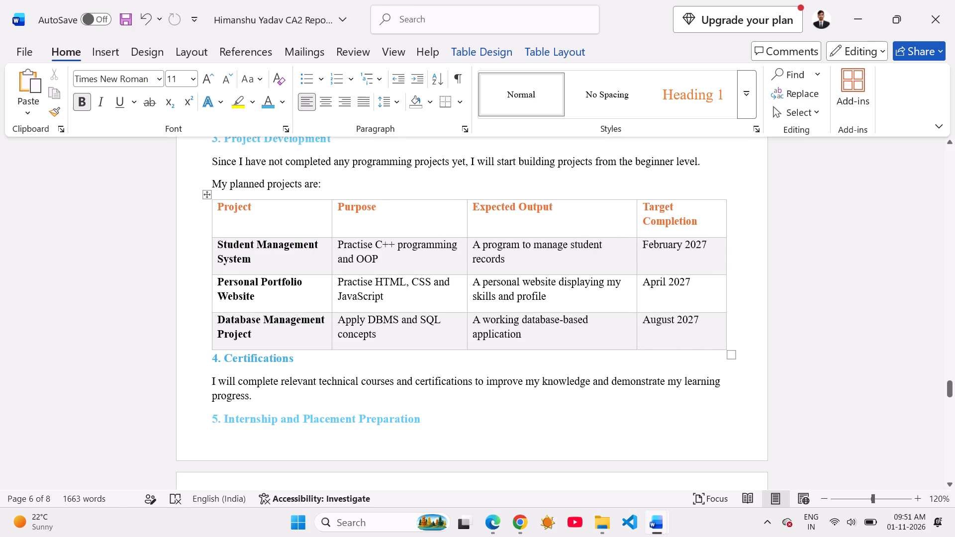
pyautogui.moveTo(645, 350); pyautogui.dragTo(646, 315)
pyautogui.moveTo(209, 194); pyautogui.dragTo(204, 191)
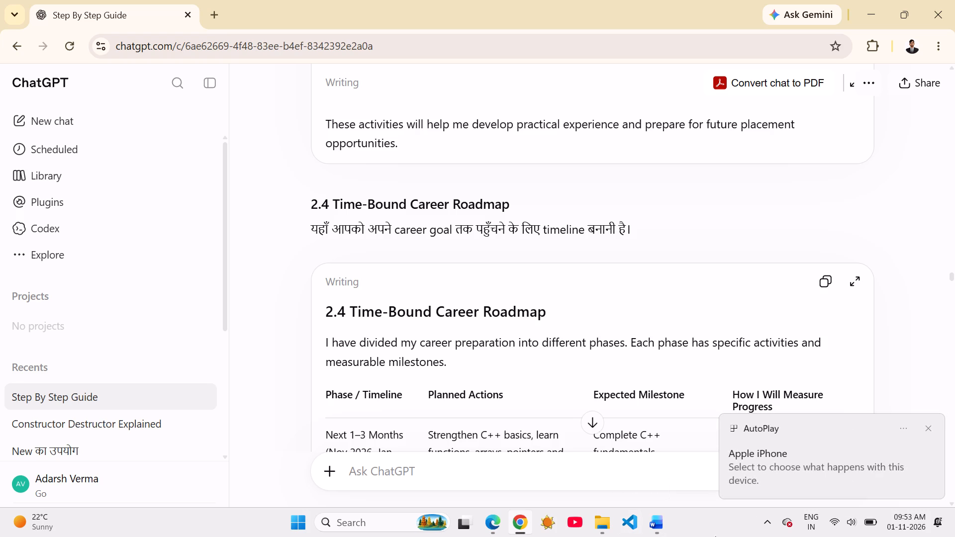
pyautogui.click(823, 285)
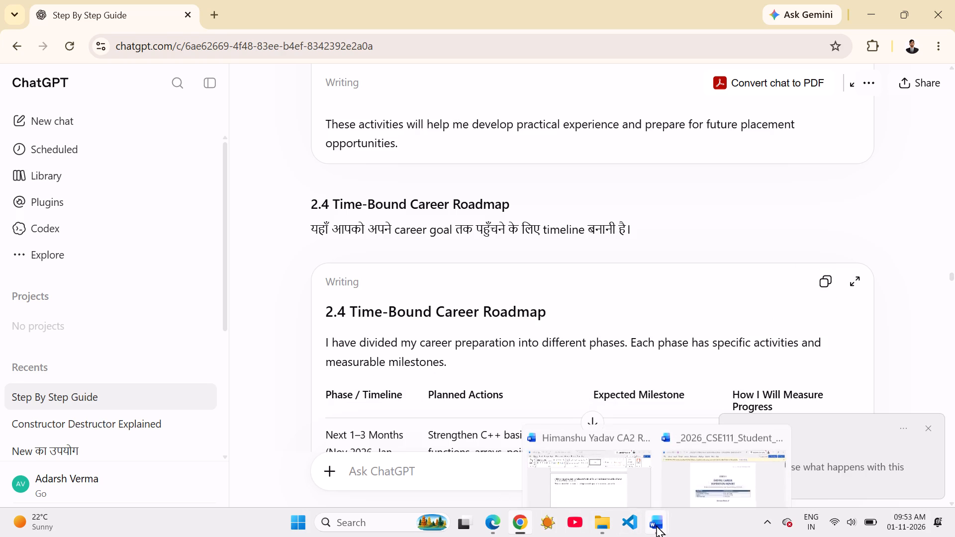
pyautogui.click(615, 461)
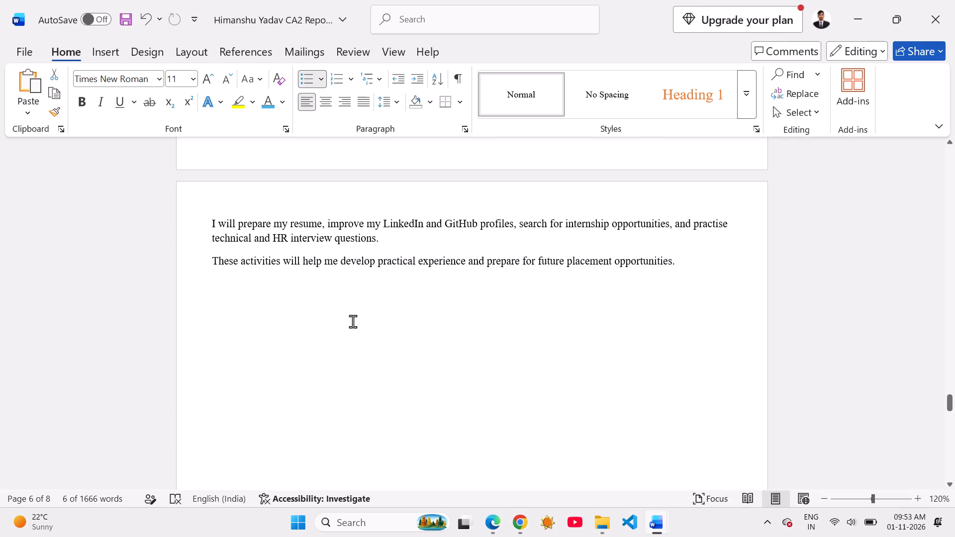
pyautogui.click(213, 277)
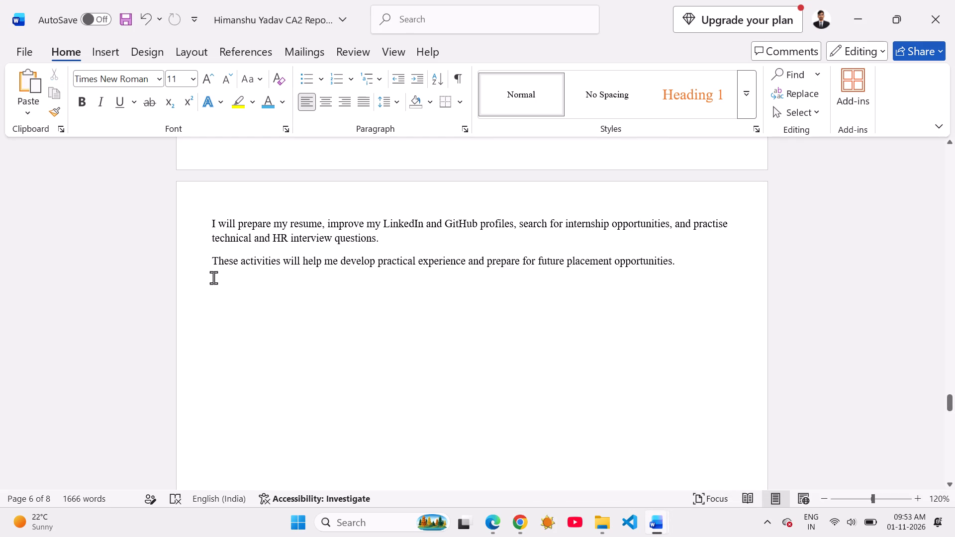
pyautogui.hotkey('ctrl', 'v')
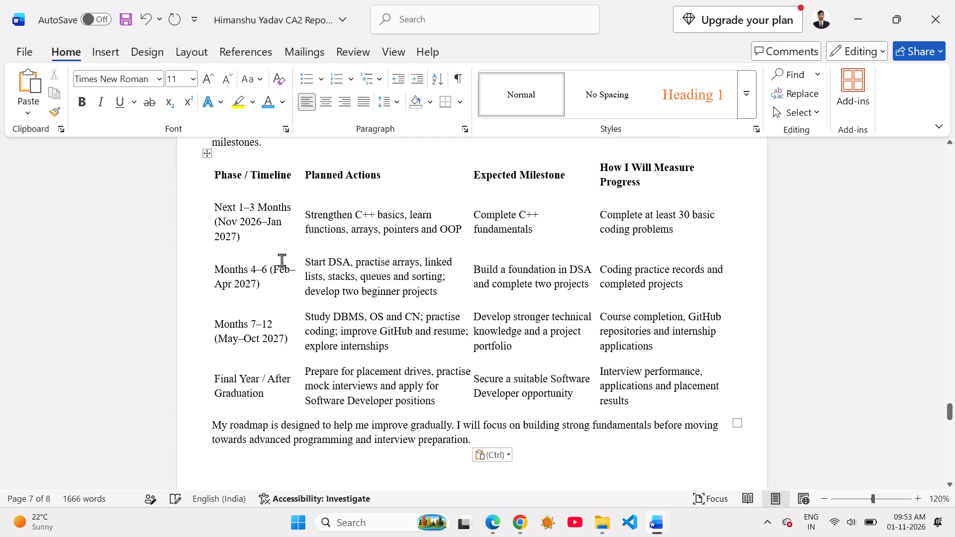
# Set the font size of the "2.4 Time-Bound Career Roadmap" heading to 14.
pyautogui.scroll(2, 293, 257)
pyautogui.moveTo(392, 332); pyautogui.dragTo(202, 331)
pyautogui.click(194, 72)
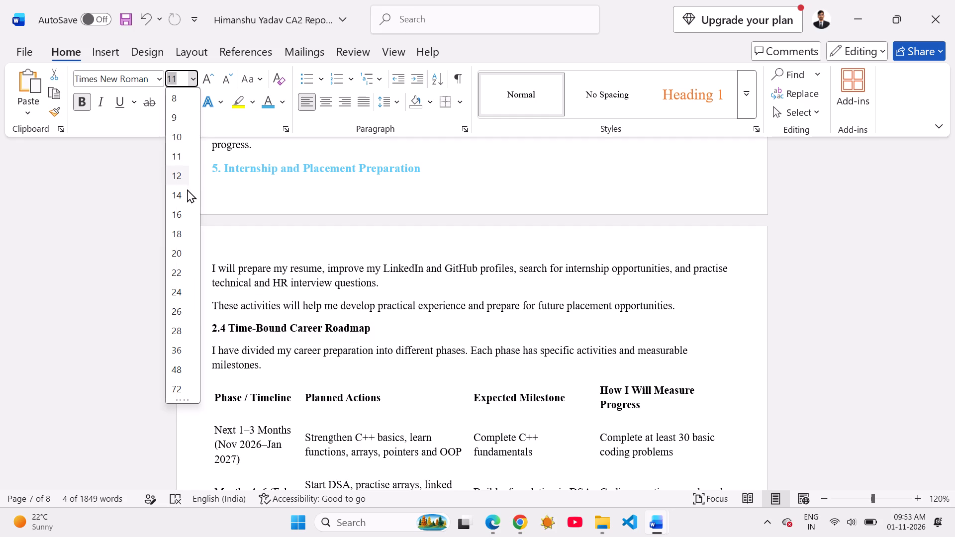
pyautogui.click(185, 194)
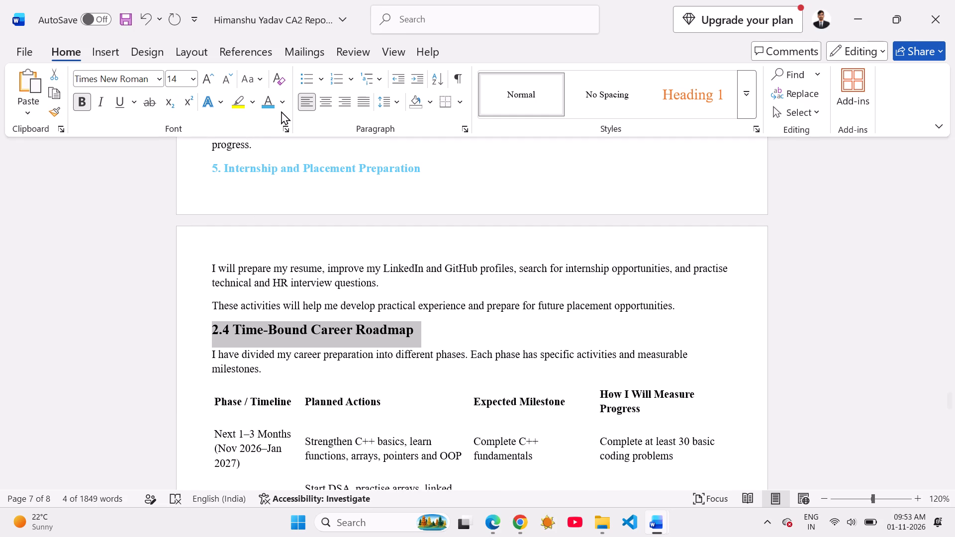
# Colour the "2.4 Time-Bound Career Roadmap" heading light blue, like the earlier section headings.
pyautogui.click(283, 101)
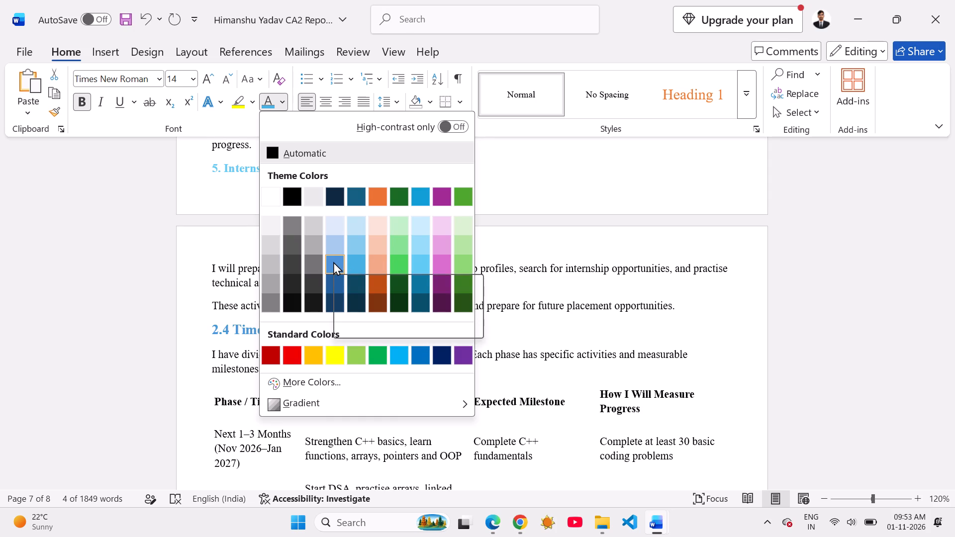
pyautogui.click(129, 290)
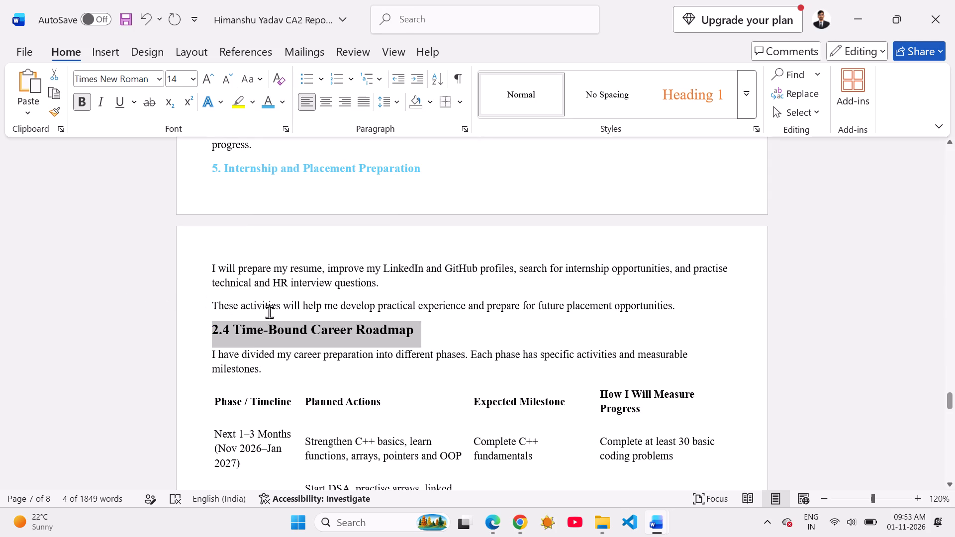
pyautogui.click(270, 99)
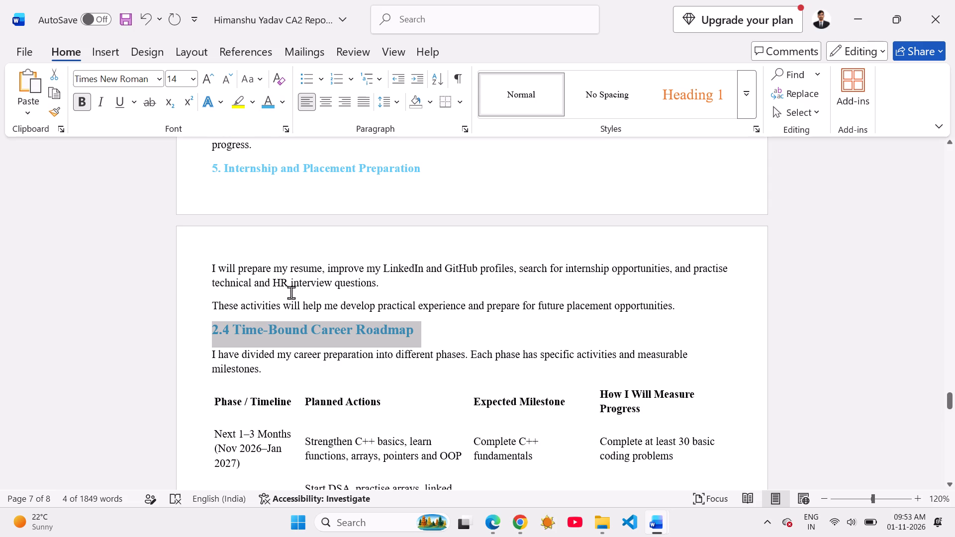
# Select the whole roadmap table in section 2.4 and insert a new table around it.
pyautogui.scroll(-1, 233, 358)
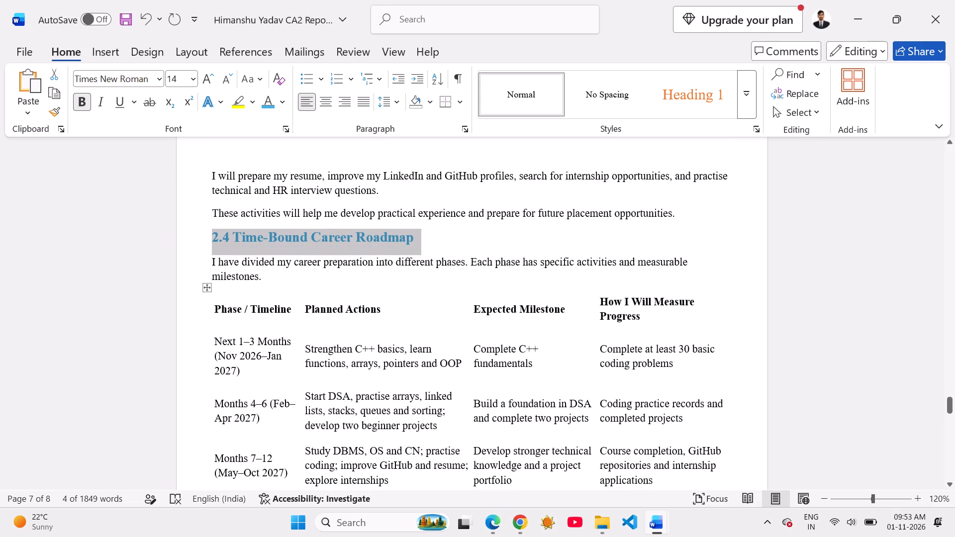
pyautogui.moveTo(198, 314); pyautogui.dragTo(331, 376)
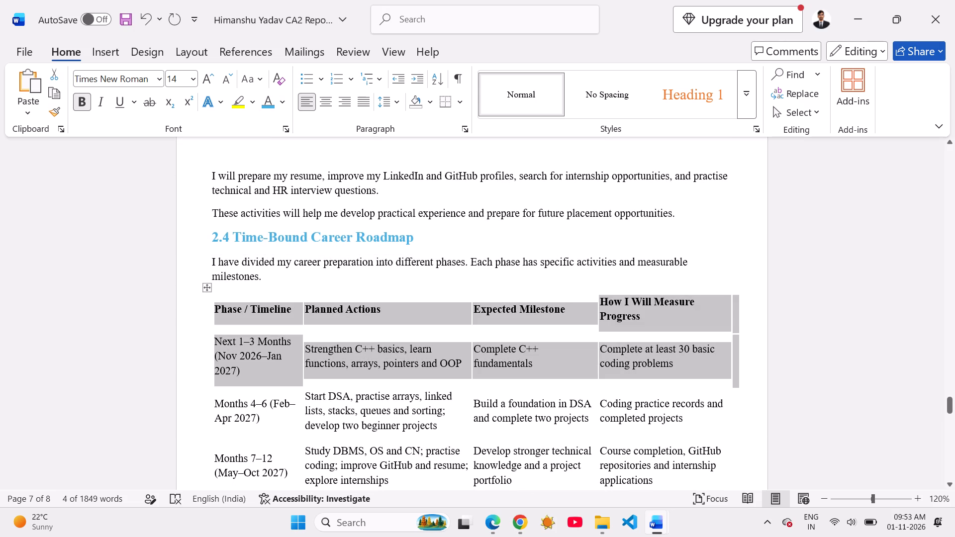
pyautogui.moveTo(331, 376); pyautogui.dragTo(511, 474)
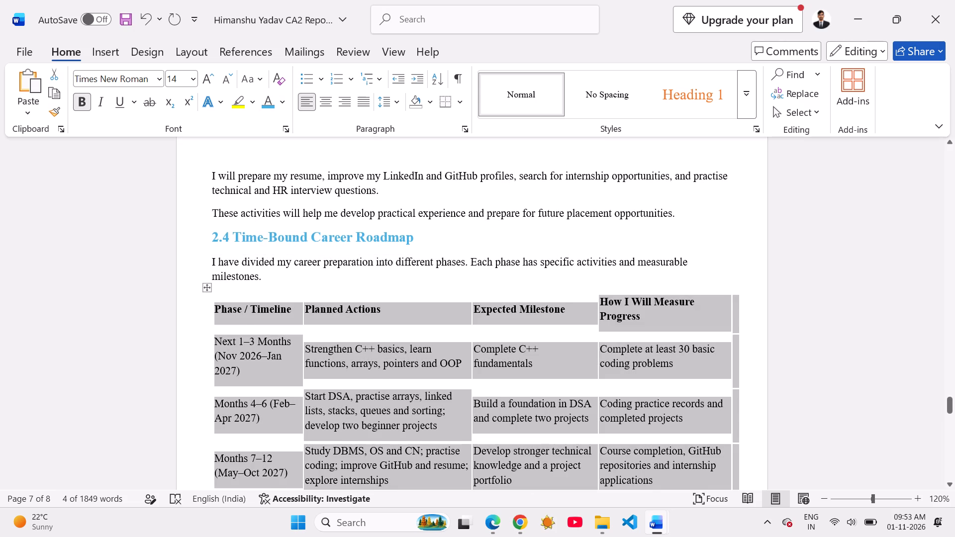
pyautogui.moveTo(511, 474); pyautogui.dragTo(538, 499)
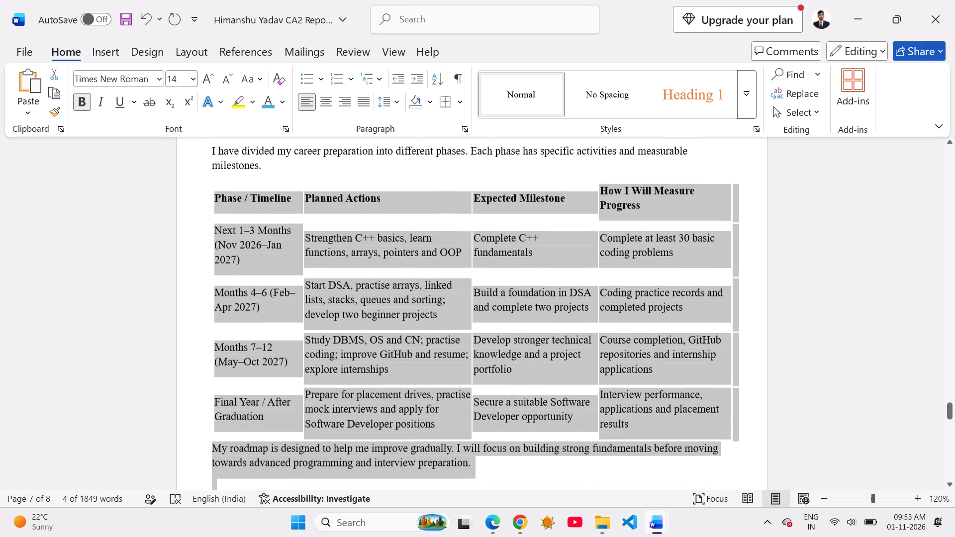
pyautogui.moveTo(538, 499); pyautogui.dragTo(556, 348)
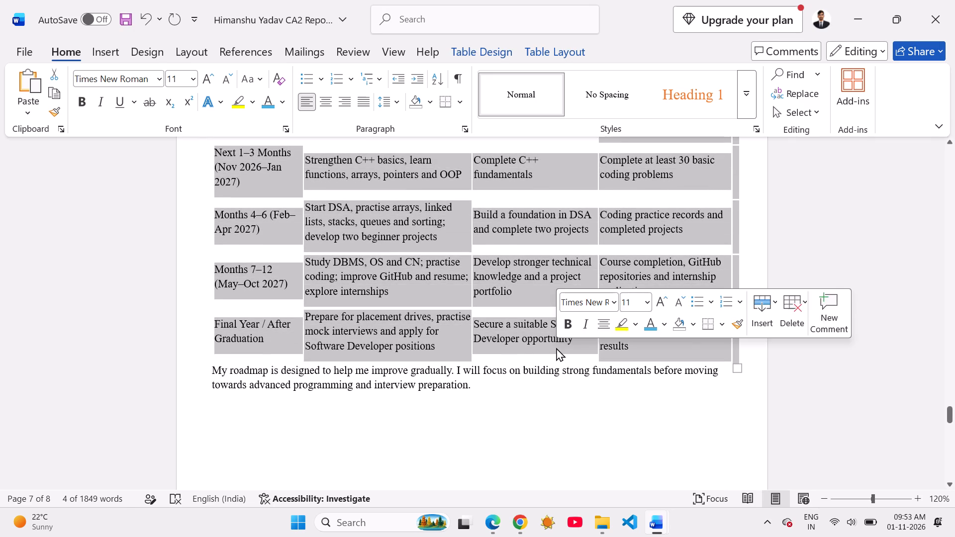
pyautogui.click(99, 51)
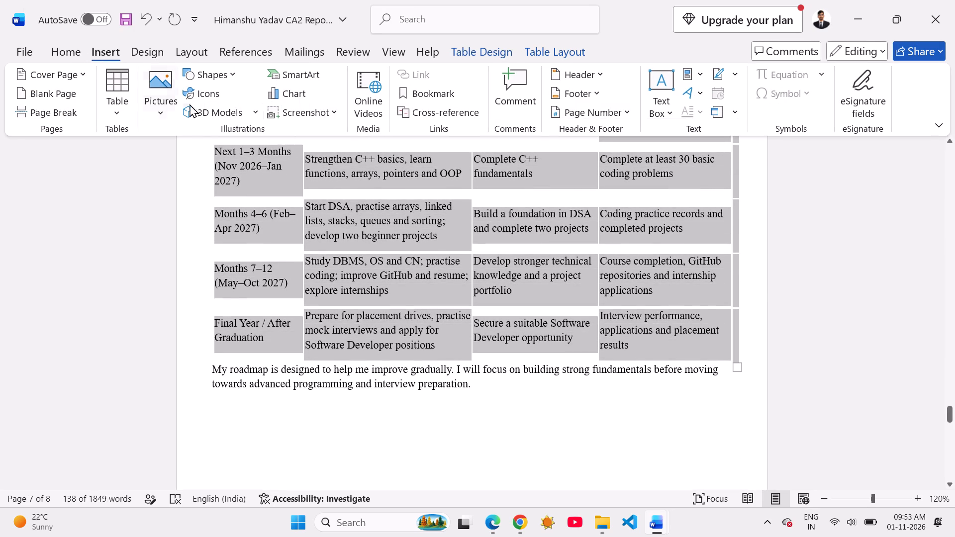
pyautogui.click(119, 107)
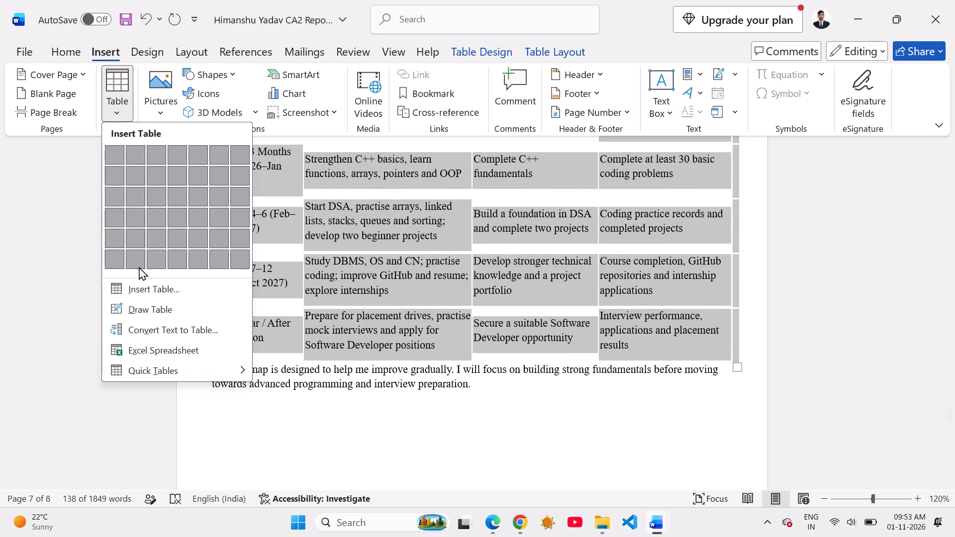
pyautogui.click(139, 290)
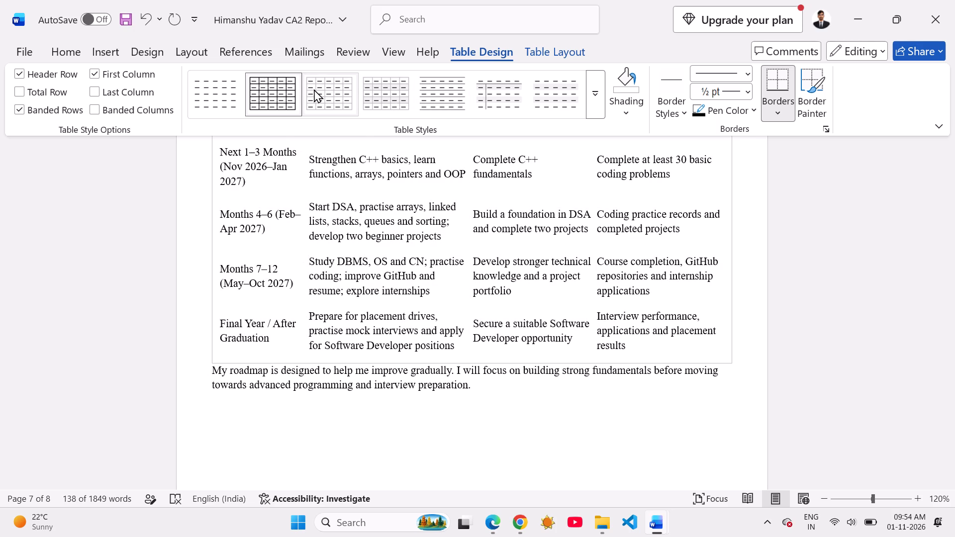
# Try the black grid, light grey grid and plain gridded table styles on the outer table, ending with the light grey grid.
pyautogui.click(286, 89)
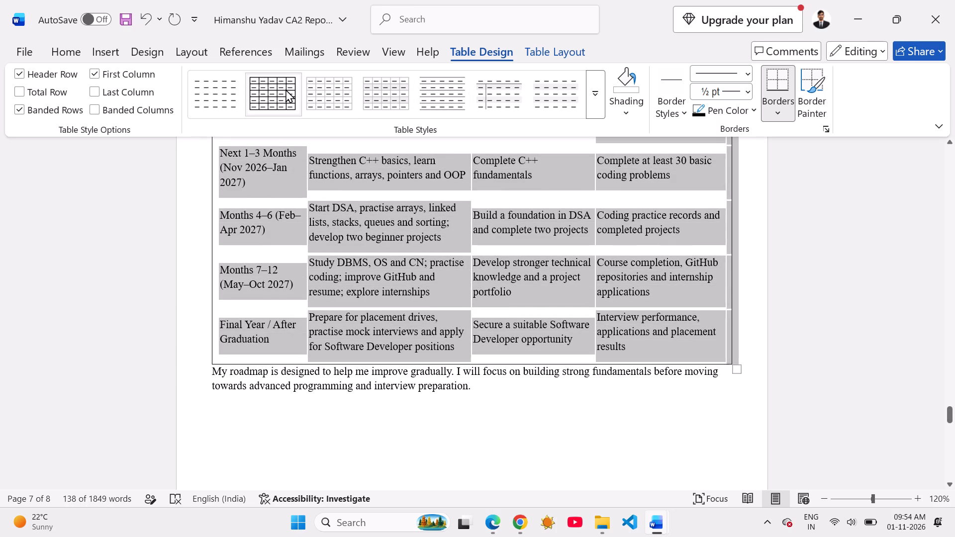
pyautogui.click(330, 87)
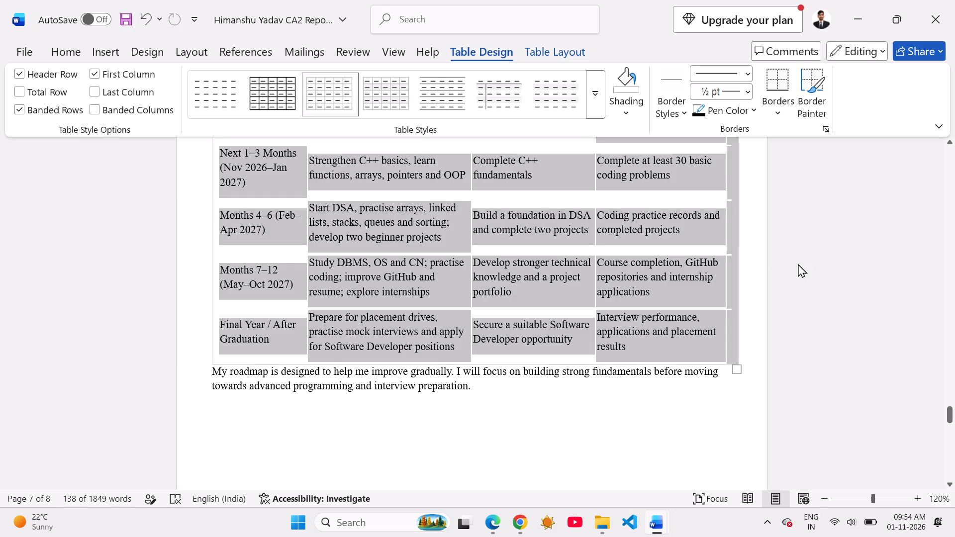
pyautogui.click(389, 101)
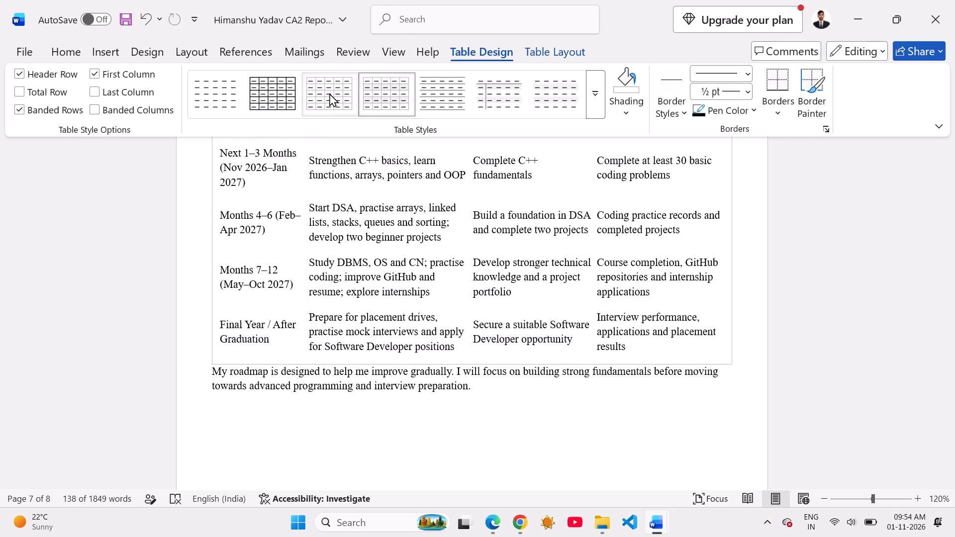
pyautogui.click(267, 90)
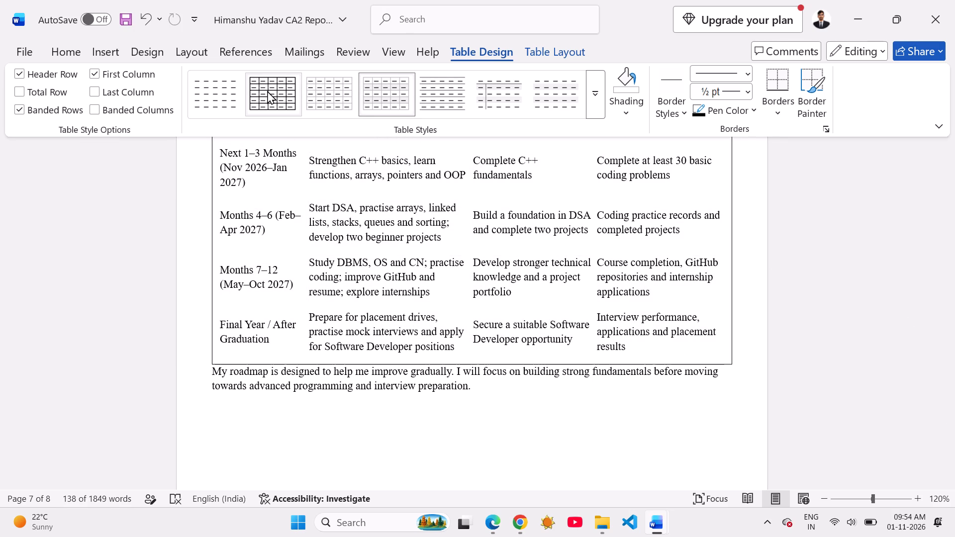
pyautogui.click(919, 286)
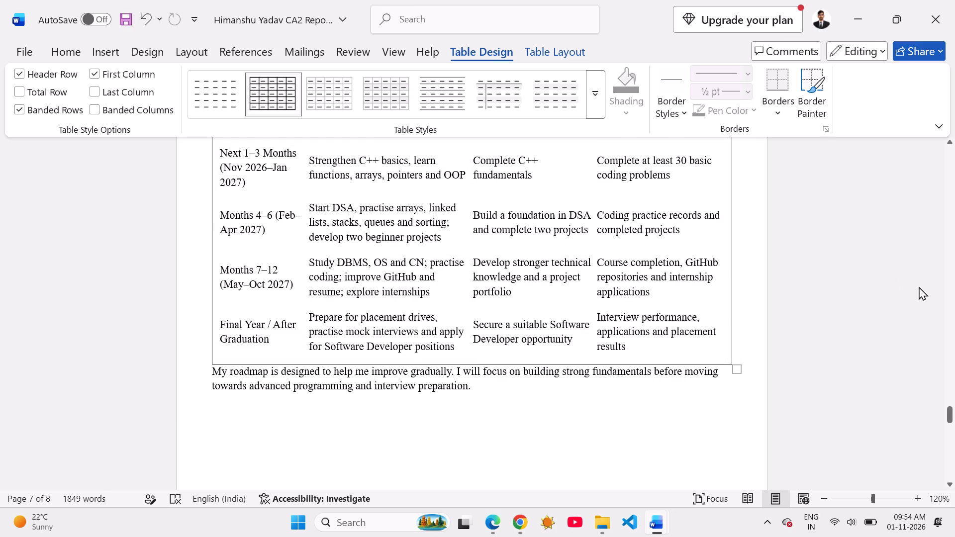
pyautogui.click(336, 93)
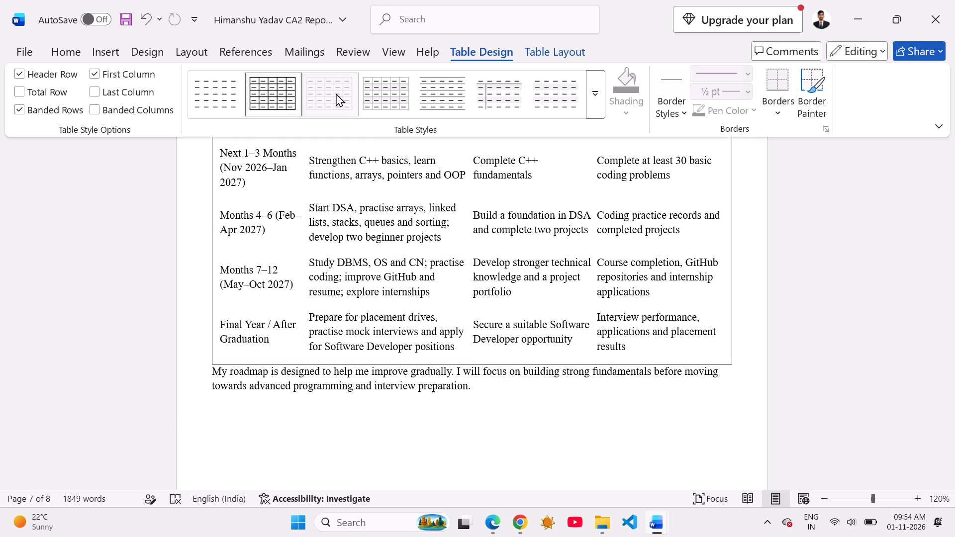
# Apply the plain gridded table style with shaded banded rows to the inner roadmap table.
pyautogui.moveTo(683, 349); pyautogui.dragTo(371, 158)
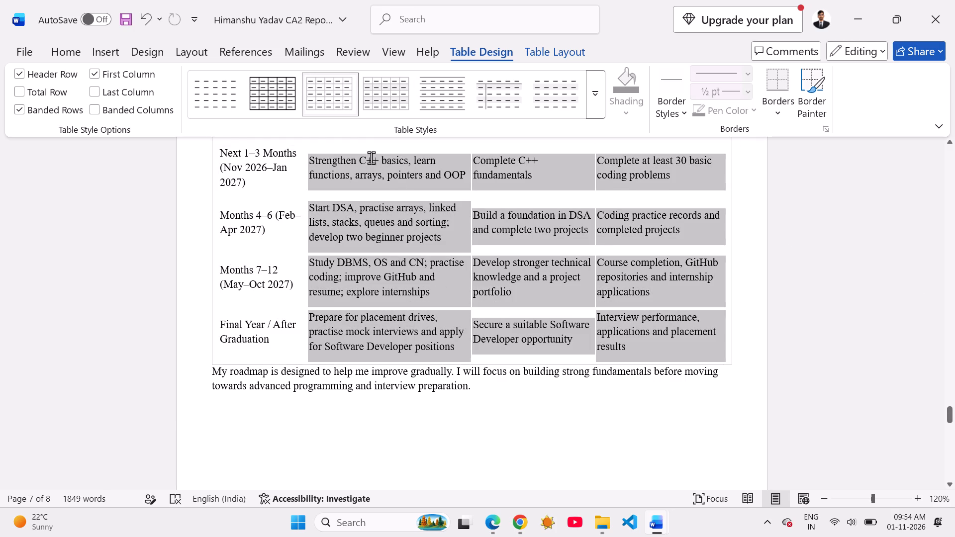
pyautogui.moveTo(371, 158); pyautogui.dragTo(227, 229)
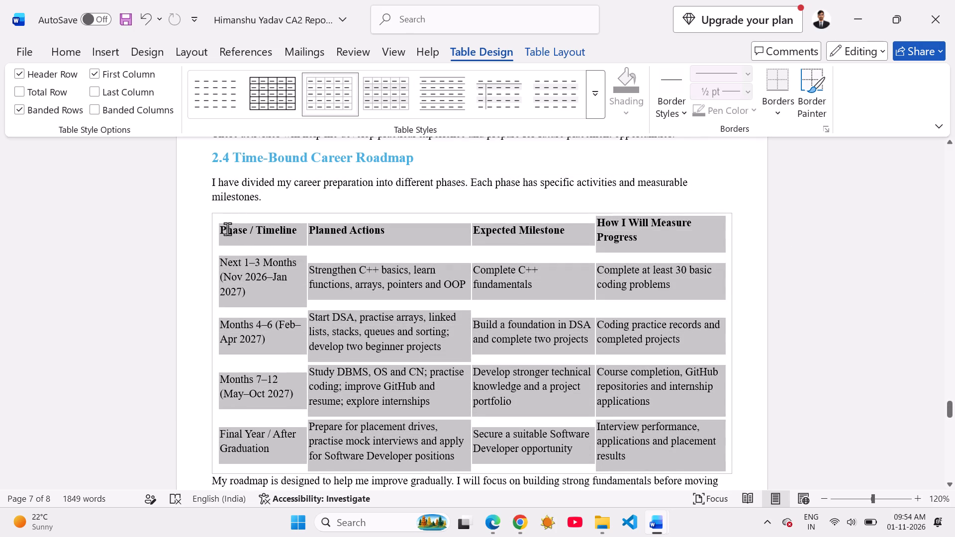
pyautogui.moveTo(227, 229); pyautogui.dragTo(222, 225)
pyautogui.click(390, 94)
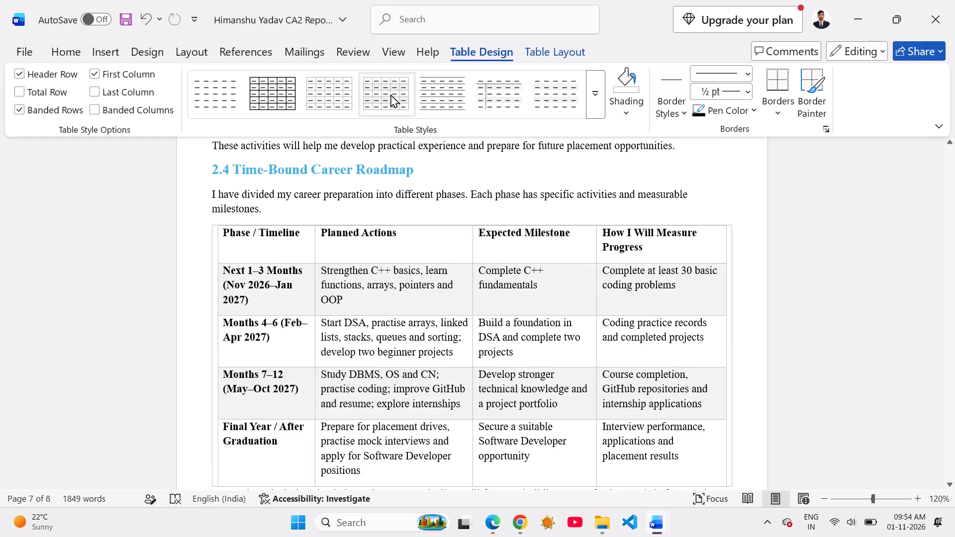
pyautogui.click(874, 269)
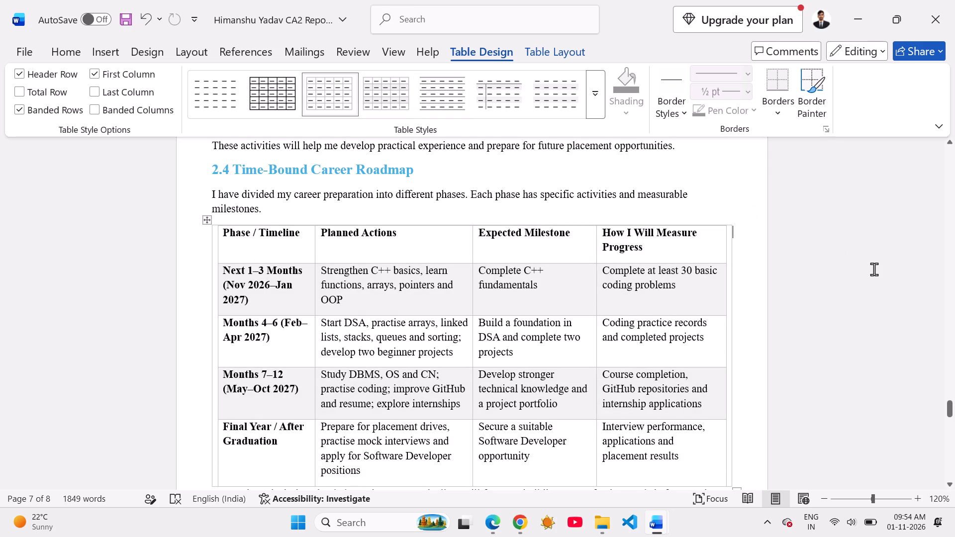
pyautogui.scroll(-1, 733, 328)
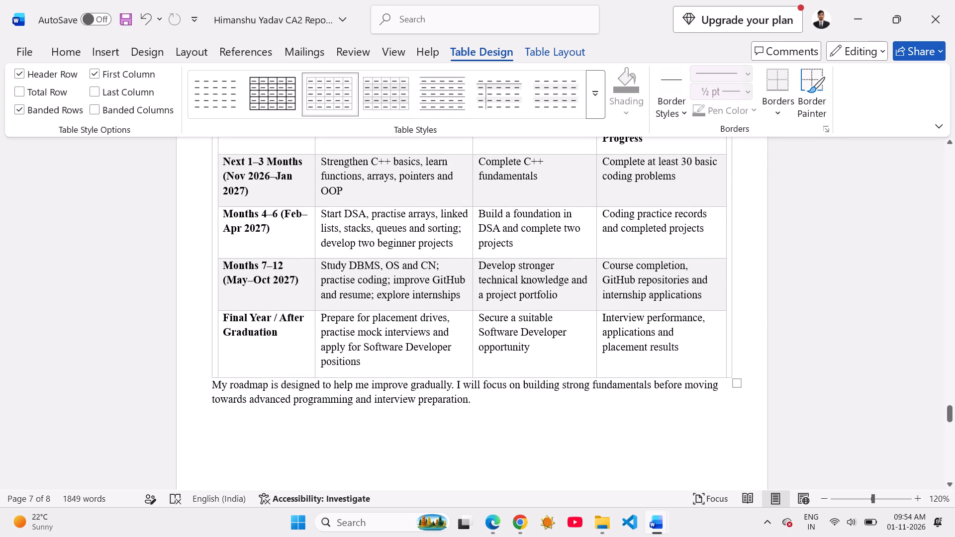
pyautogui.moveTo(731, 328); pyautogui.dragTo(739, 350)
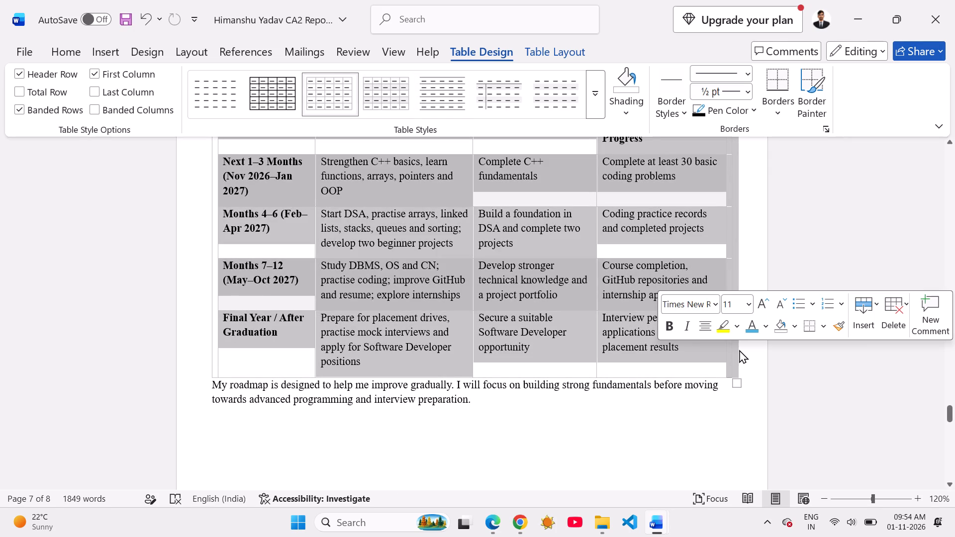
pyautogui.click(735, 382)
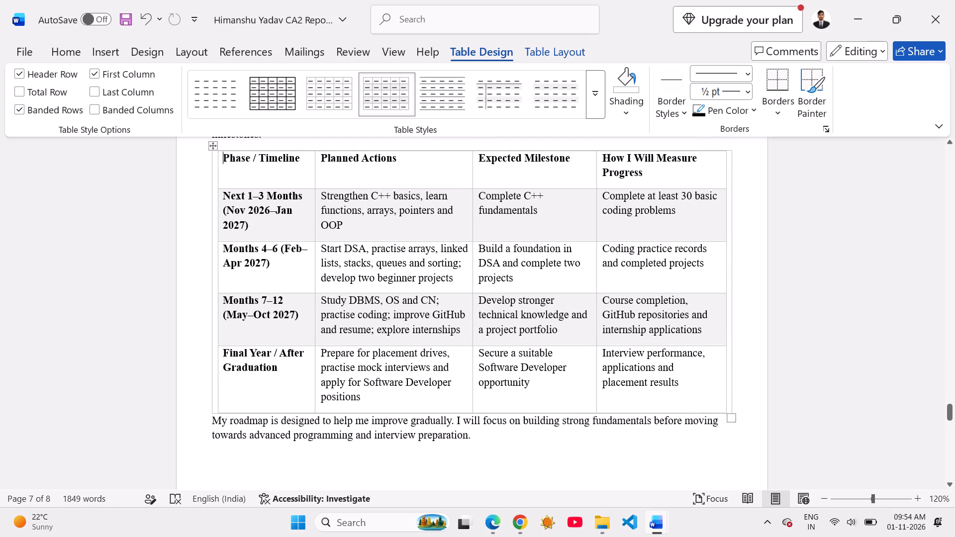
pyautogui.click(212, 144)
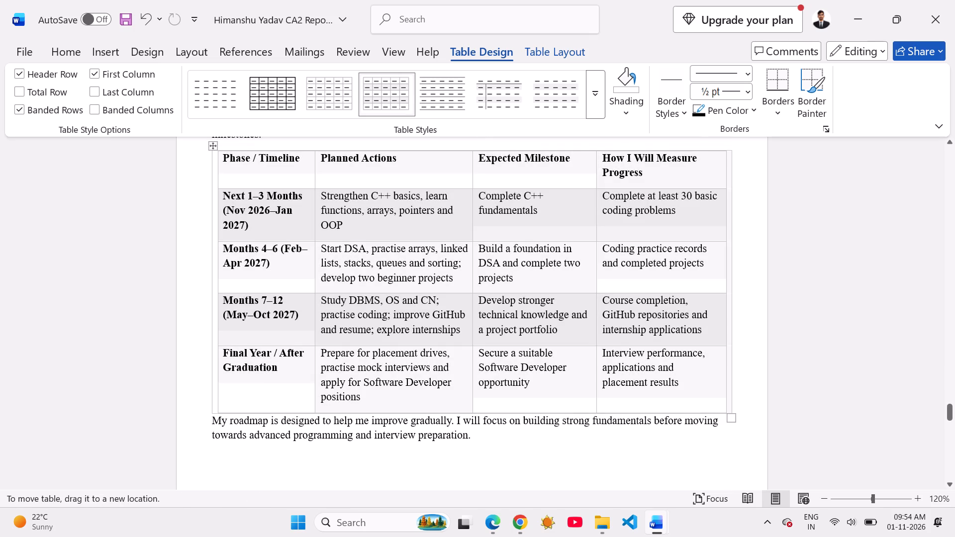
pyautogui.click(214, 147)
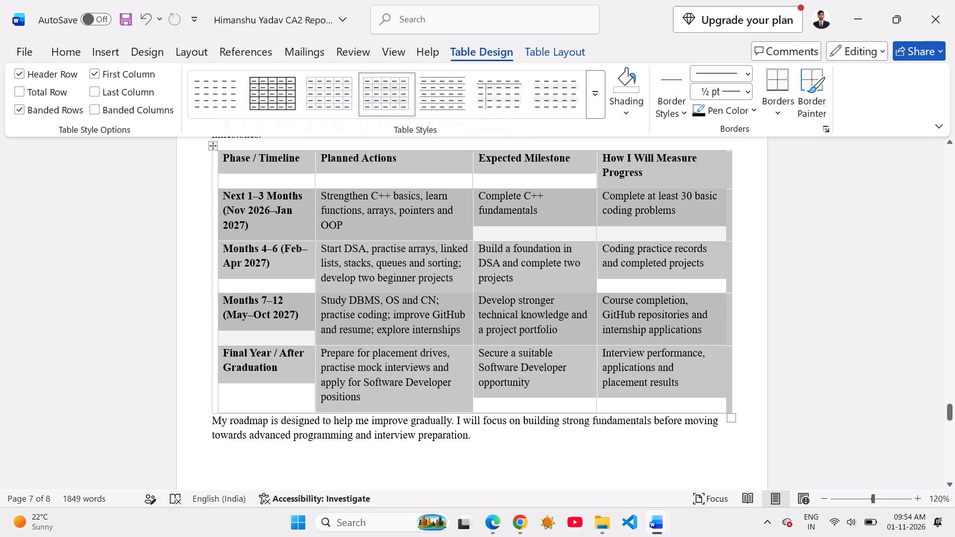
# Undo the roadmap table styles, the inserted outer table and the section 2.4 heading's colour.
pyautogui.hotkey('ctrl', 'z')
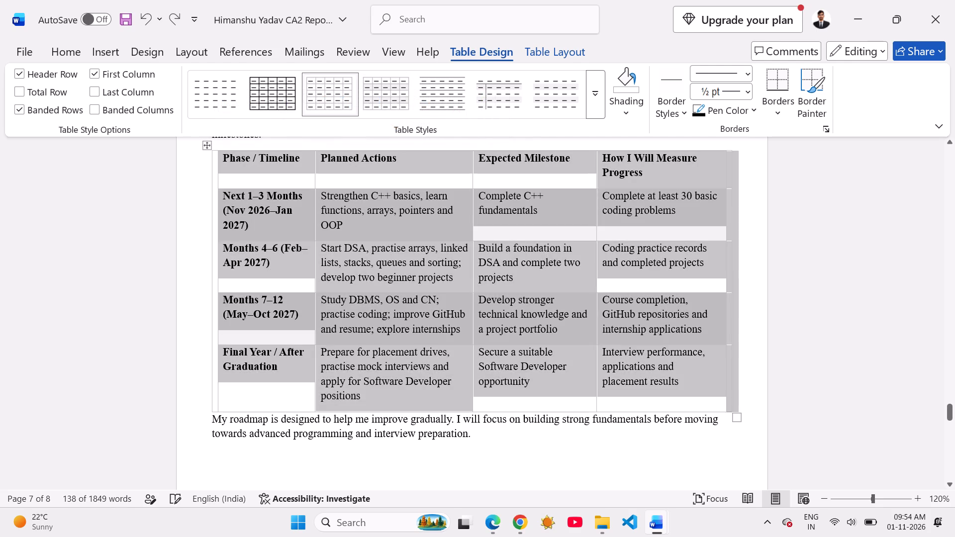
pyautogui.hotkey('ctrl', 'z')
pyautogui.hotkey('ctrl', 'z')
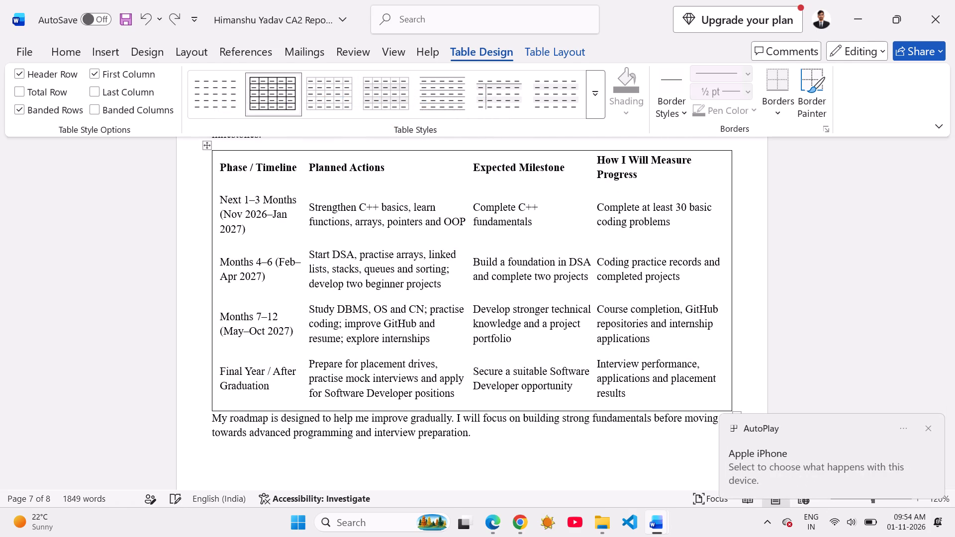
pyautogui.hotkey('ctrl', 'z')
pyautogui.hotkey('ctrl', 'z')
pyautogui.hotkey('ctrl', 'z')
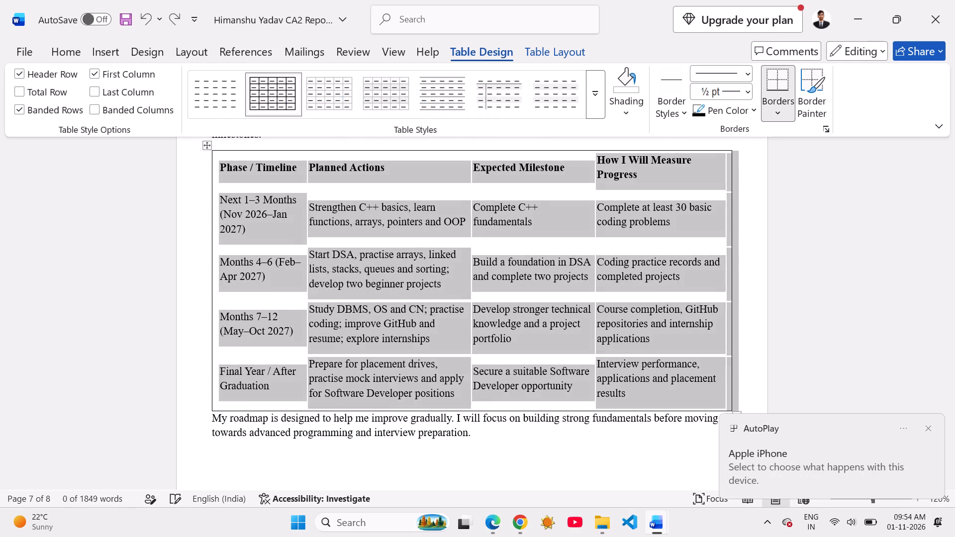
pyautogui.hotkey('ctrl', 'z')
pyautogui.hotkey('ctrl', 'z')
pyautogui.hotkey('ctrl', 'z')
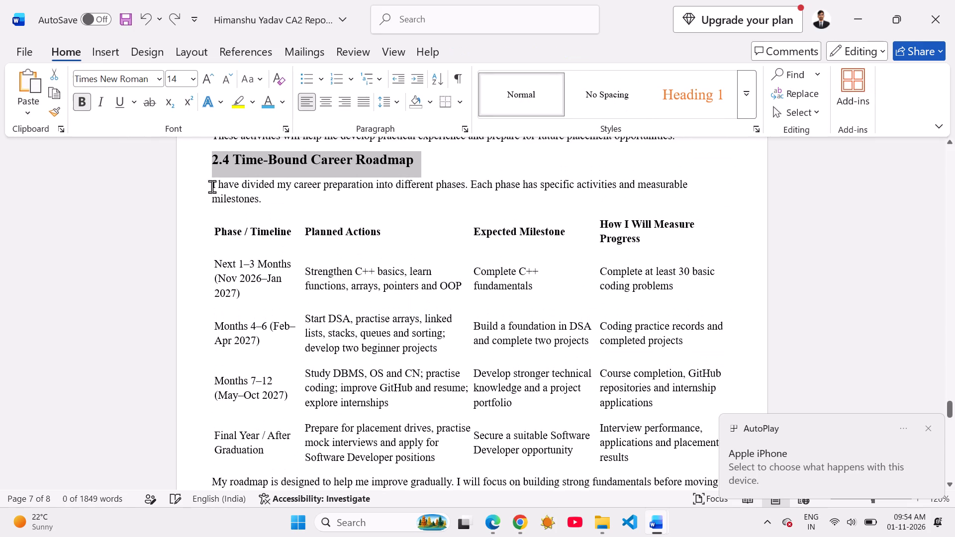
# Colour the "2.4 Time-Bound Career Roadmap" heading with a medium blue theme colour.
pyautogui.click(271, 102)
pyautogui.click(281, 100)
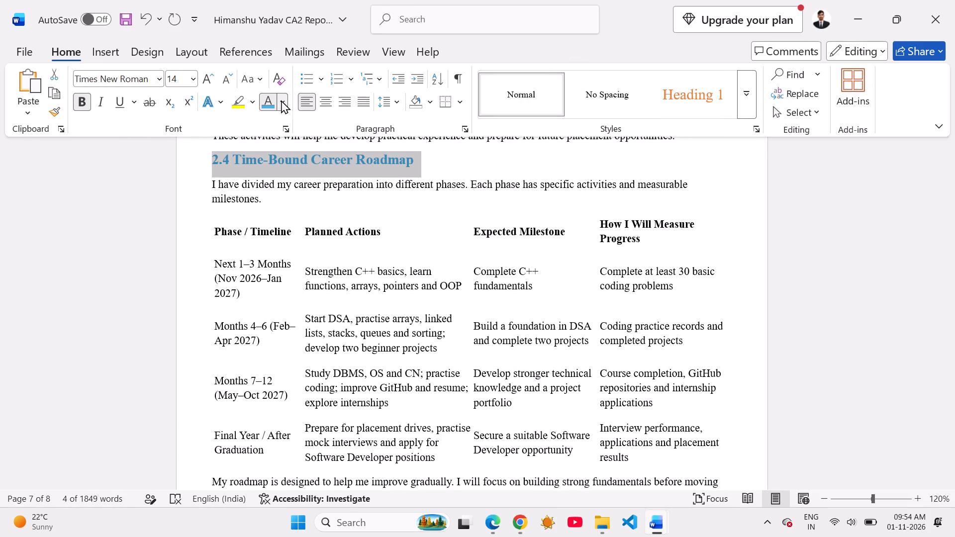
pyautogui.click(332, 256)
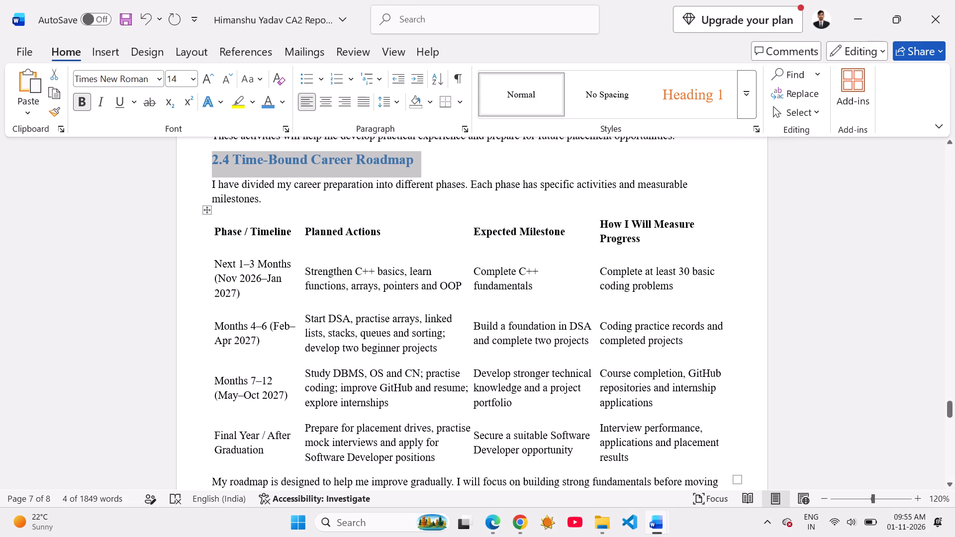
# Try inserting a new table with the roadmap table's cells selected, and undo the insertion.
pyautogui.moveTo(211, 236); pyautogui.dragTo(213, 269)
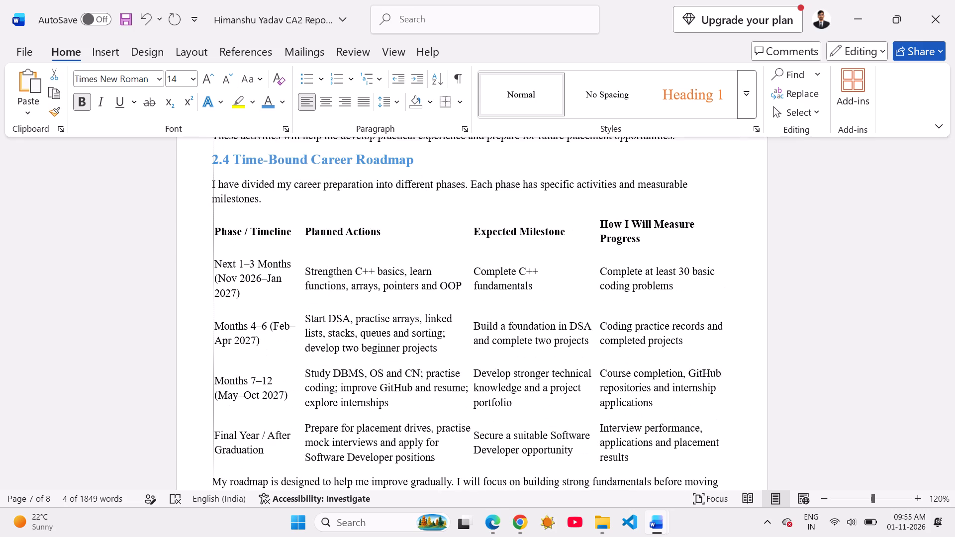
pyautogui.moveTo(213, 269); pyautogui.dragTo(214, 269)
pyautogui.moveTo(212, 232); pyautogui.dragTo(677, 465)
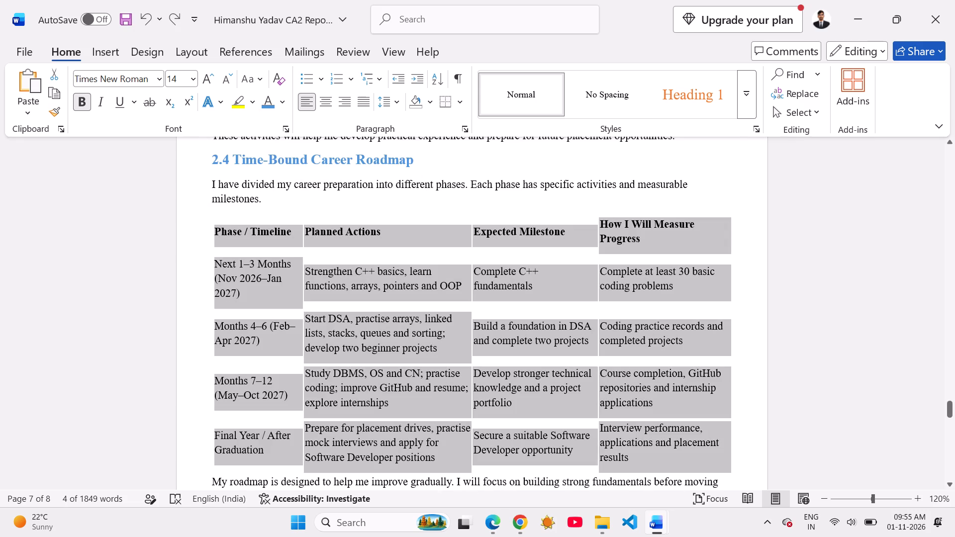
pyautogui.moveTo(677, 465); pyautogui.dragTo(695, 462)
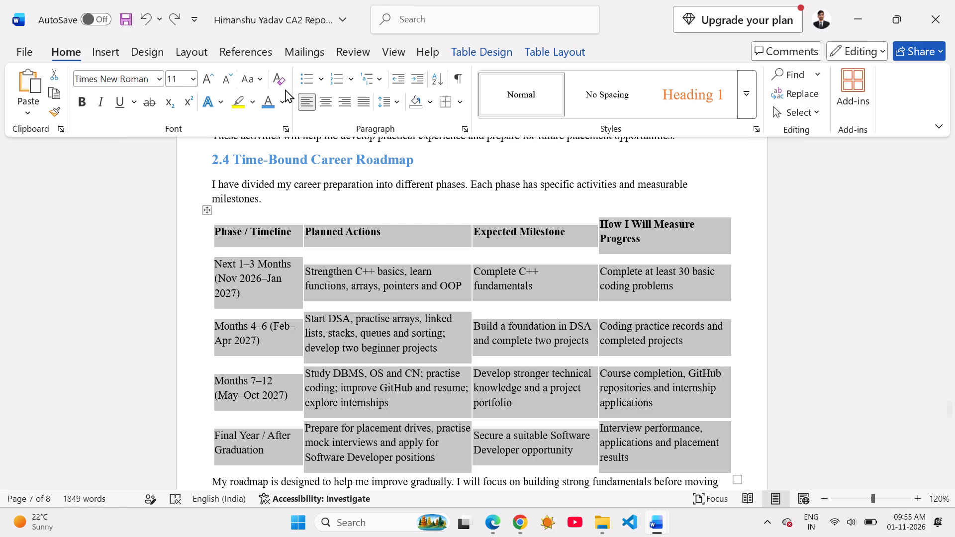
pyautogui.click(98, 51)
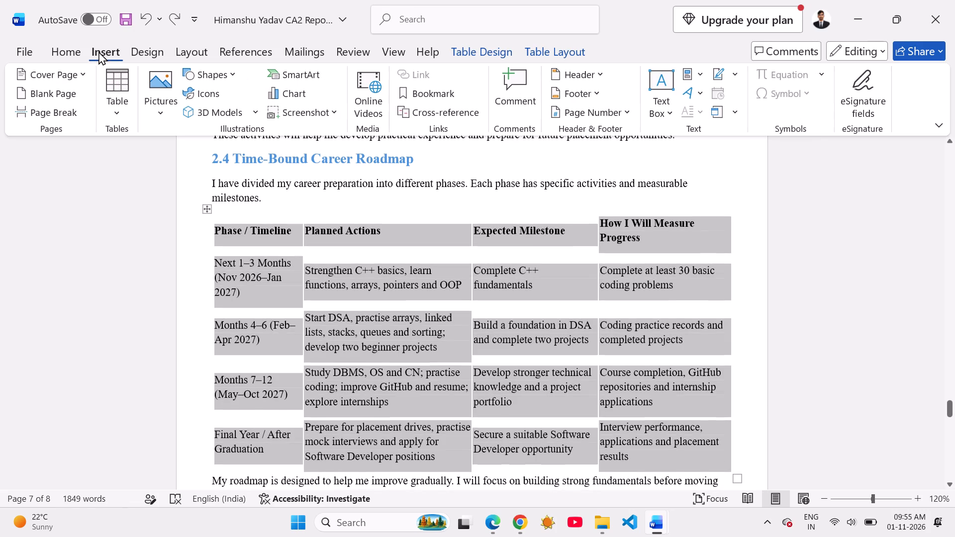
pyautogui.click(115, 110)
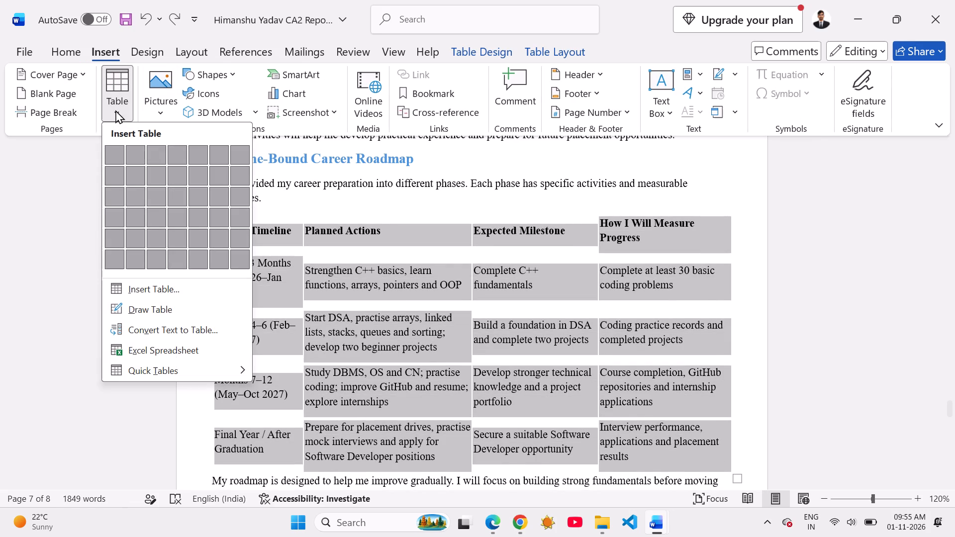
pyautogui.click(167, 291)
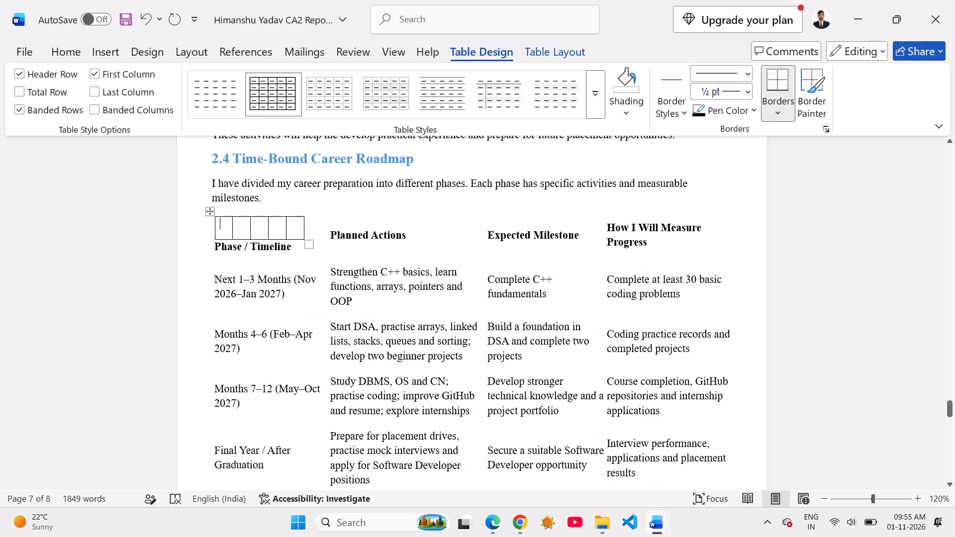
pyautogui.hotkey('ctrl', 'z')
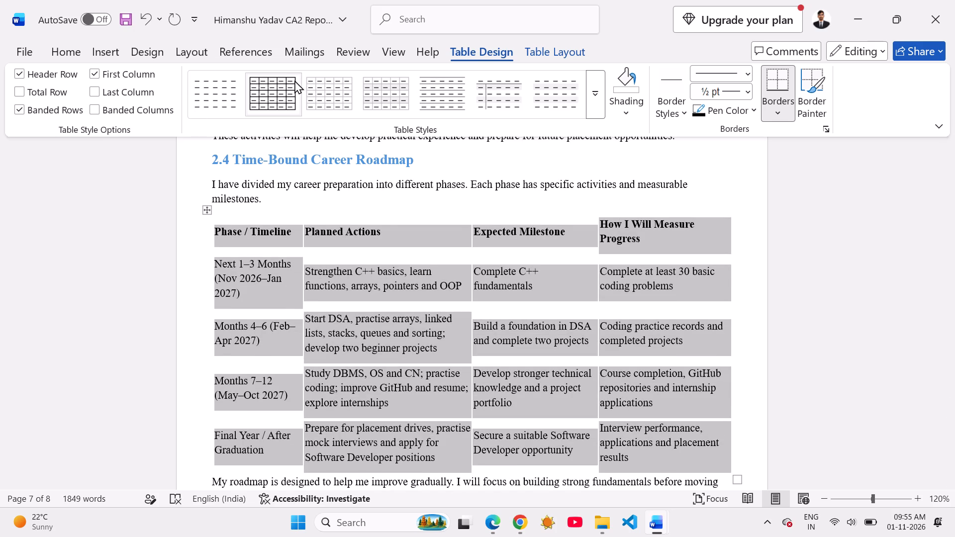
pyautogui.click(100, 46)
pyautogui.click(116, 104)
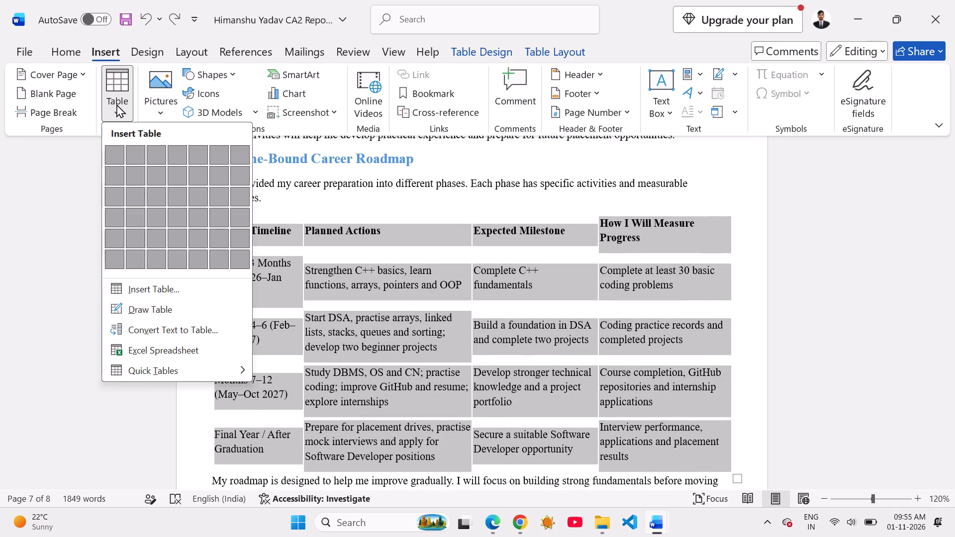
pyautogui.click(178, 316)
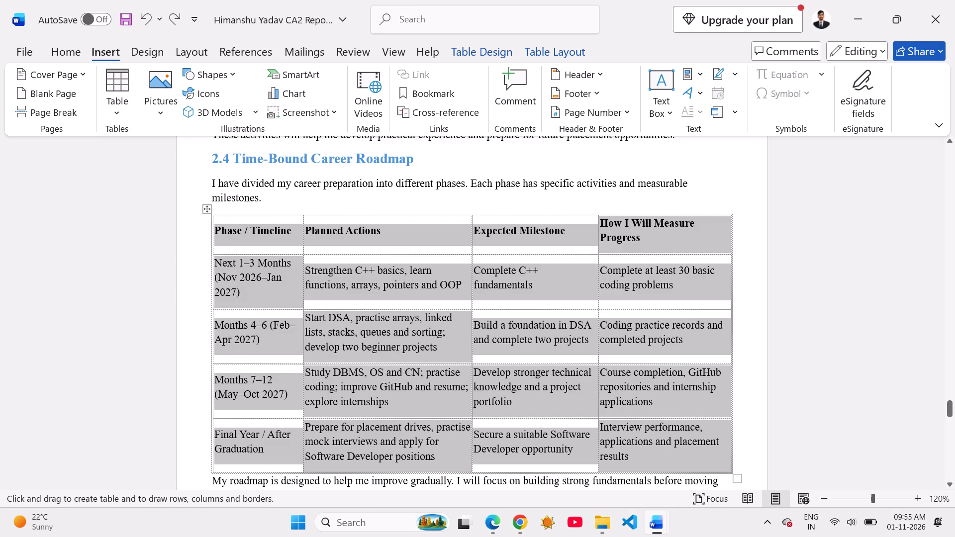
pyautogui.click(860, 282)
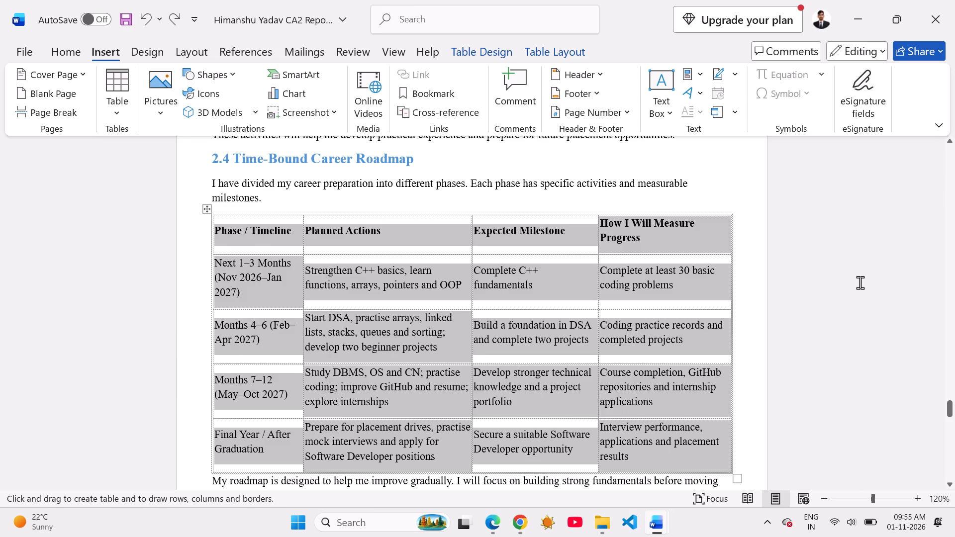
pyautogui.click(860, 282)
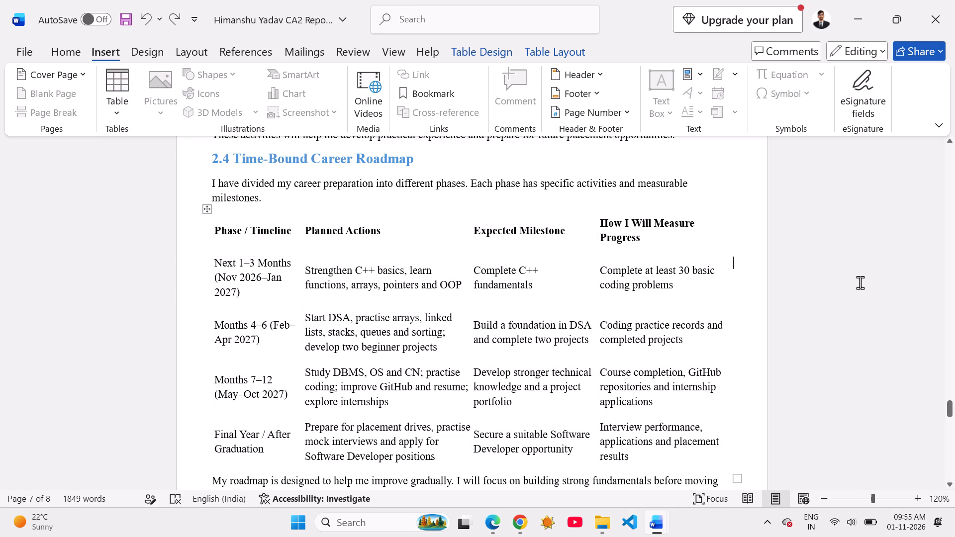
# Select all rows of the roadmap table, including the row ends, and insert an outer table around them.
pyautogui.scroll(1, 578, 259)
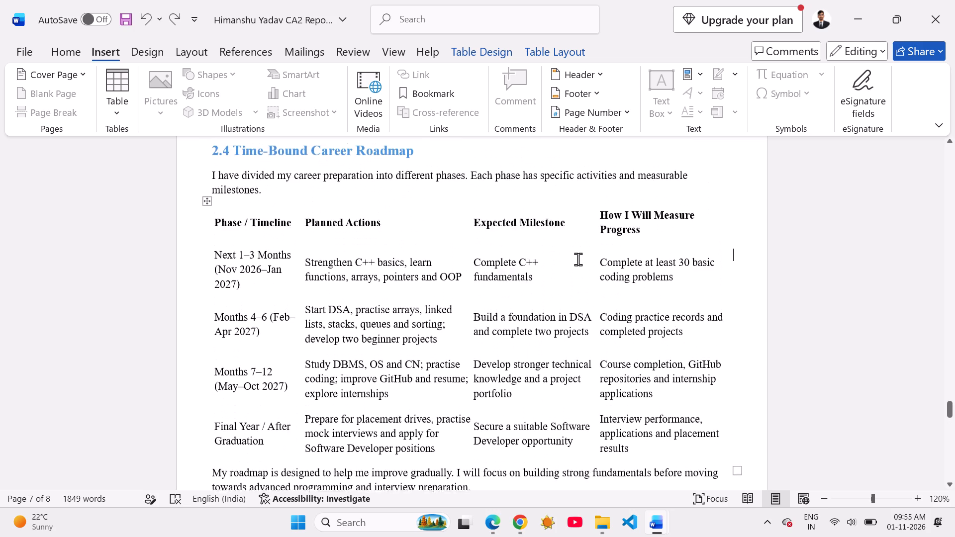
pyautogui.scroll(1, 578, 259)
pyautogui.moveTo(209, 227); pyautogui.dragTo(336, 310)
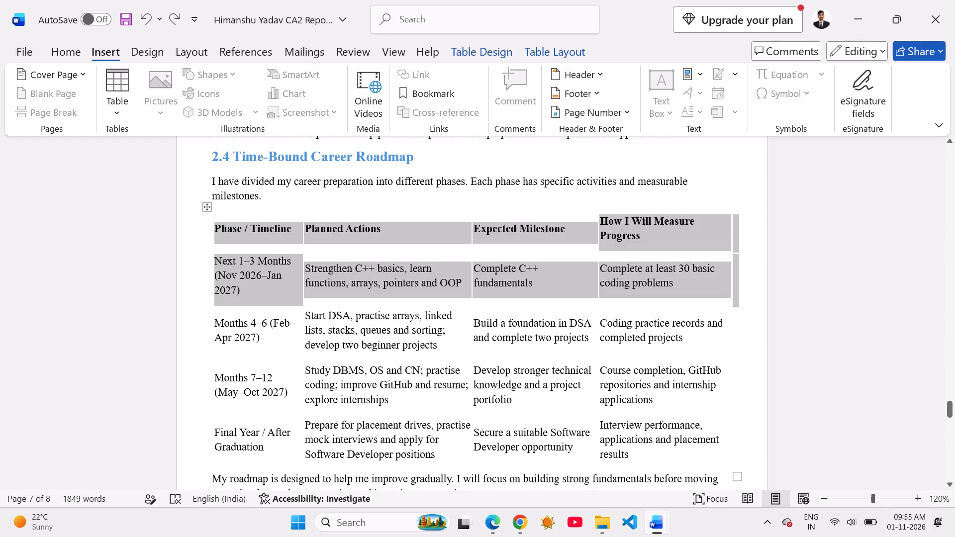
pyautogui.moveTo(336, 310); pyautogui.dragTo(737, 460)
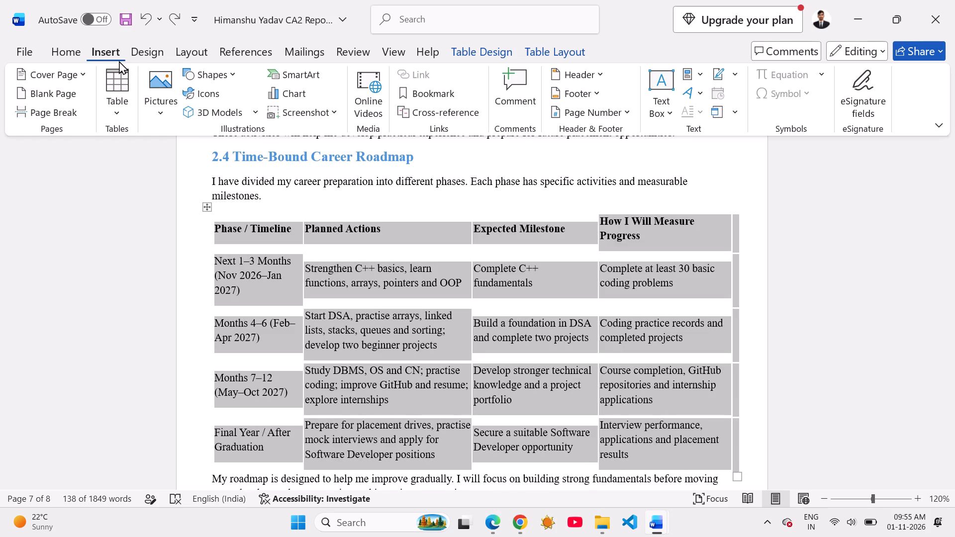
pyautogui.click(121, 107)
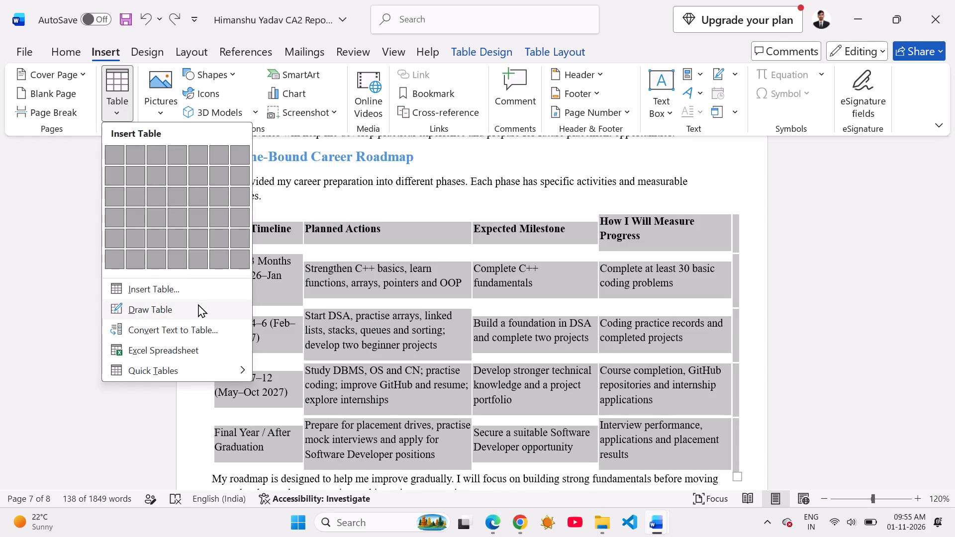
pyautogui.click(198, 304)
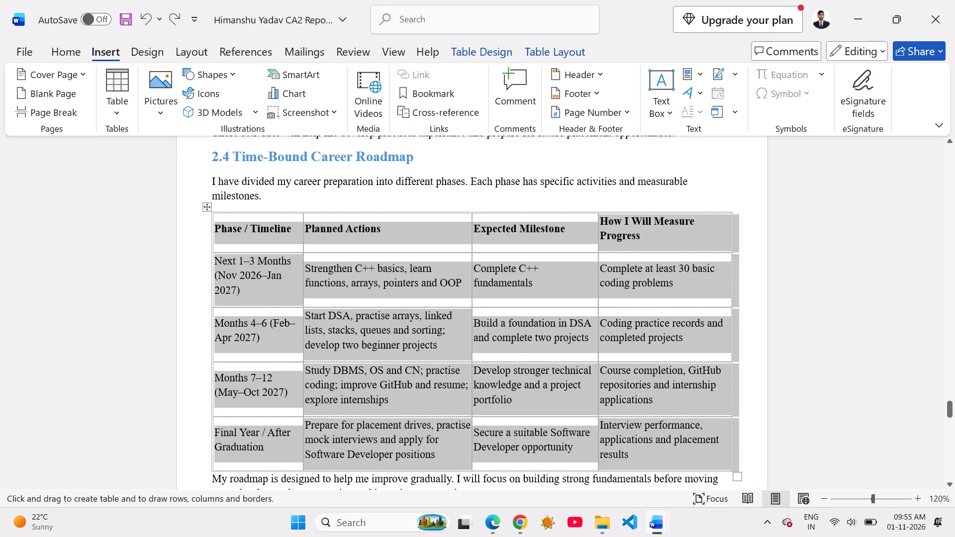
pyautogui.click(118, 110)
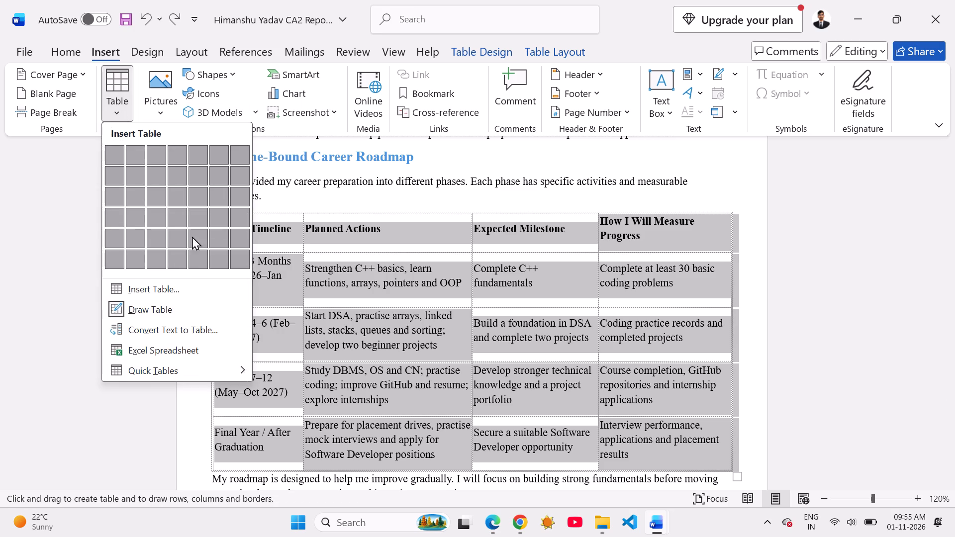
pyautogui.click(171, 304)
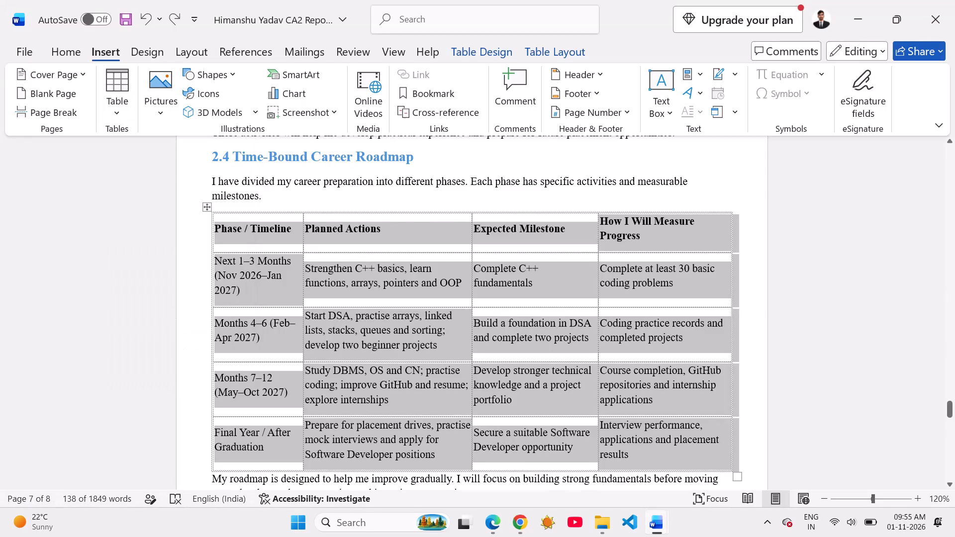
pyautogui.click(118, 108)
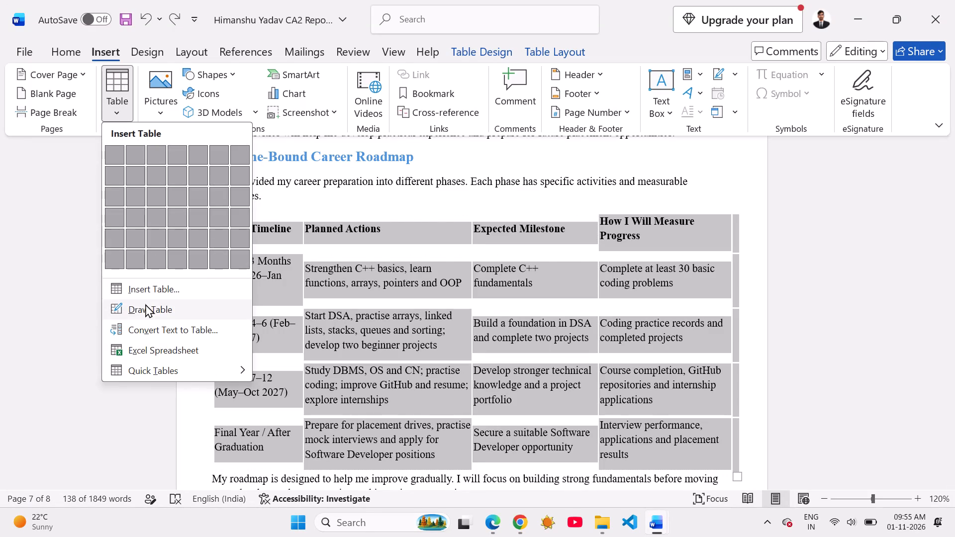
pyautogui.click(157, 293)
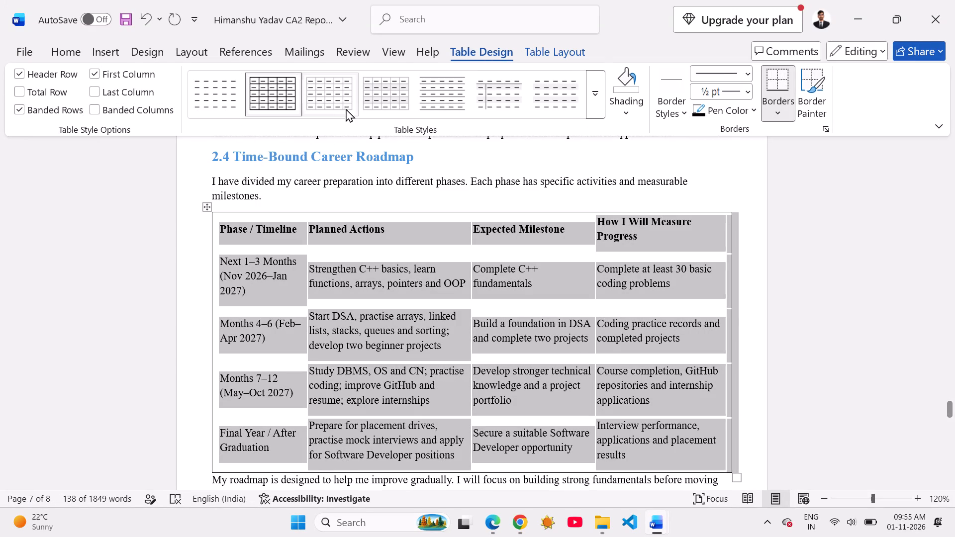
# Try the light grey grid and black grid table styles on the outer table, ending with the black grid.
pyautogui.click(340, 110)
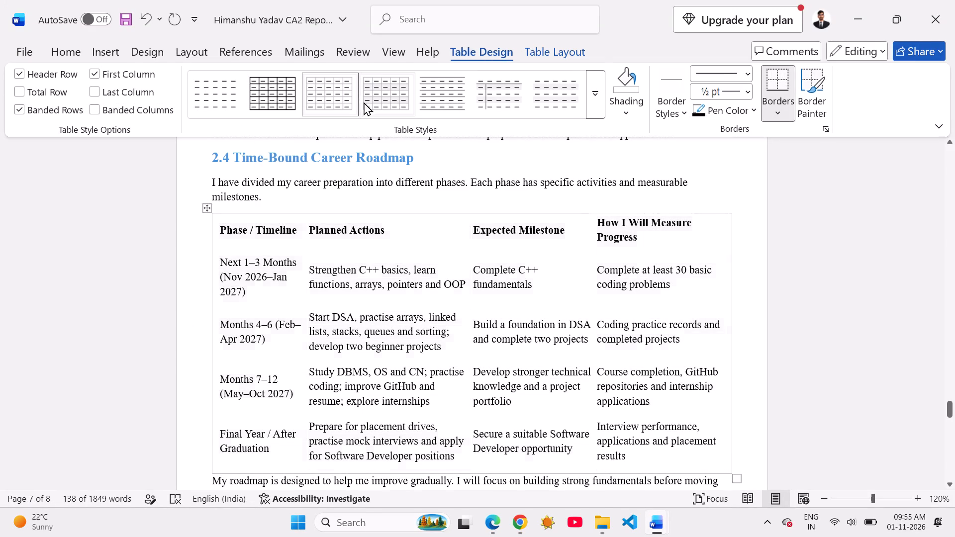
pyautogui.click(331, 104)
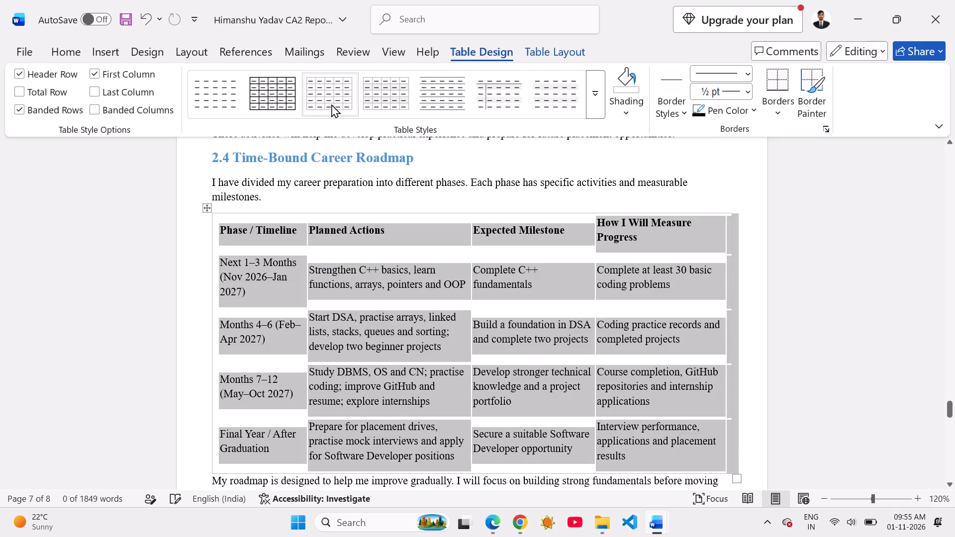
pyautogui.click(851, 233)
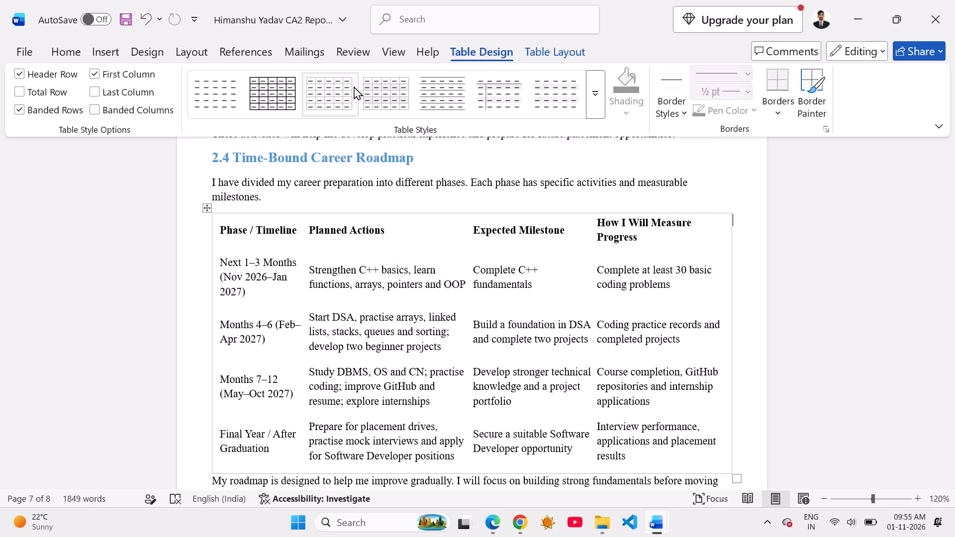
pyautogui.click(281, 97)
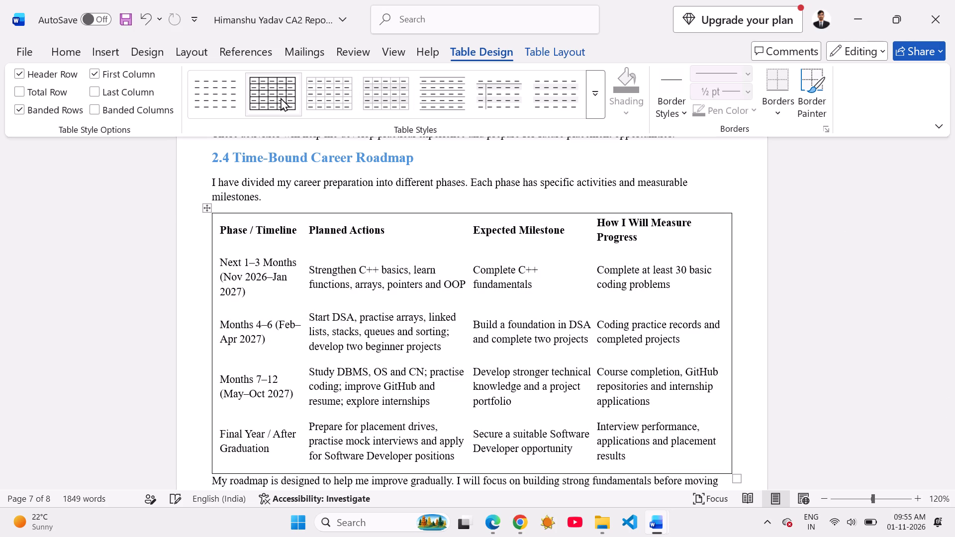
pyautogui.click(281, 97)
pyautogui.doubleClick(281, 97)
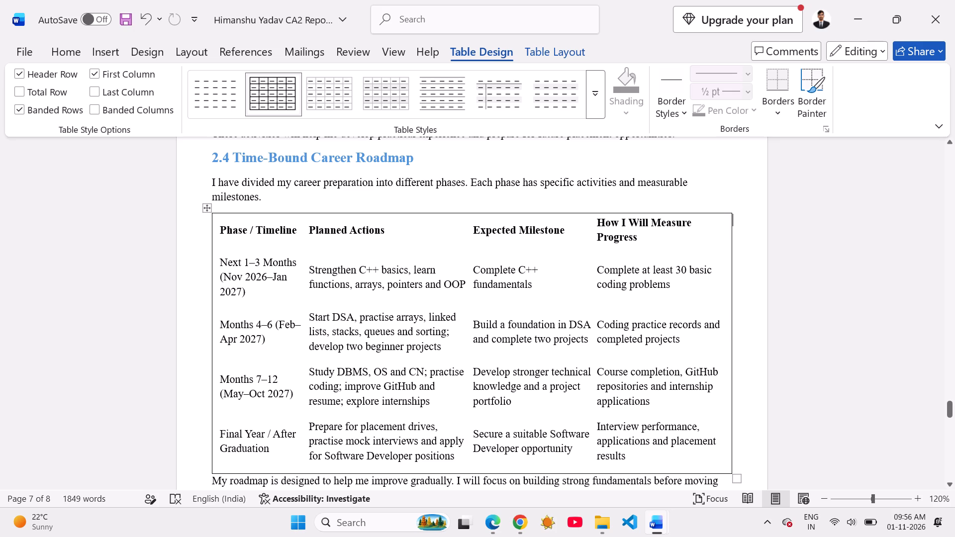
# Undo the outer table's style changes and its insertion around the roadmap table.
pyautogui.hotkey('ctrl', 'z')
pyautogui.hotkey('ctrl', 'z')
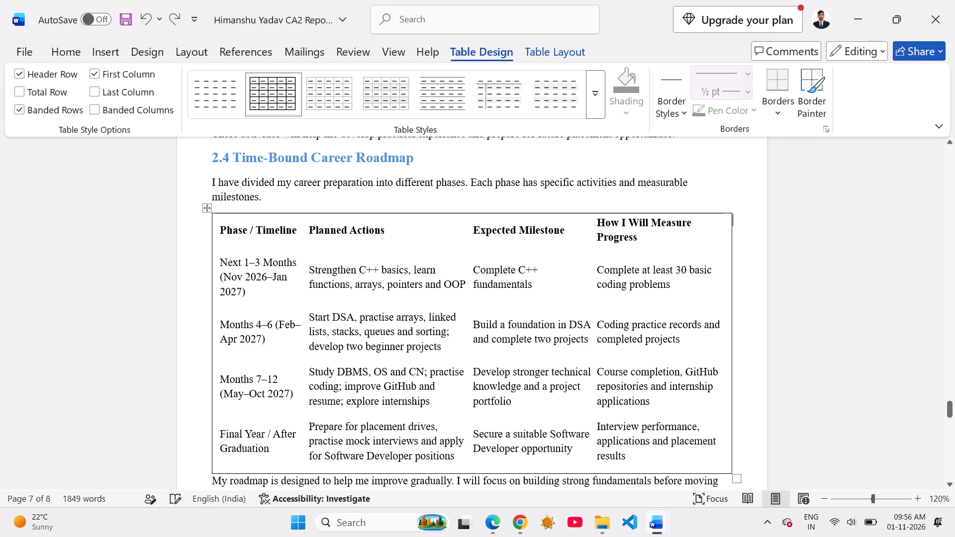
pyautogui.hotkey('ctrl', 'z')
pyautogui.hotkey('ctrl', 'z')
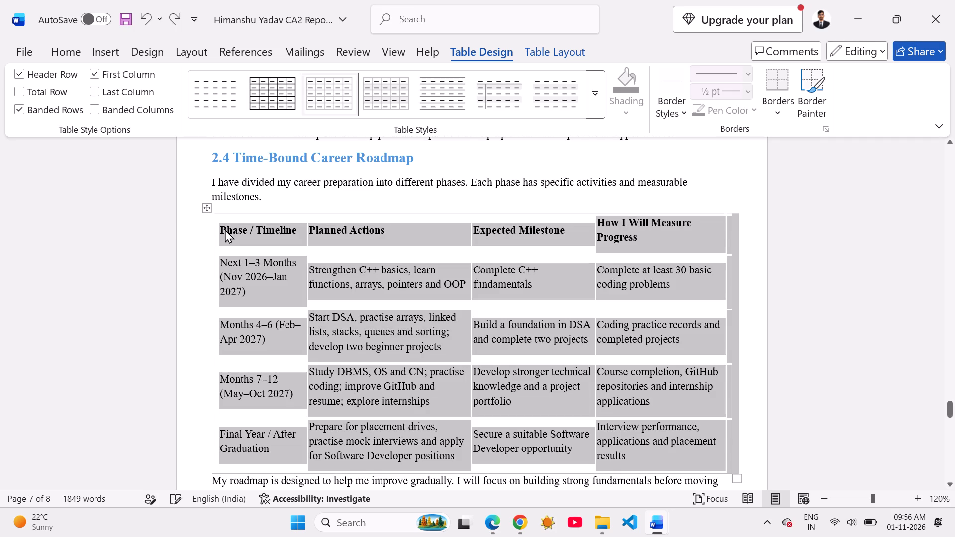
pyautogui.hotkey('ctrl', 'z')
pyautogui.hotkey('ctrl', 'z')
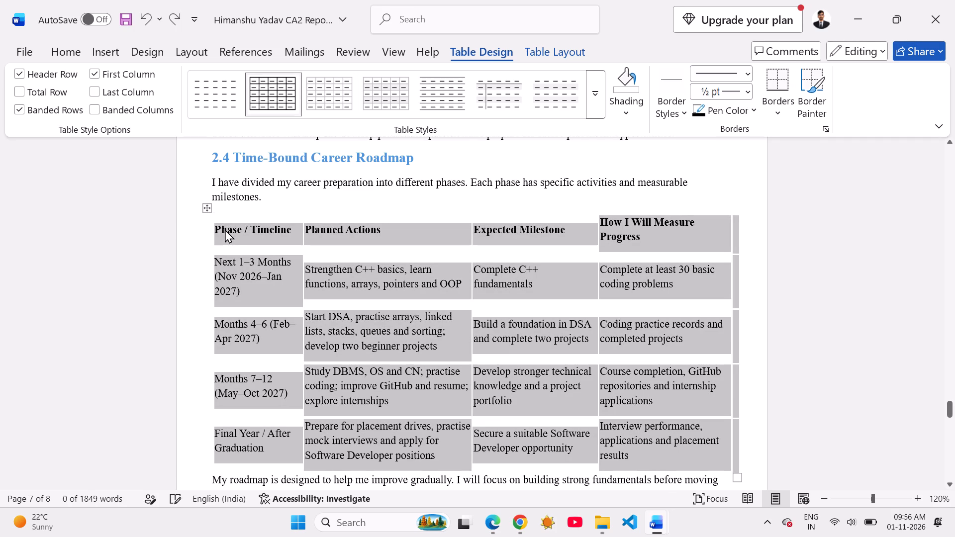
# Apply the light grey grid table style directly to the selected roadmap table.
pyautogui.click(330, 108)
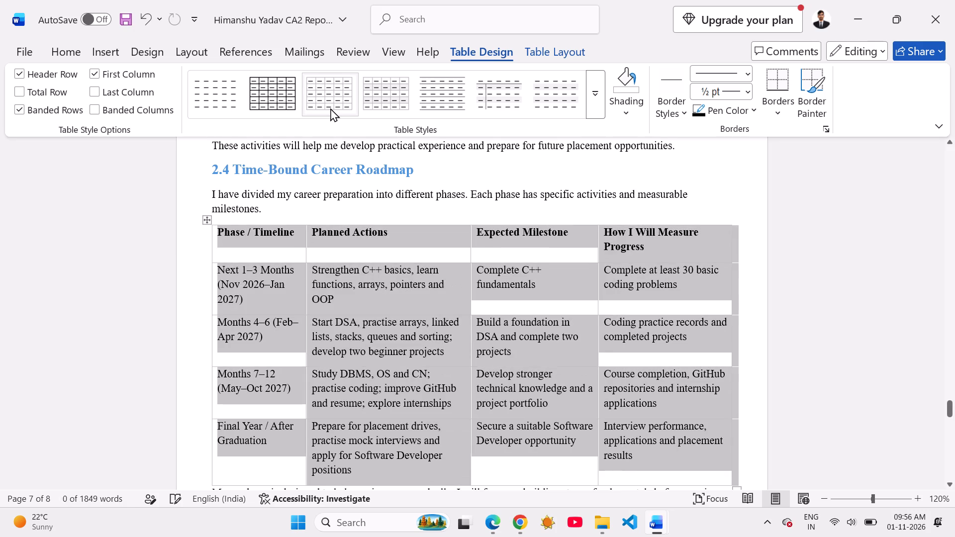
pyautogui.click(890, 221)
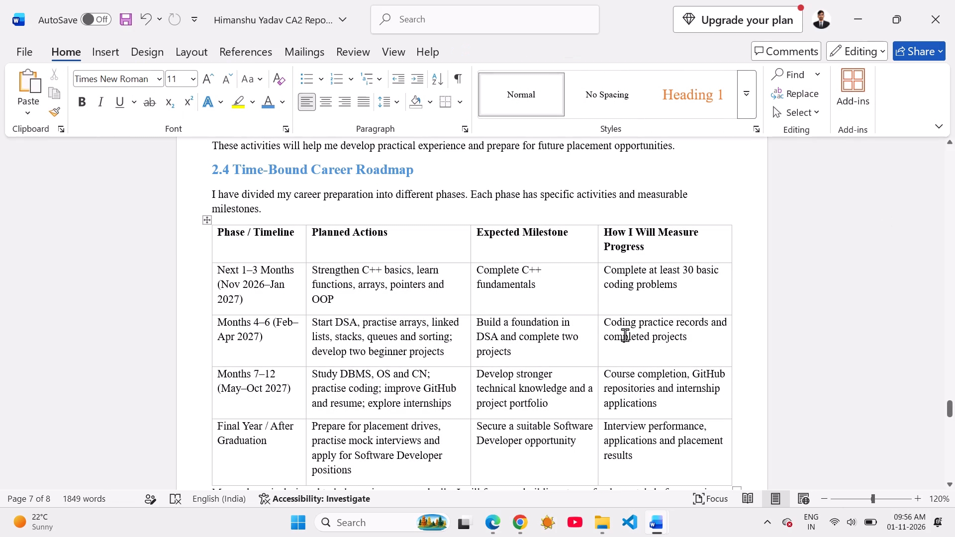
# Colour the roadmap table's header row text, from Phase / Timeline to How I Will Measure Progress, with the orange theme colour.
pyautogui.moveTo(715, 259); pyautogui.dragTo(289, 236)
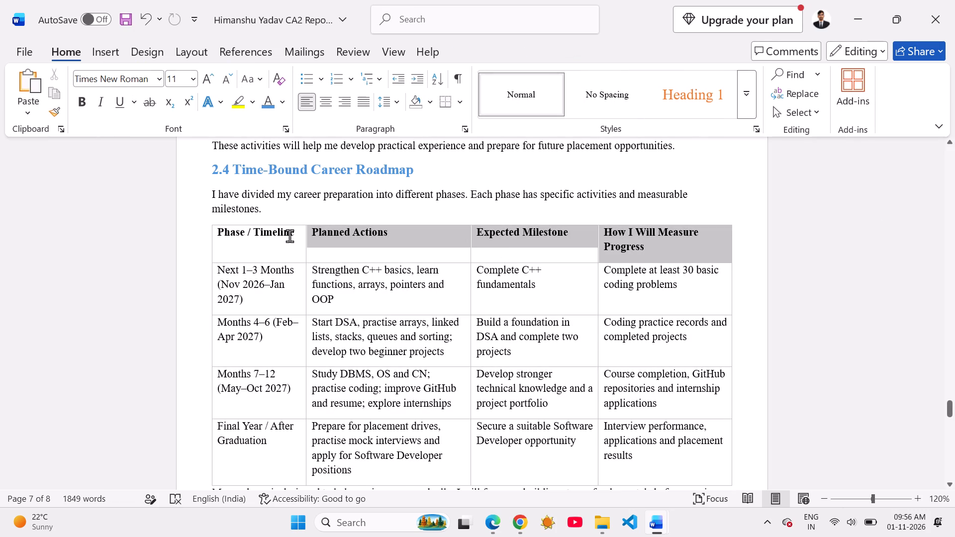
pyautogui.moveTo(289, 236); pyautogui.dragTo(265, 238)
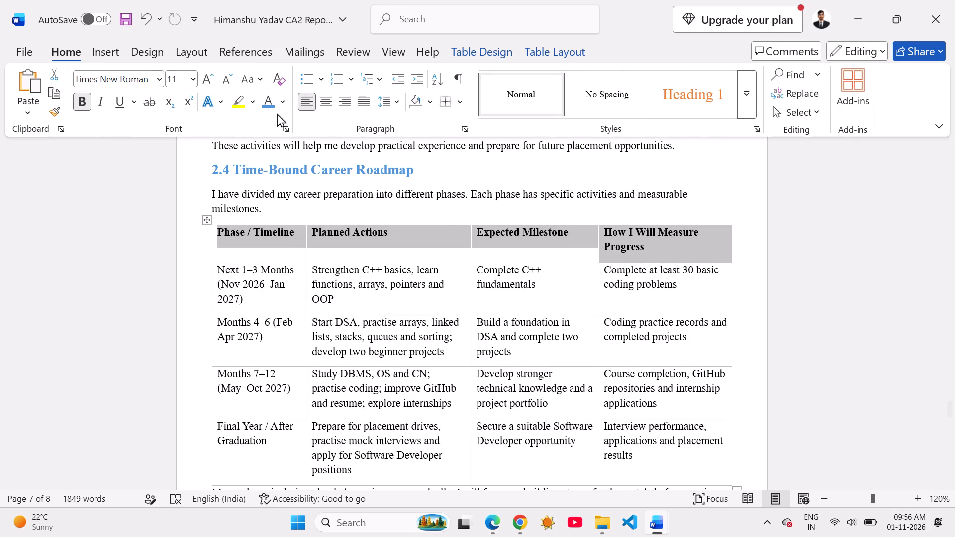
pyautogui.click(281, 102)
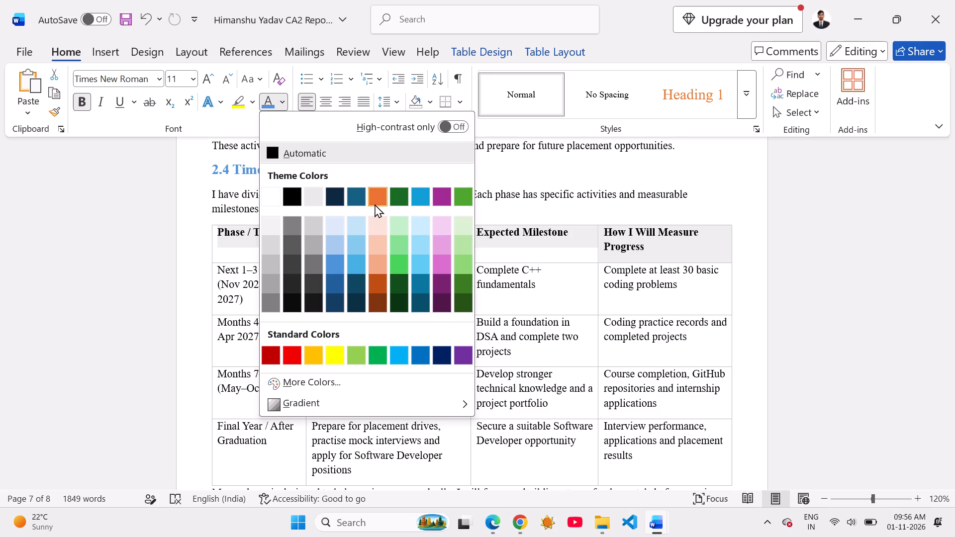
pyautogui.click(376, 204)
pyautogui.click(813, 301)
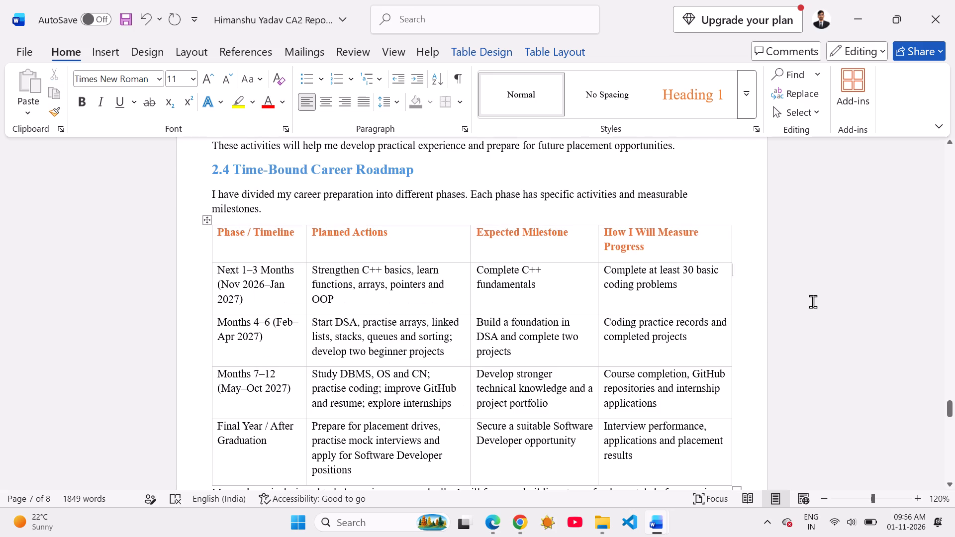
pyautogui.scroll(-1, 550, 346)
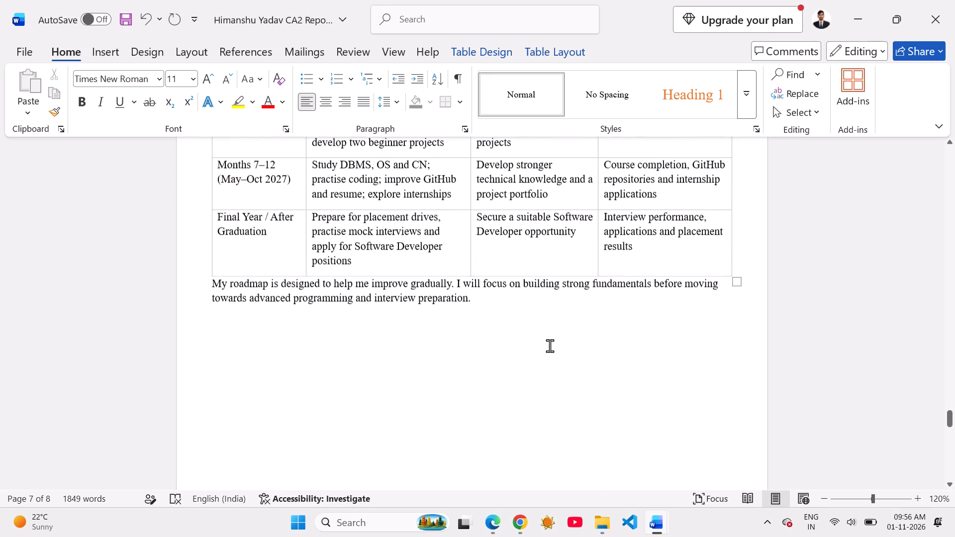
# Add an empty paragraph after the roadmap's closing paragraph, which ends with "advanced programming and interview preparation.".
pyautogui.scroll(-1, 550, 346)
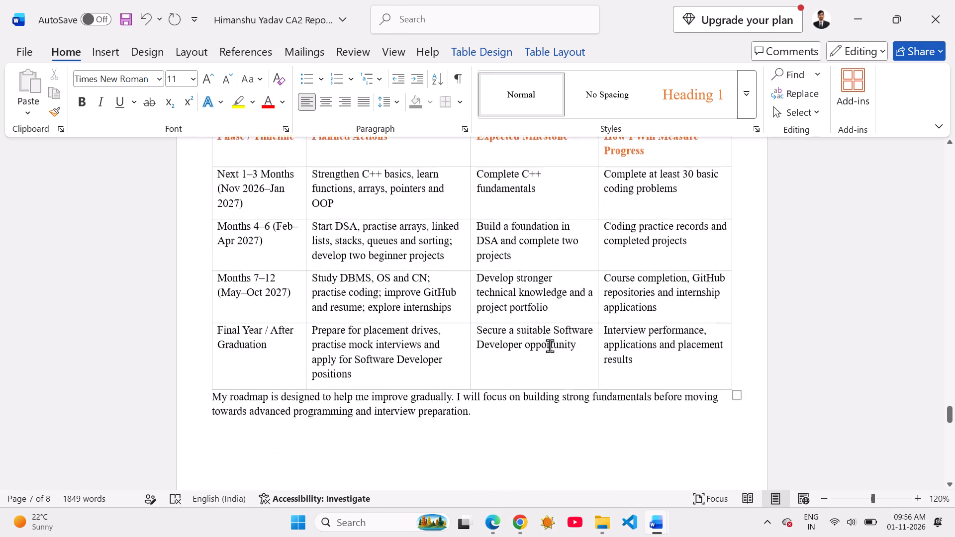
pyautogui.click(476, 322)
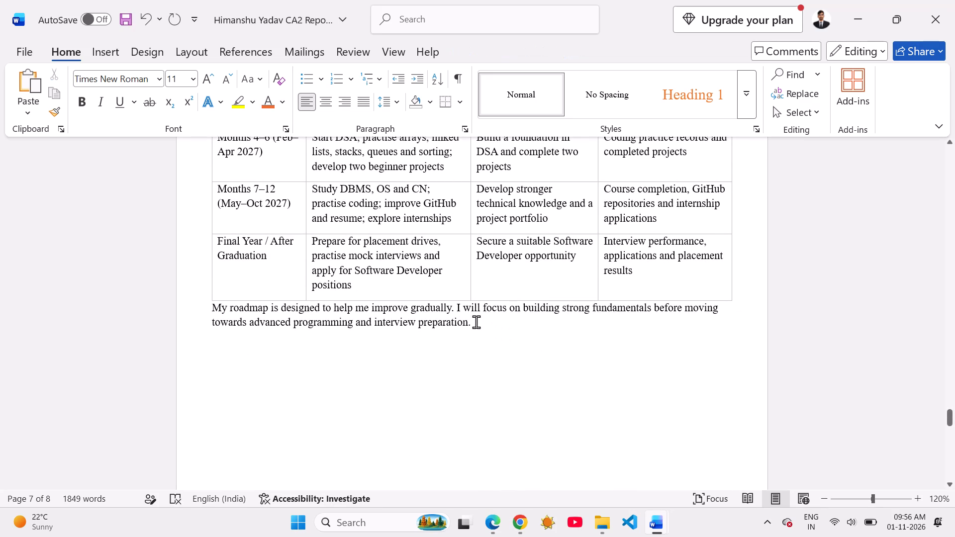
pyautogui.press('Return')
# Review the layout of section 2.4 Time-Bound Career Roadmap and its styled table.
pyautogui.hscroll(1, 325, 323)
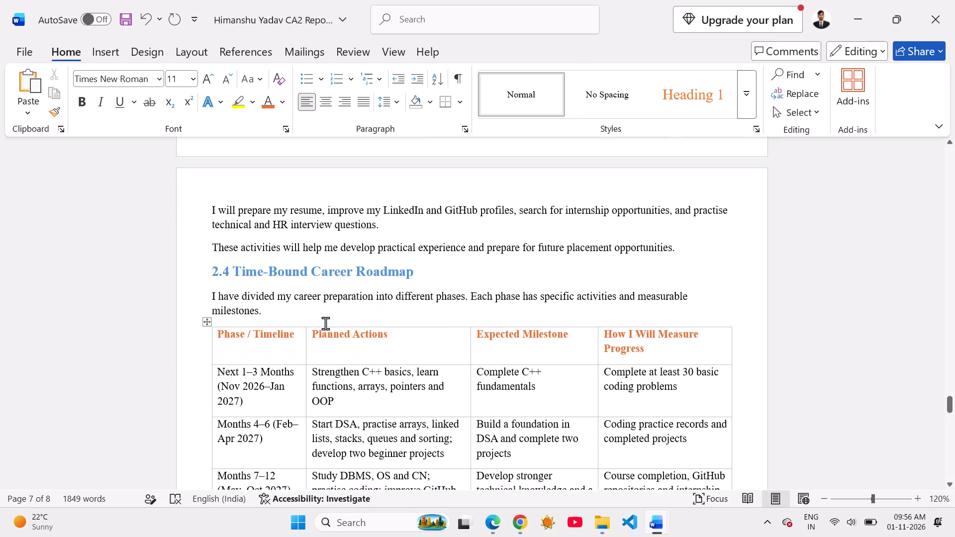
pyautogui.hscroll(1, 325, 323)
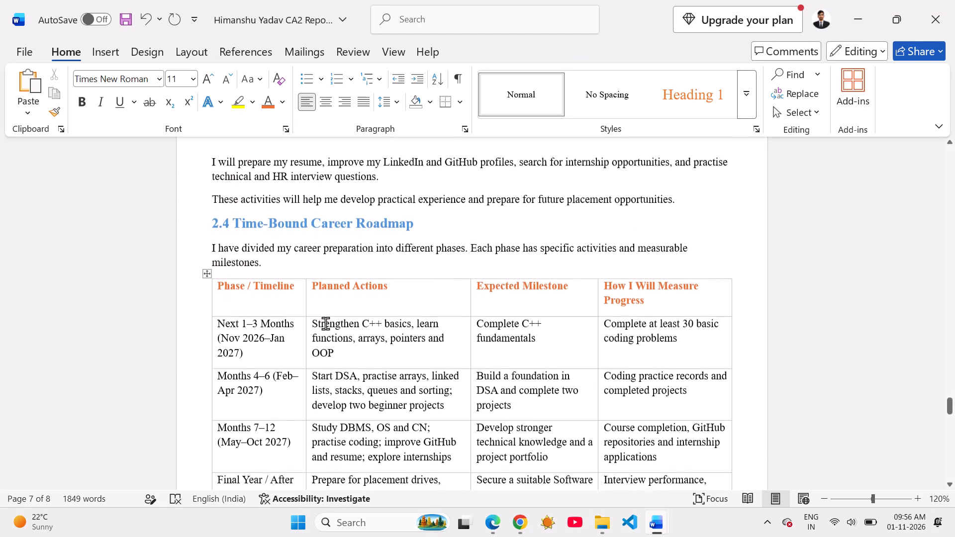
pyautogui.hscroll(1, 325, 323)
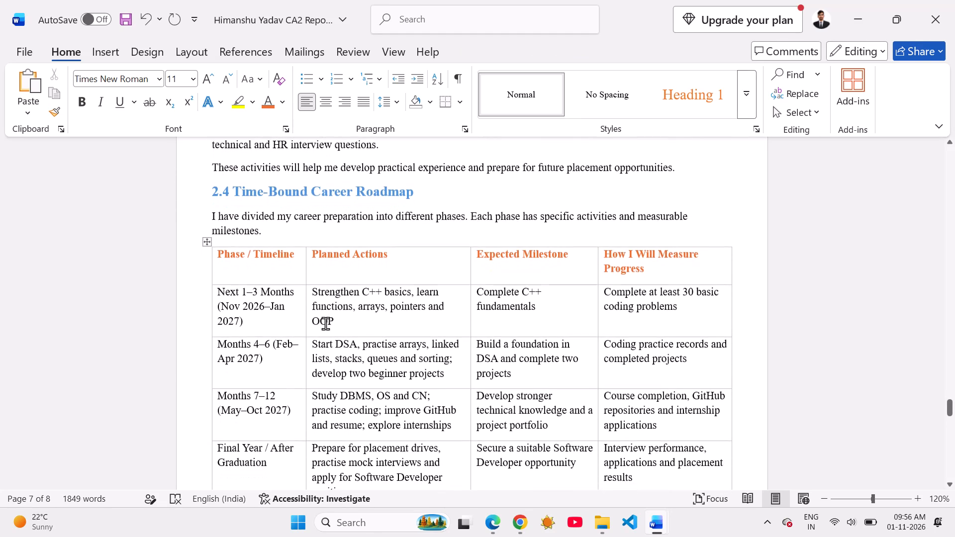
pyautogui.hscroll(1, 325, 323)
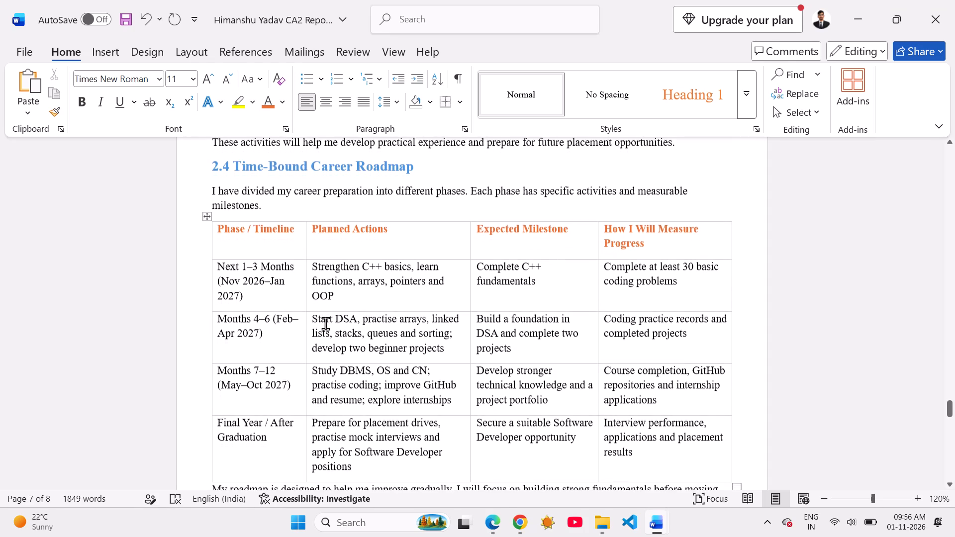
pyautogui.hscroll(1, 325, 323)
pyautogui.scroll(1, 325, 323)
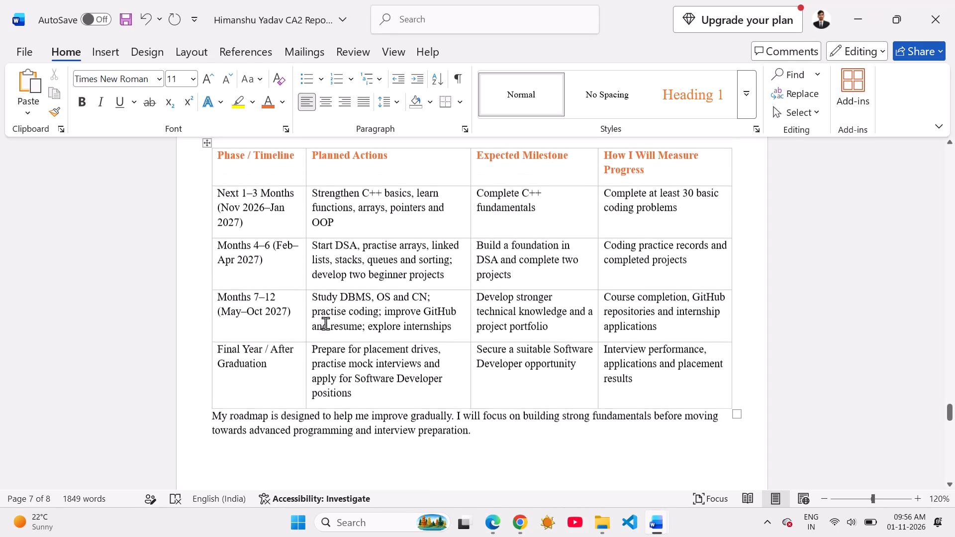
pyautogui.scroll(1, 325, 323)
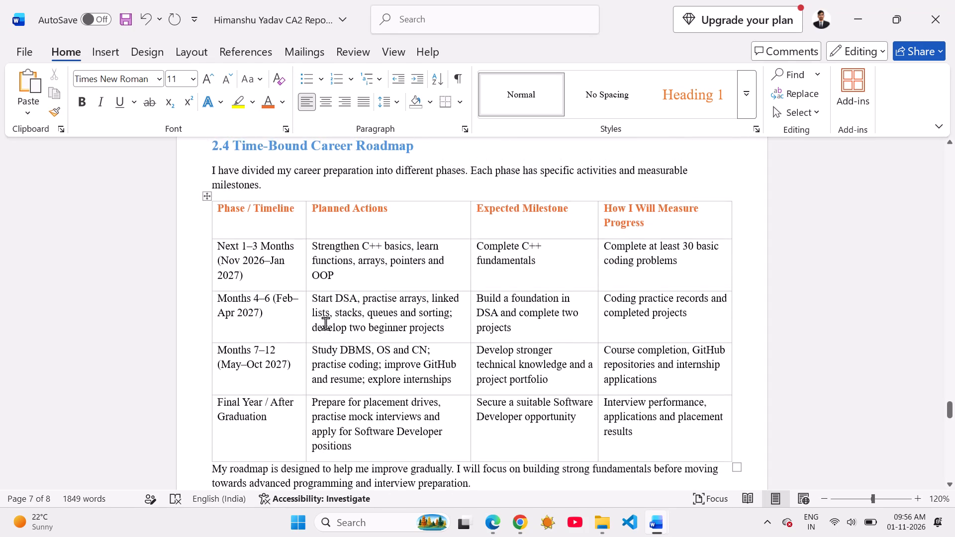
pyautogui.scroll(1, 325, 323)
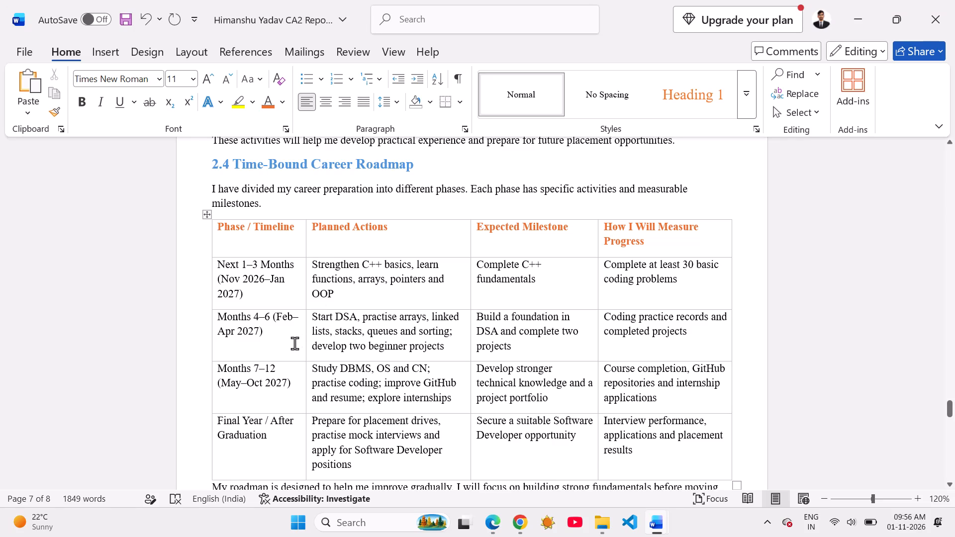
pyautogui.scroll(-1, 364, 296)
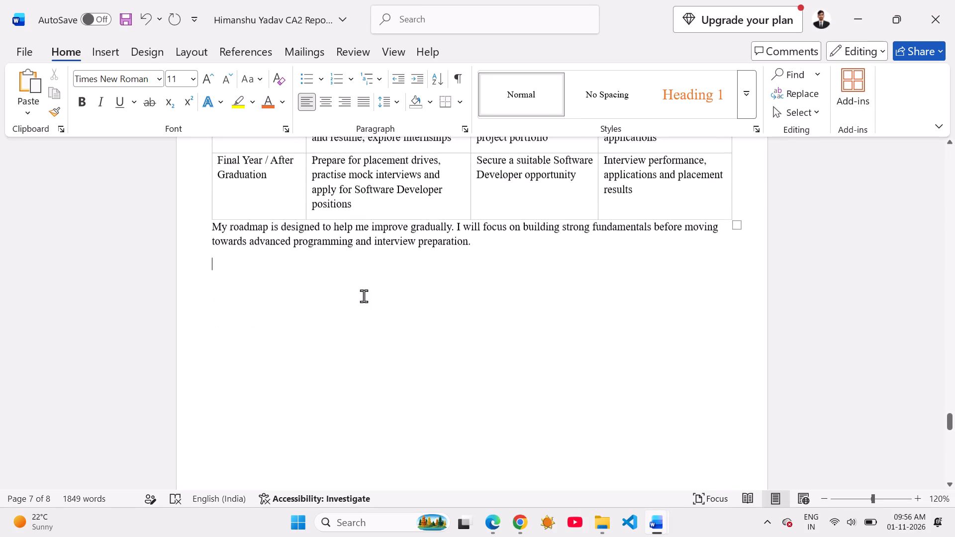
pyautogui.scroll(-1, 364, 296)
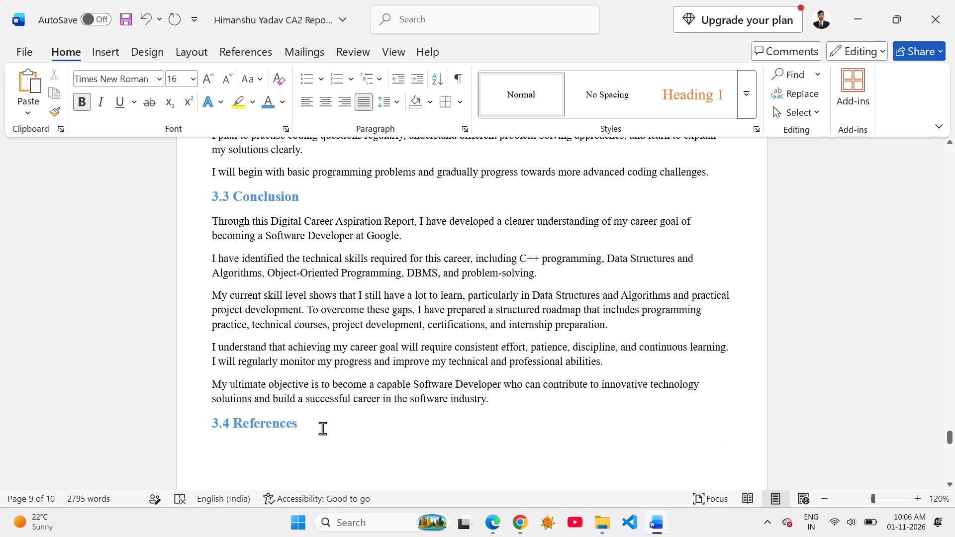
pyautogui.click(322, 428)
pyautogui.press('Return')
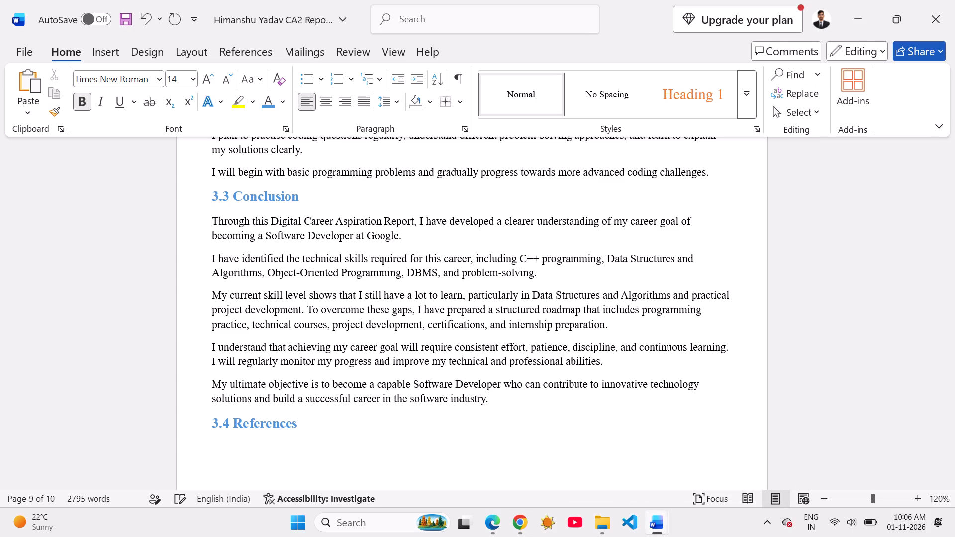
pyautogui.hotkey('ctrl', 'v')
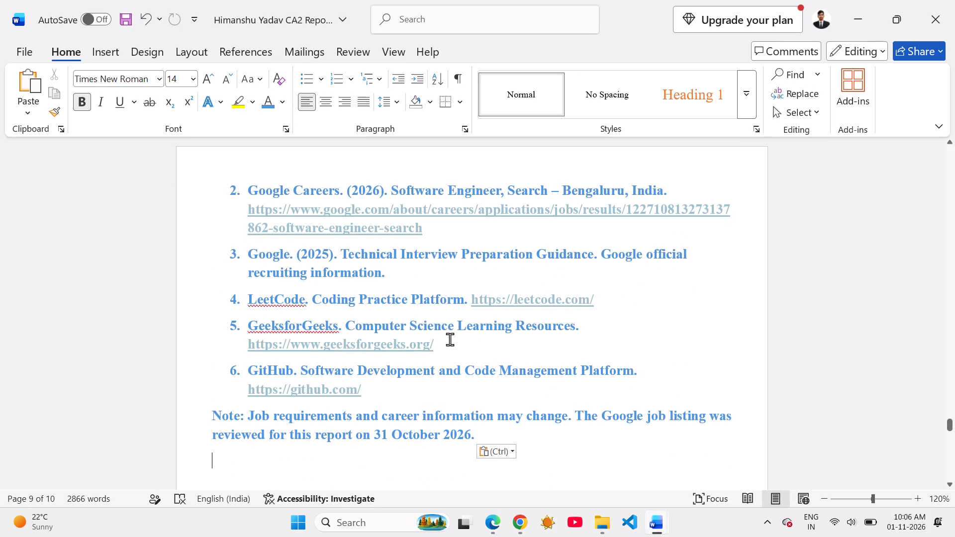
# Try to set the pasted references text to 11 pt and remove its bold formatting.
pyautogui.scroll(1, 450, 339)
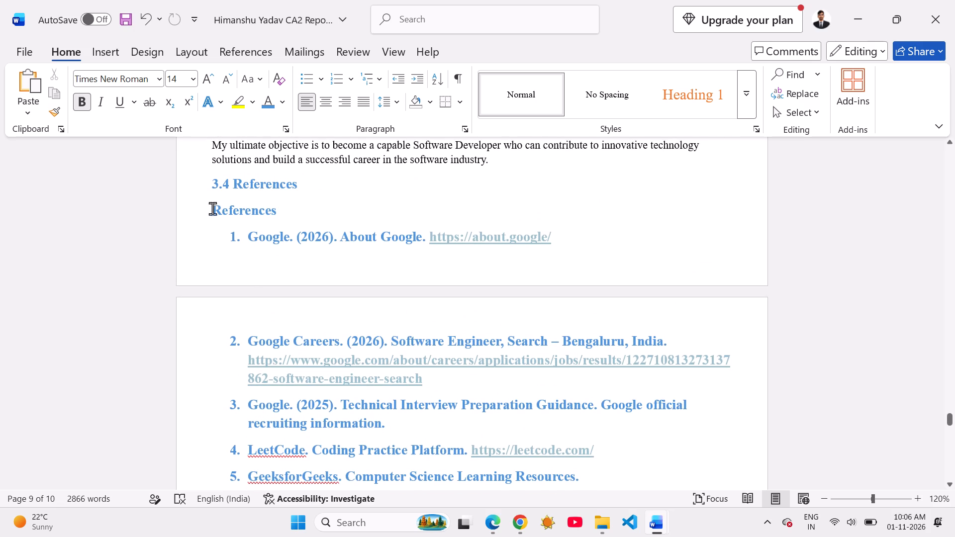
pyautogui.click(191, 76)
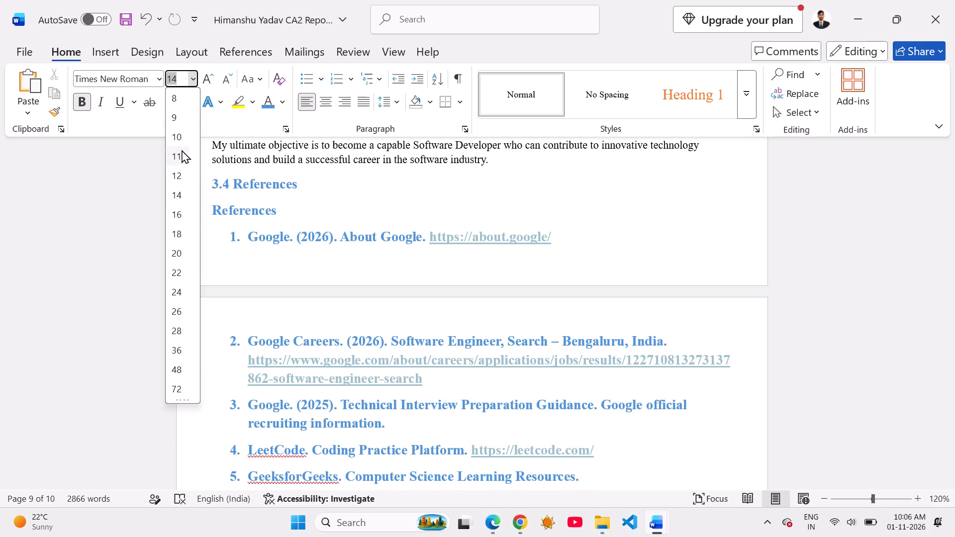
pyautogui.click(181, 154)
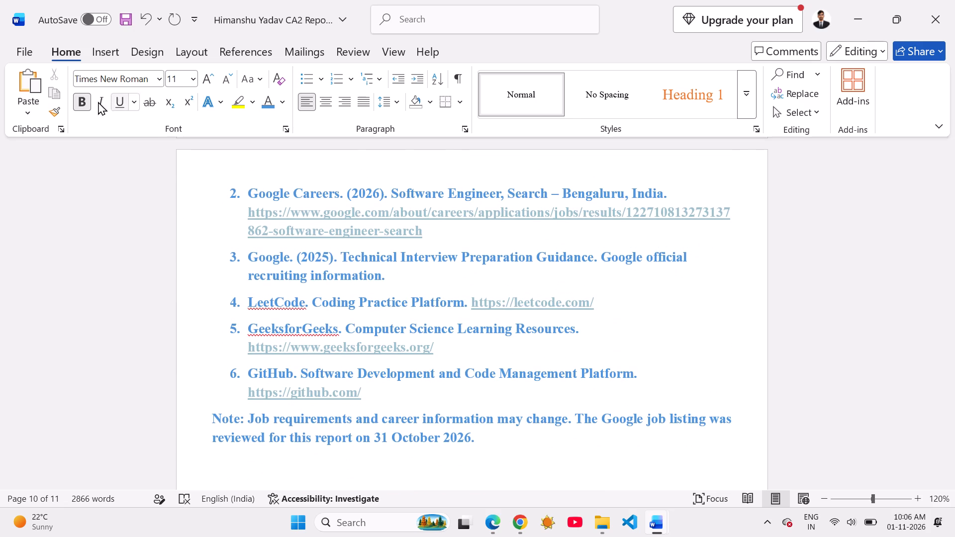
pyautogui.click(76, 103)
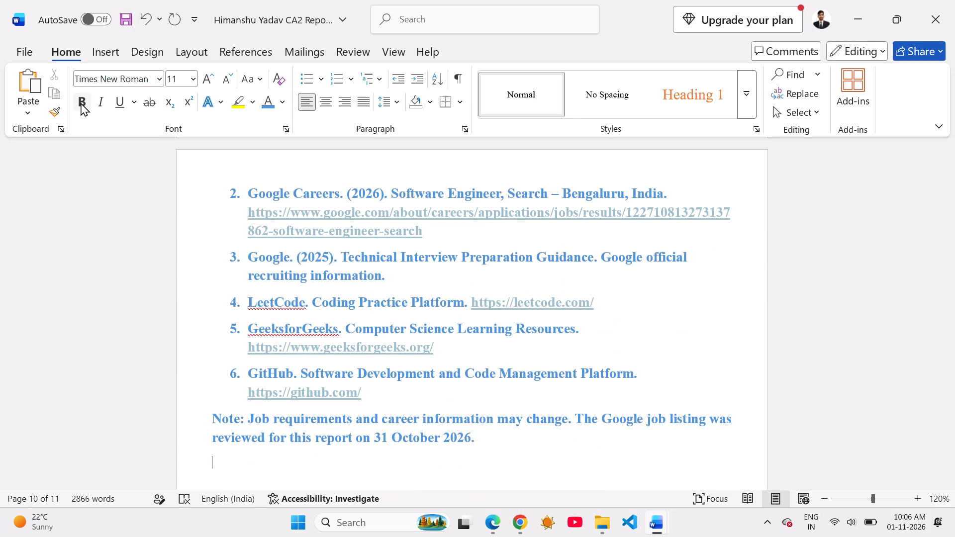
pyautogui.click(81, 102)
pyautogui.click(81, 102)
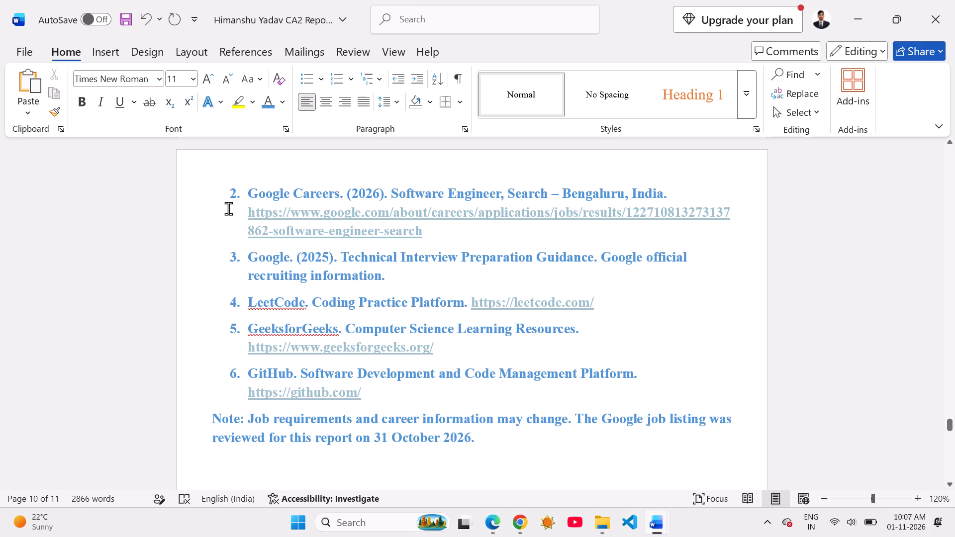
# Set the numbered references and the note below them to 11 pt.
pyautogui.scroll(1, 234, 216)
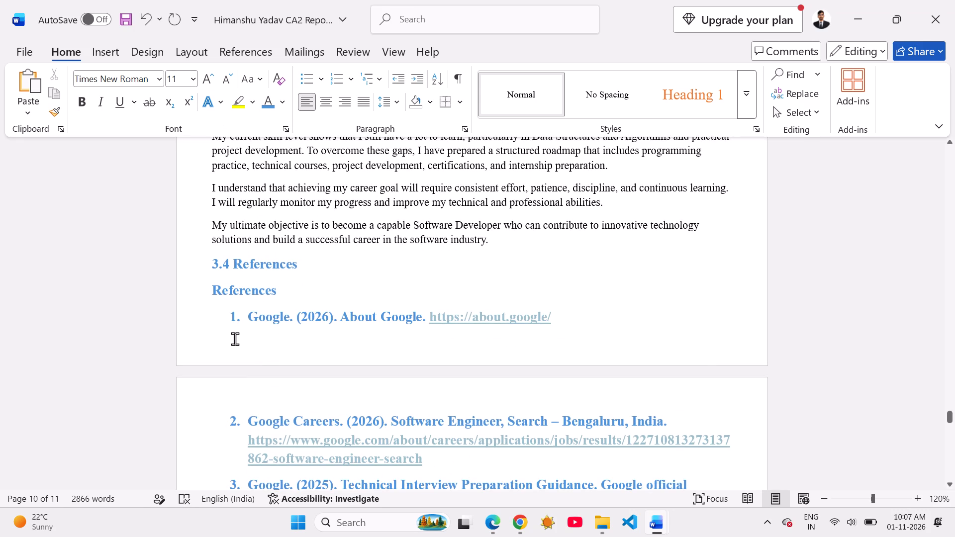
pyautogui.moveTo(220, 320); pyautogui.dragTo(469, 426)
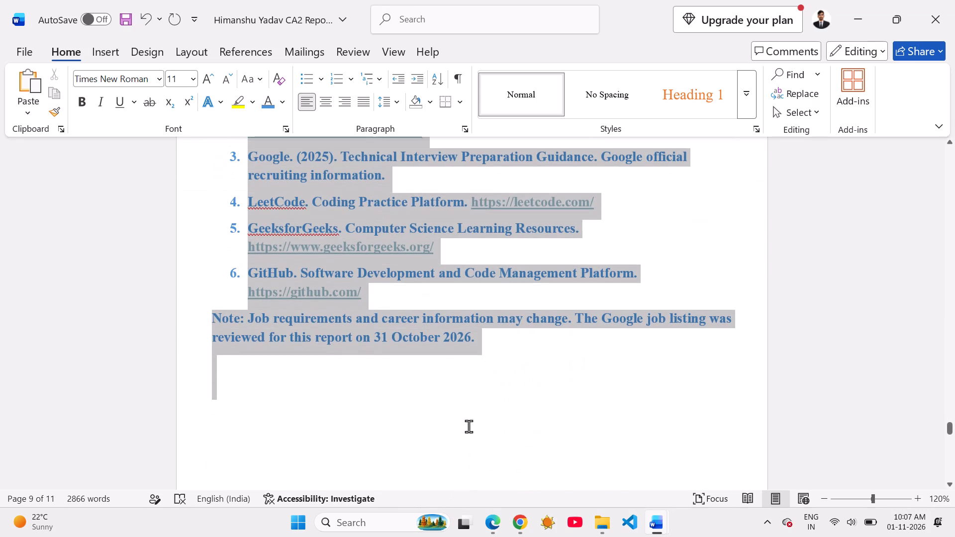
pyautogui.moveTo(469, 426); pyautogui.dragTo(468, 416)
pyautogui.click(192, 76)
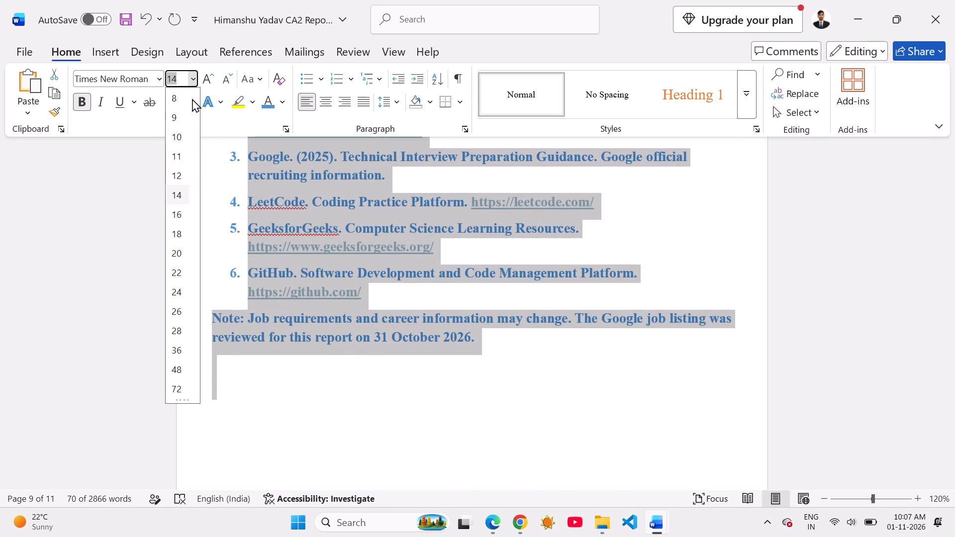
pyautogui.click(183, 154)
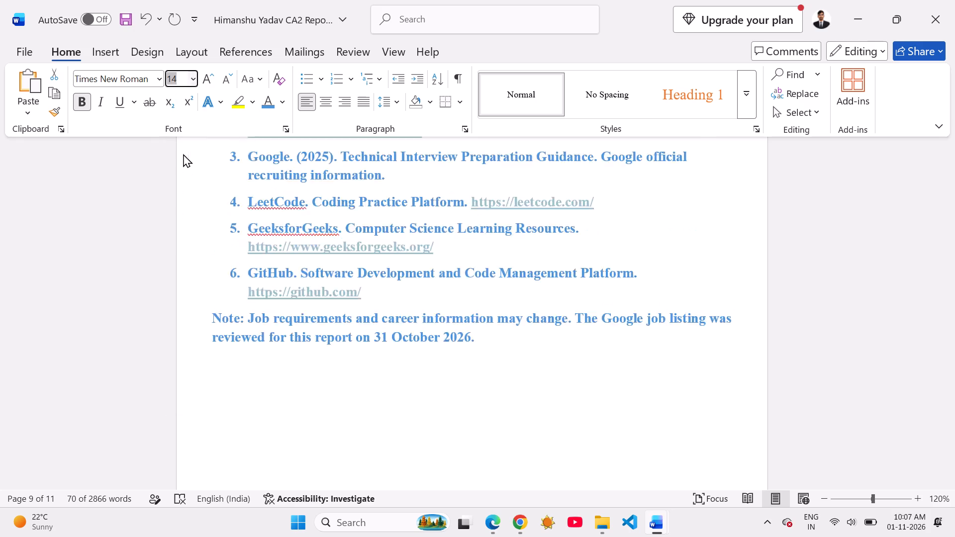
pyautogui.click(366, 330)
# Delete the duplicate References subheading between the 3.4 References heading and the first reference.
pyautogui.scroll(1, 366, 330)
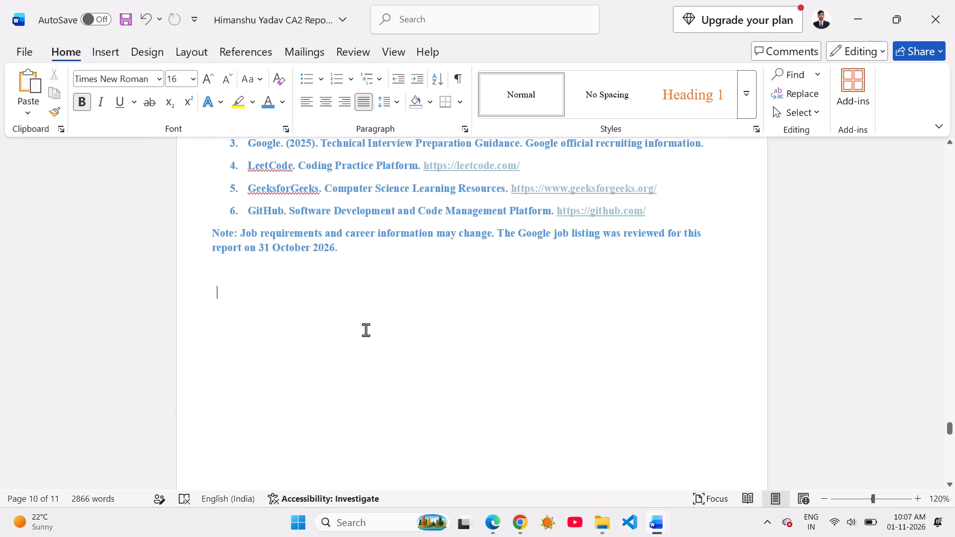
pyautogui.scroll(1, 366, 330)
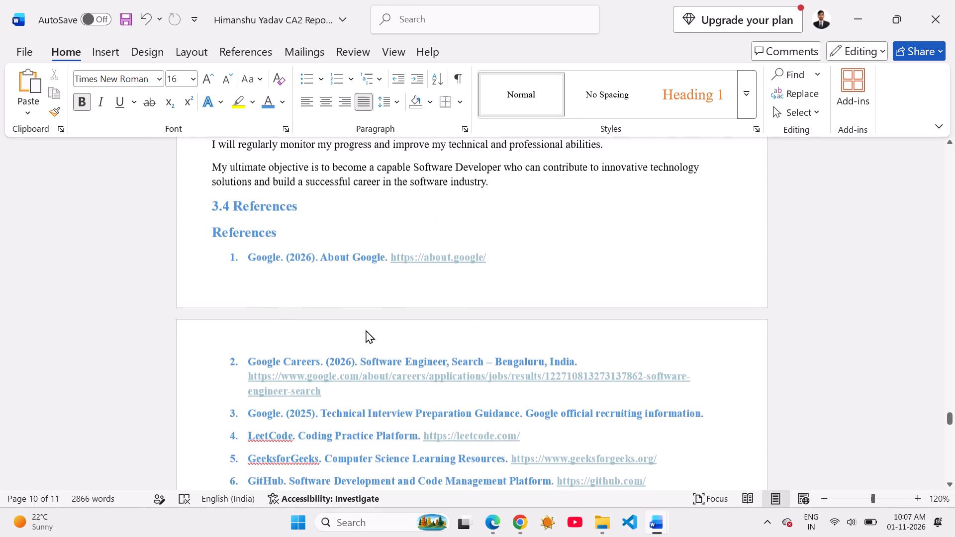
pyautogui.scroll(1, 366, 330)
pyautogui.moveTo(280, 237); pyautogui.dragTo(210, 238)
pyautogui.press('BackSpace')
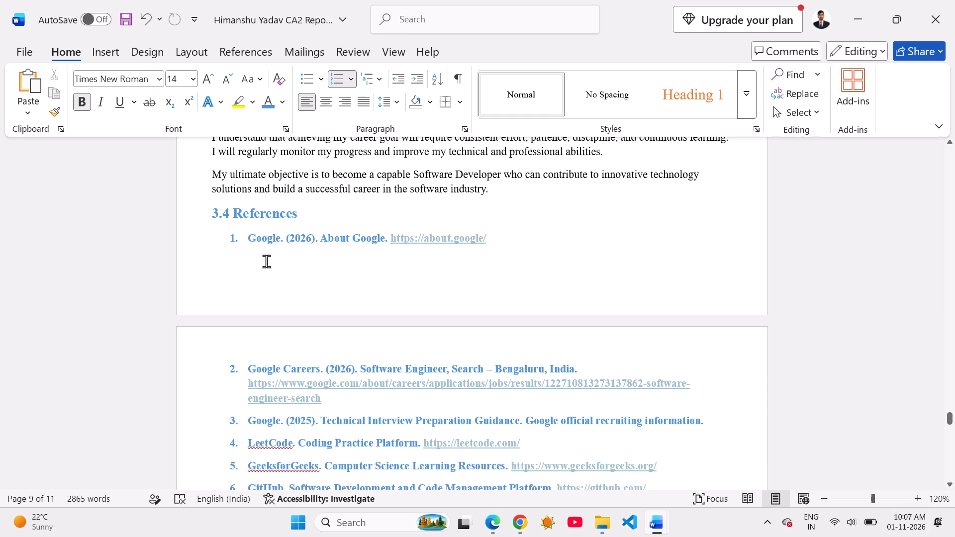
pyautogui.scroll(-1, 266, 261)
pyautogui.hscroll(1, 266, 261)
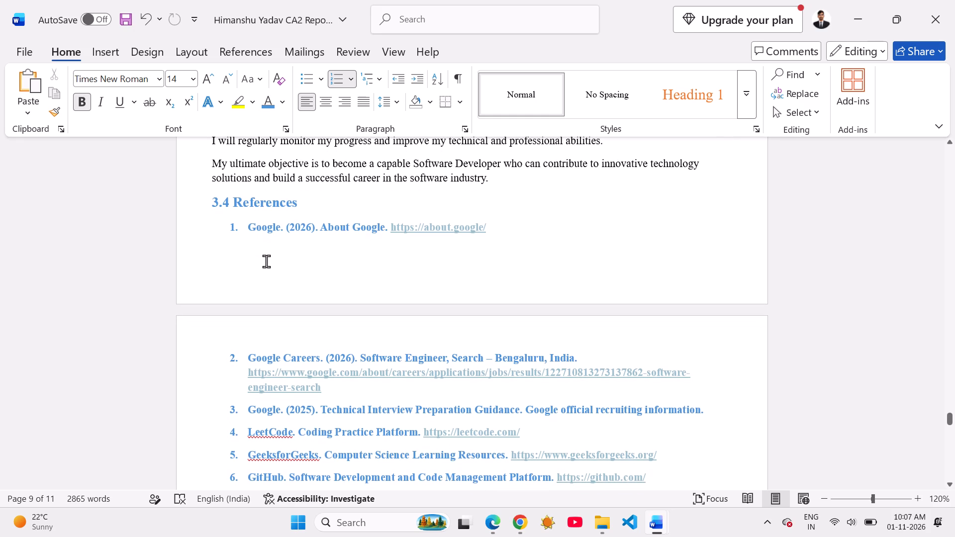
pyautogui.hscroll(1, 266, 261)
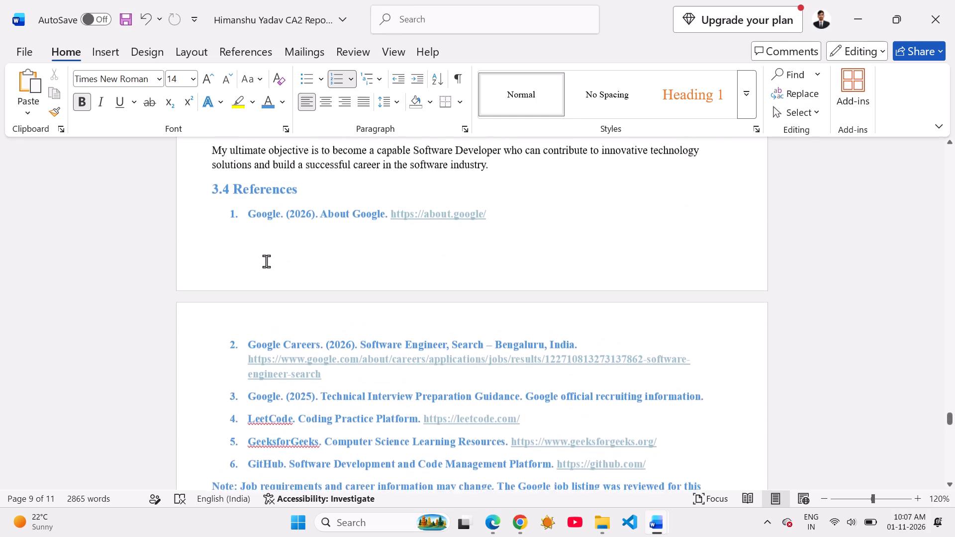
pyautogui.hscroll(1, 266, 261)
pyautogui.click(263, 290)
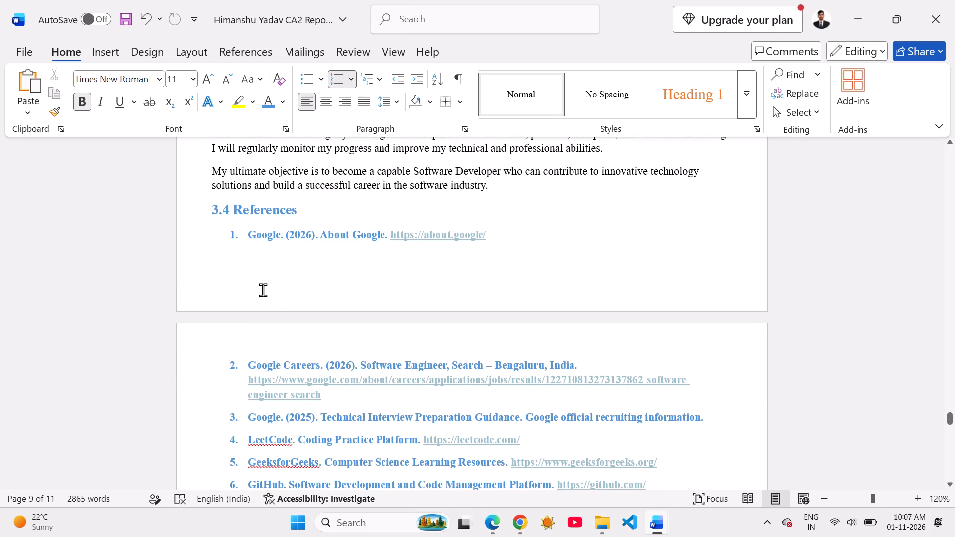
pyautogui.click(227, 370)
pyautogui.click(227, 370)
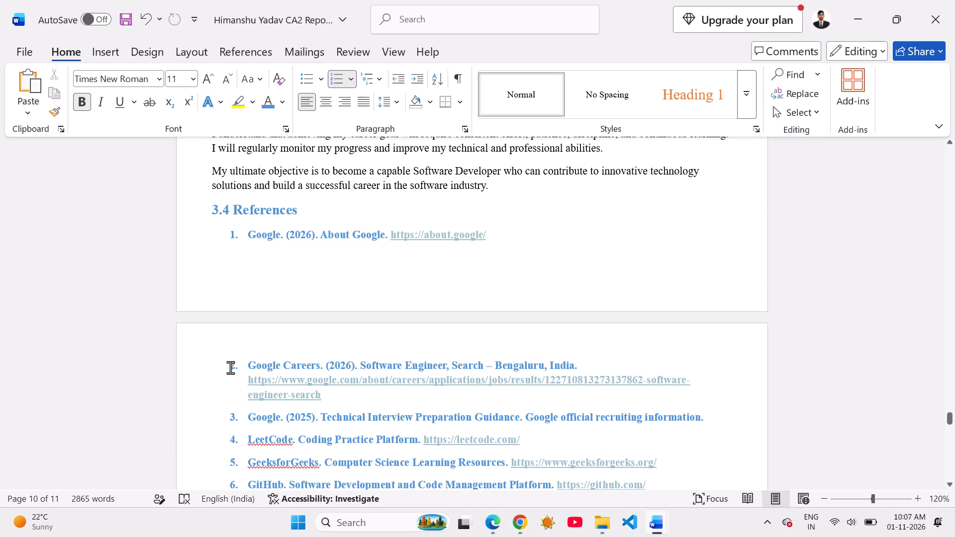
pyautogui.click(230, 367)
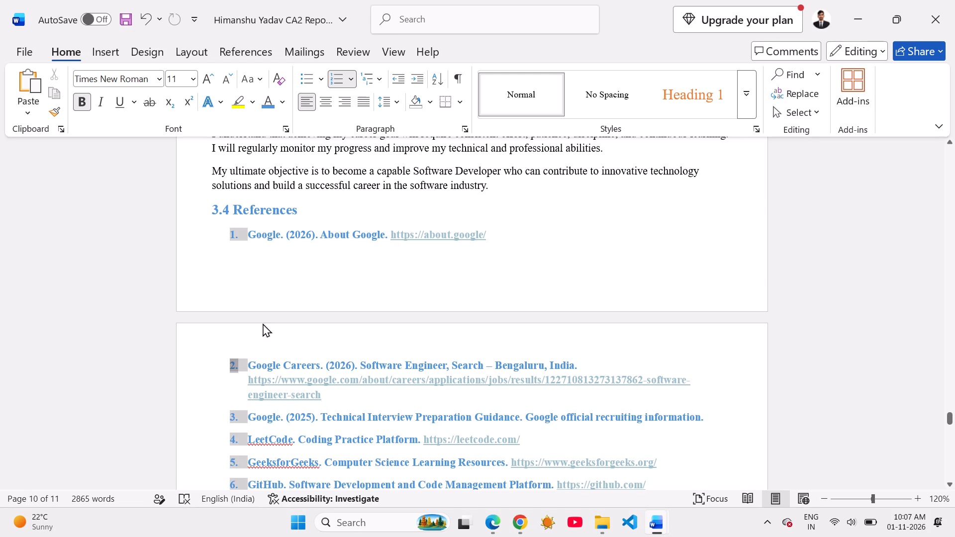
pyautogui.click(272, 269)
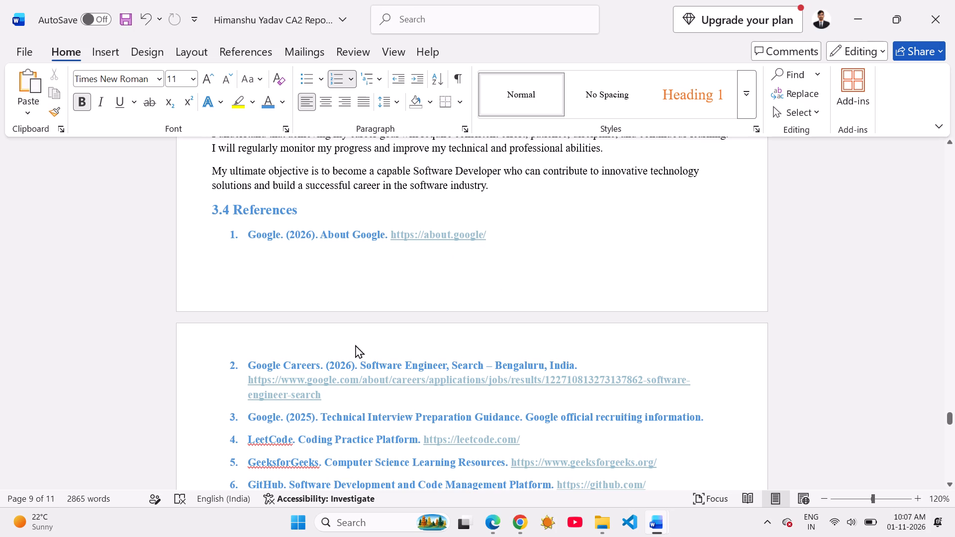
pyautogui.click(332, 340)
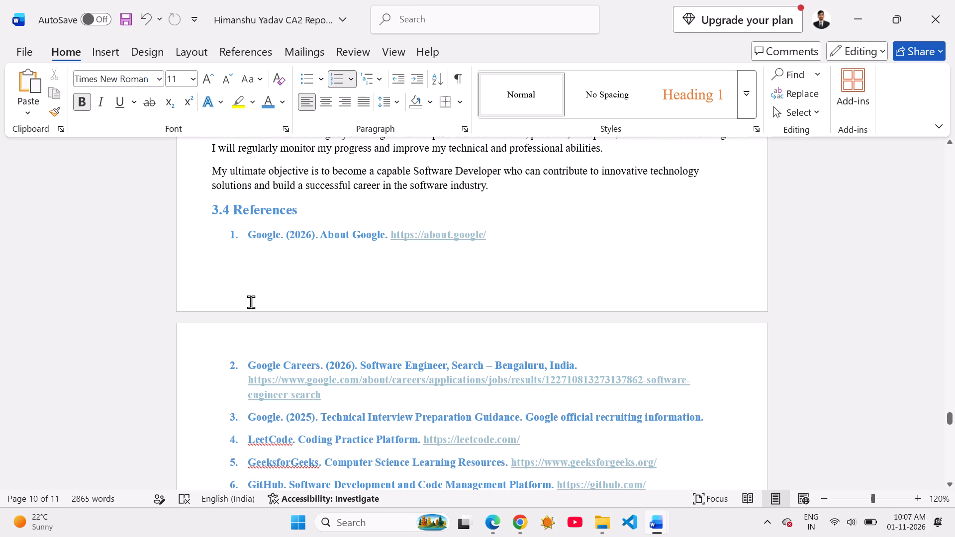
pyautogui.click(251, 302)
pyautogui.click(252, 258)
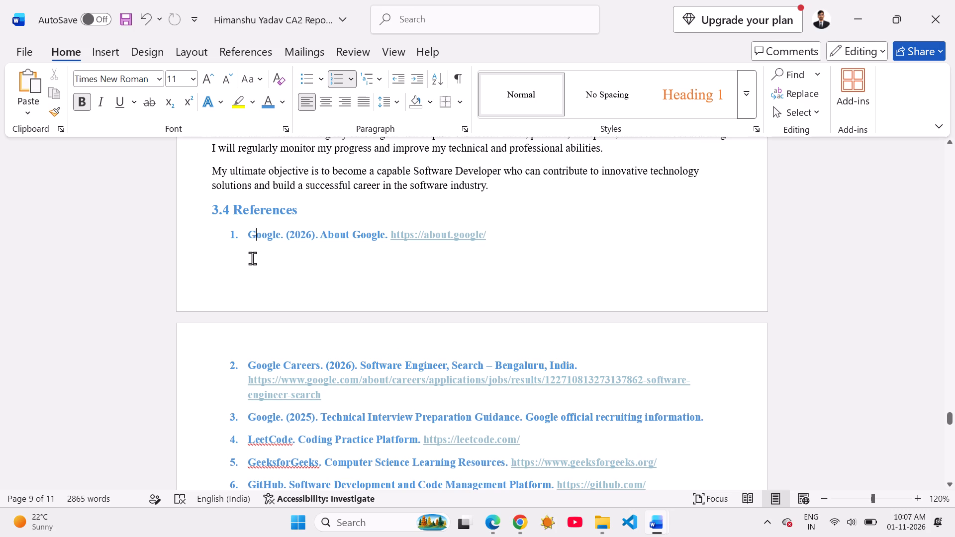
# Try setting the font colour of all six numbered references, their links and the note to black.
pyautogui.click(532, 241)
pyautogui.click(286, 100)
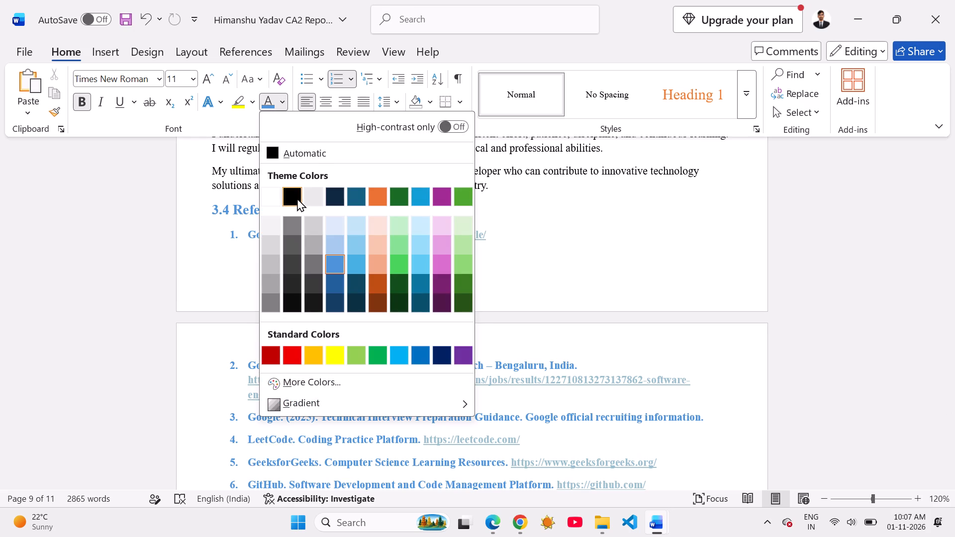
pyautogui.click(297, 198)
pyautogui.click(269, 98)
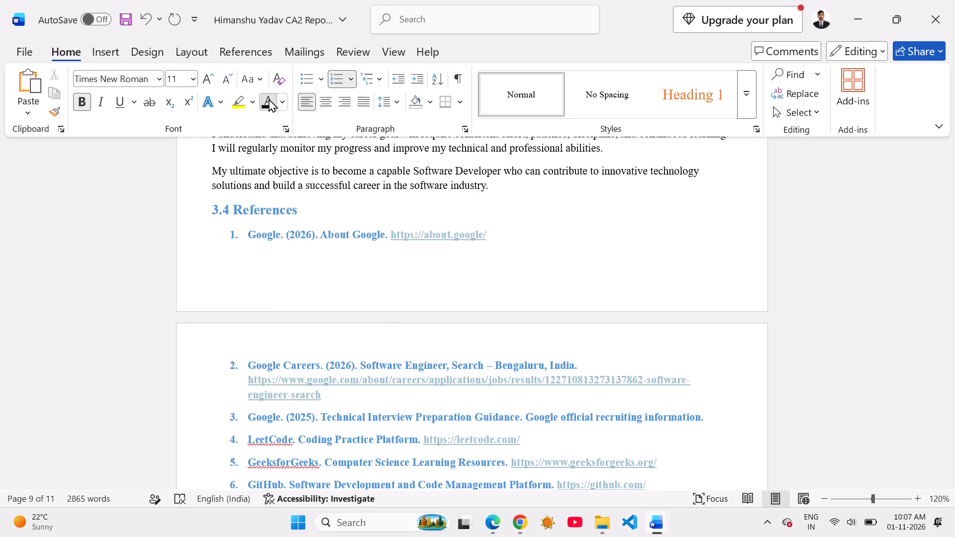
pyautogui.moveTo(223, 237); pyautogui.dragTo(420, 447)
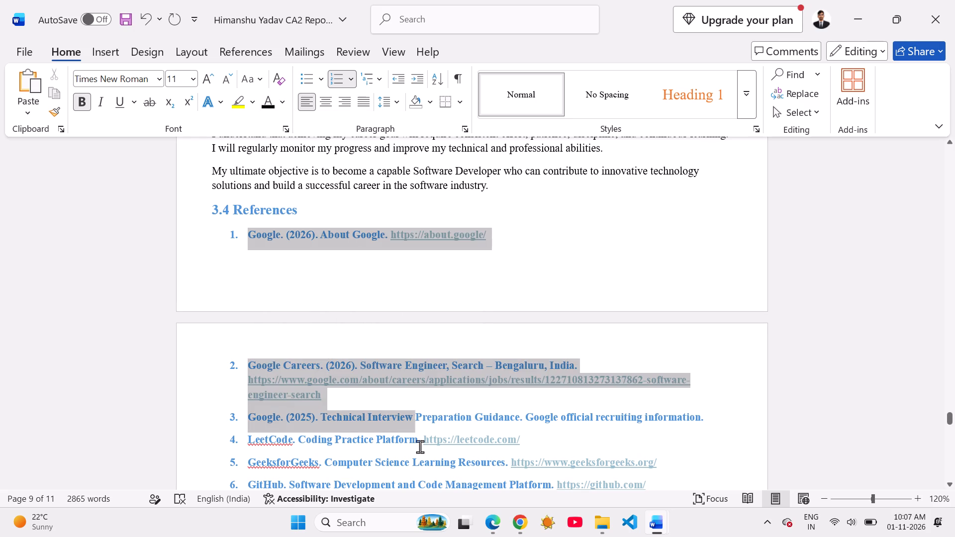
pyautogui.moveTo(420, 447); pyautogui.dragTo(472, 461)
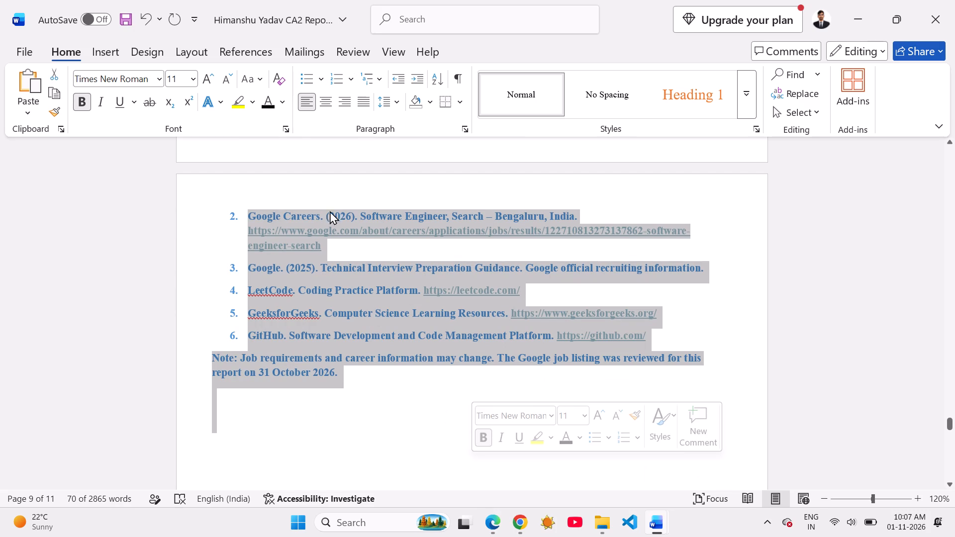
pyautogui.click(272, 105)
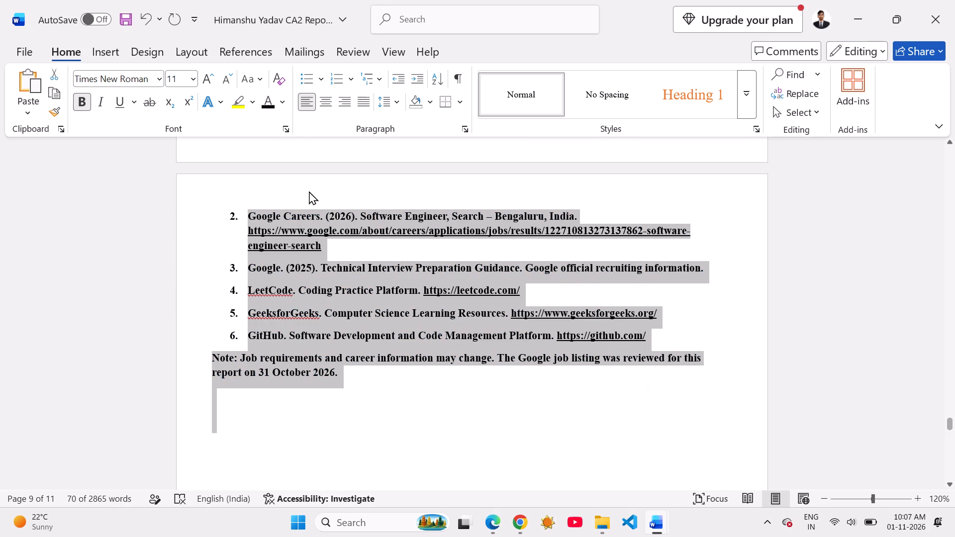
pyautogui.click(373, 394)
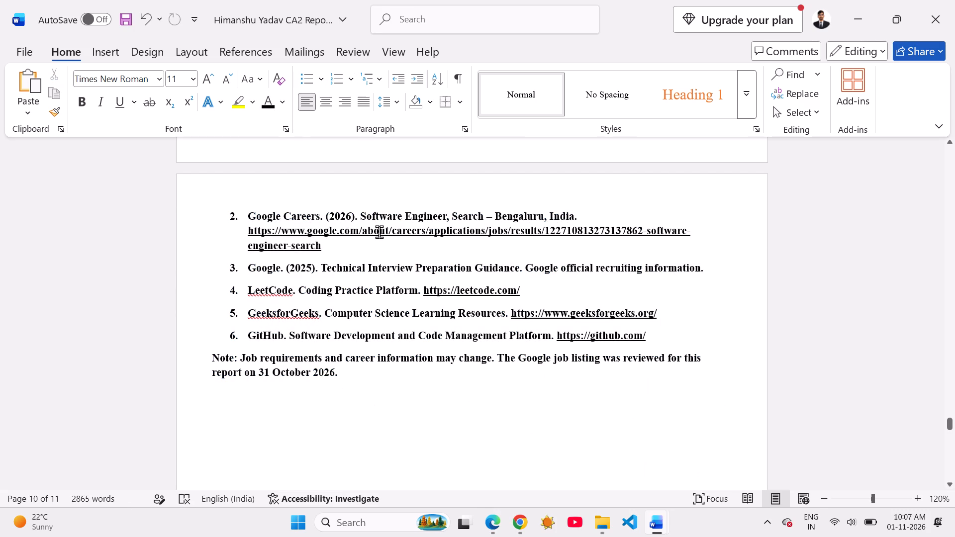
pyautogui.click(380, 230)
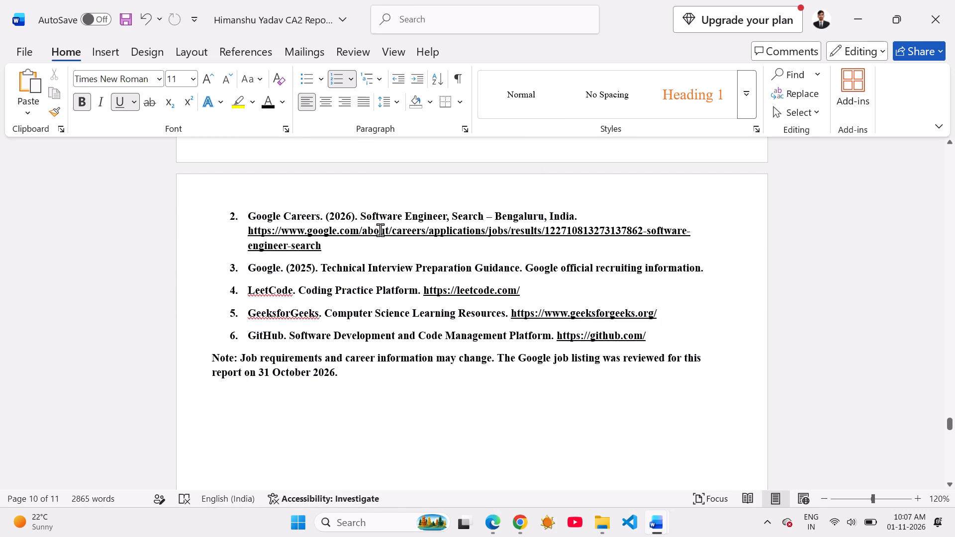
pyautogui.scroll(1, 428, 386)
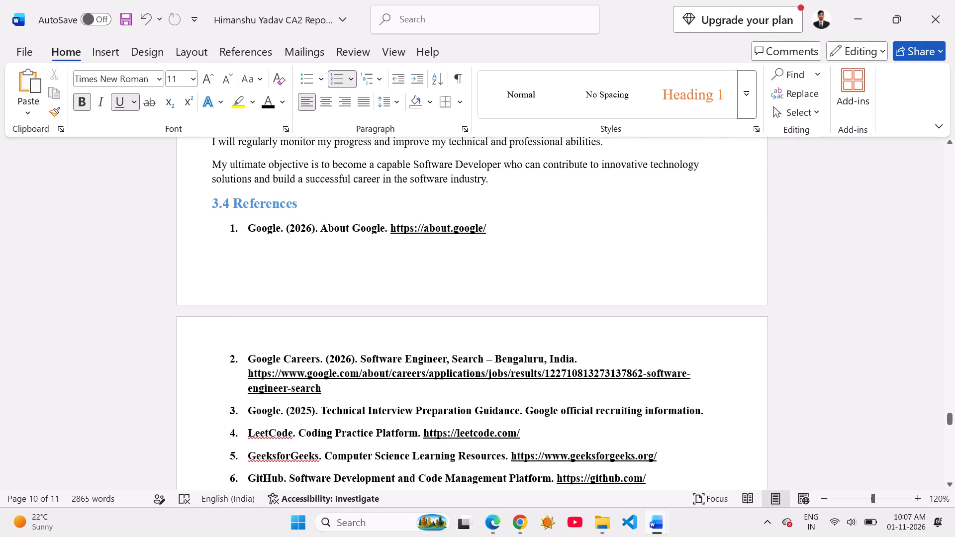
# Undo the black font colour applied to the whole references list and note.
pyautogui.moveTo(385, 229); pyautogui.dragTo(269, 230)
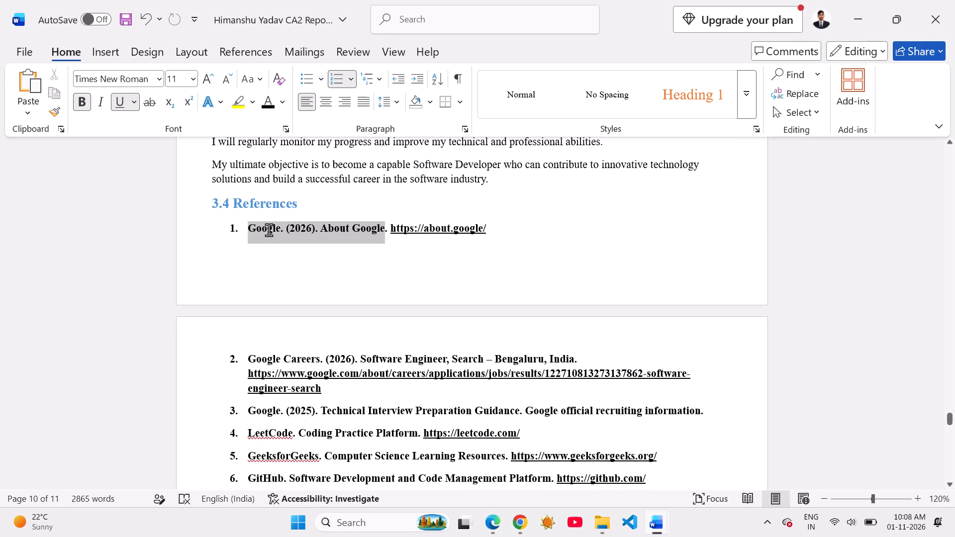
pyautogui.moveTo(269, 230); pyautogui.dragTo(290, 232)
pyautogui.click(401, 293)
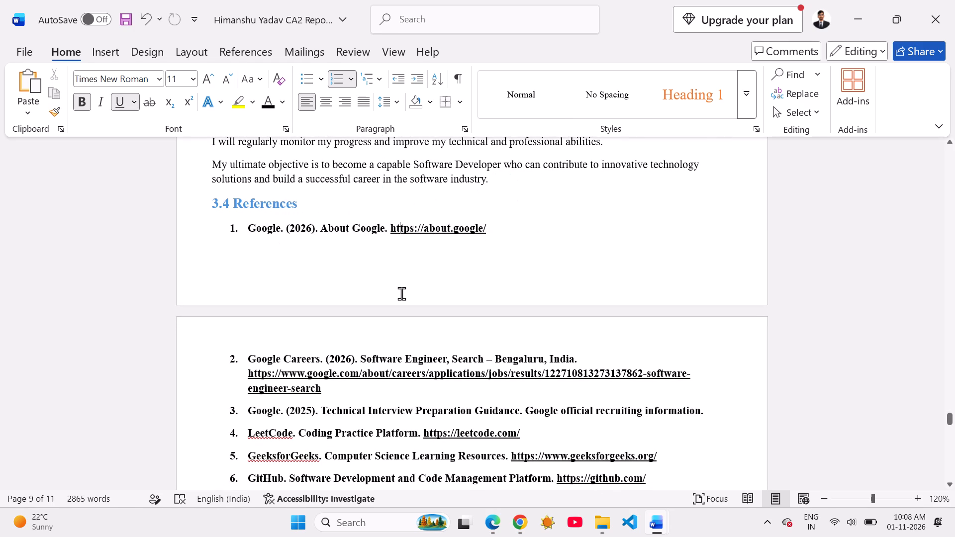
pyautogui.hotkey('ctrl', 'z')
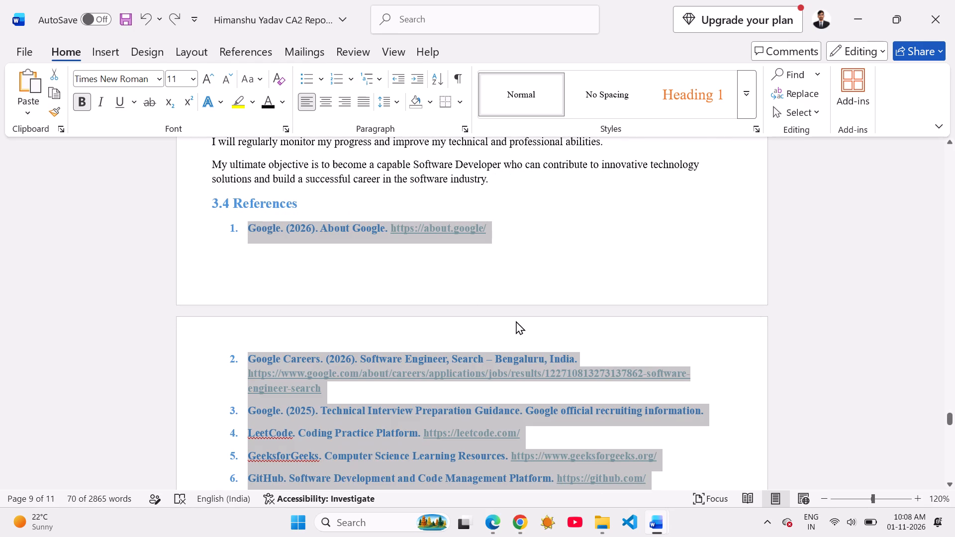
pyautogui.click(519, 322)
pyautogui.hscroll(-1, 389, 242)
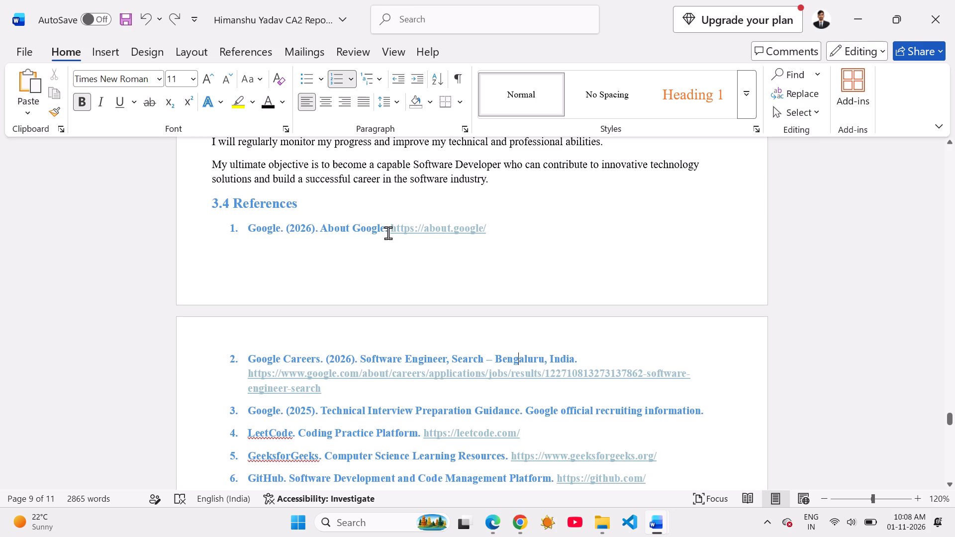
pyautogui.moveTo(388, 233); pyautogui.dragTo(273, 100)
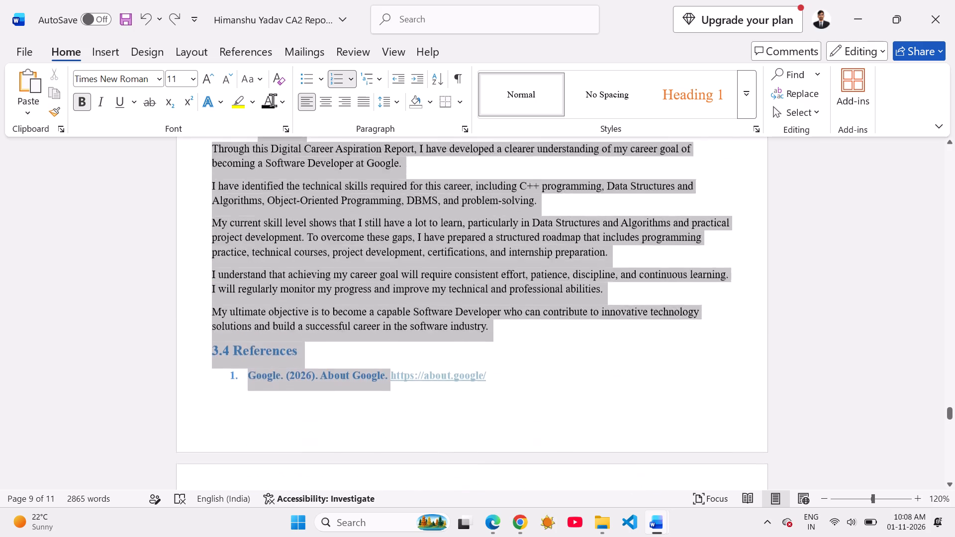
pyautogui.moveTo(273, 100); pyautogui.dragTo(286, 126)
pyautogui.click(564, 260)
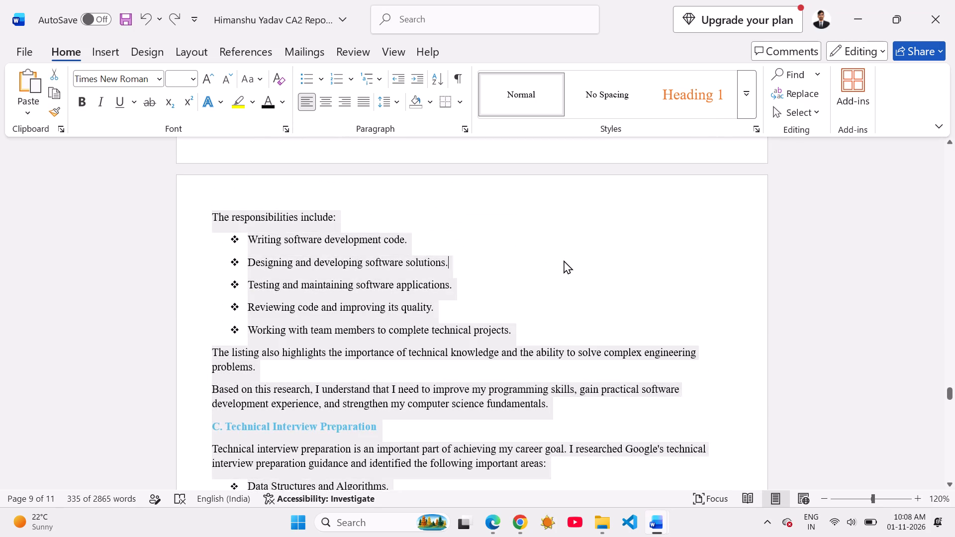
# Remove the bold formatting from all the numbered references and the note under the 3.4 References heading.
pyautogui.scroll(-7, 564, 260)
pyautogui.scroll(6, 564, 260)
pyautogui.scroll(-1, 564, 260)
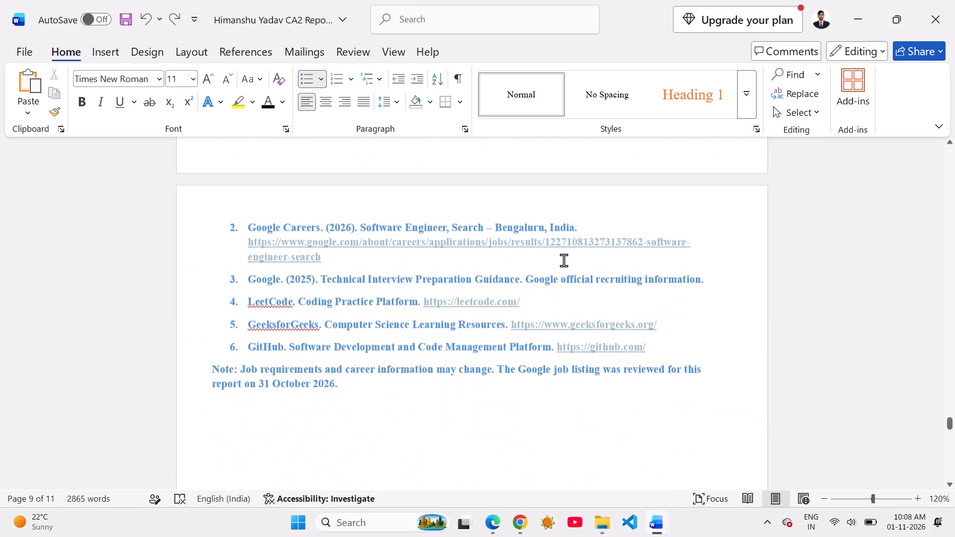
pyautogui.scroll(2, 564, 260)
pyautogui.moveTo(222, 311); pyautogui.dragTo(617, 536)
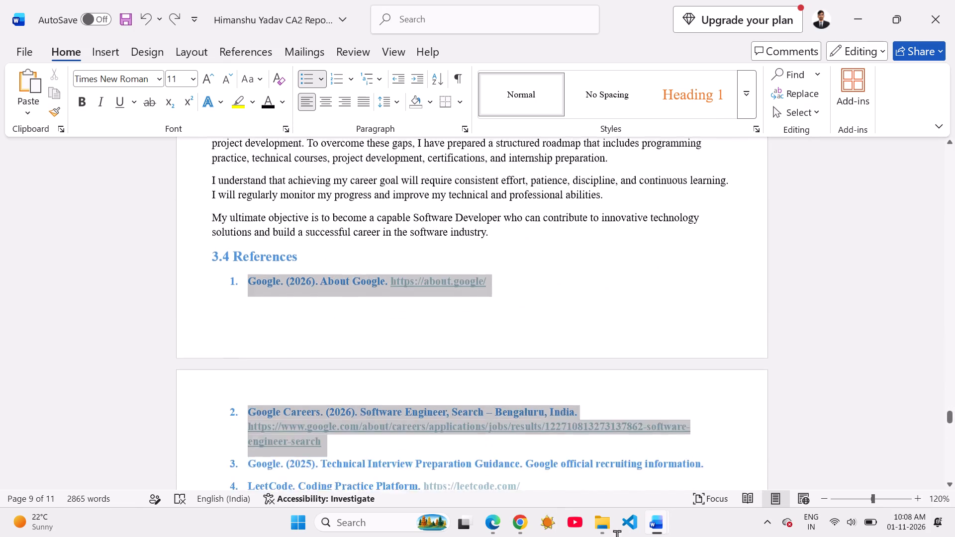
pyautogui.moveTo(617, 536); pyautogui.dragTo(522, 359)
pyautogui.click(77, 96)
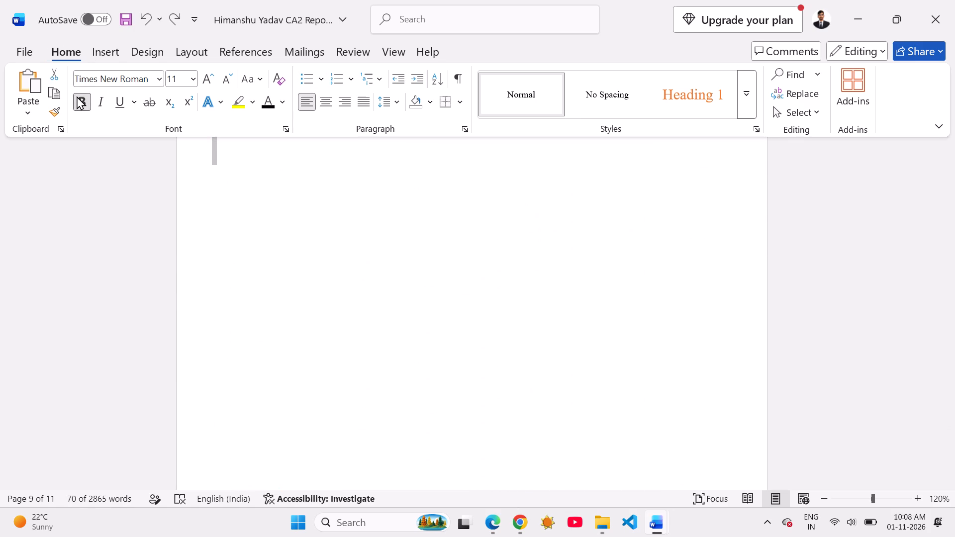
pyautogui.scroll(2, 267, 245)
pyautogui.scroll(-1, 267, 245)
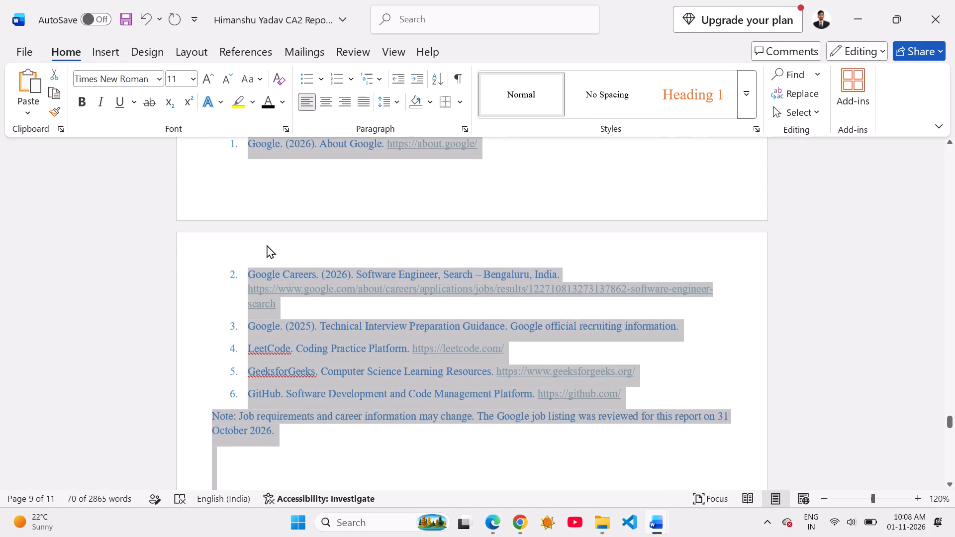
pyautogui.click(267, 245)
# Colour the citation text of reference 2 and reference 1 black, leaving out their web links.
pyautogui.moveTo(575, 279); pyautogui.dragTo(386, 249)
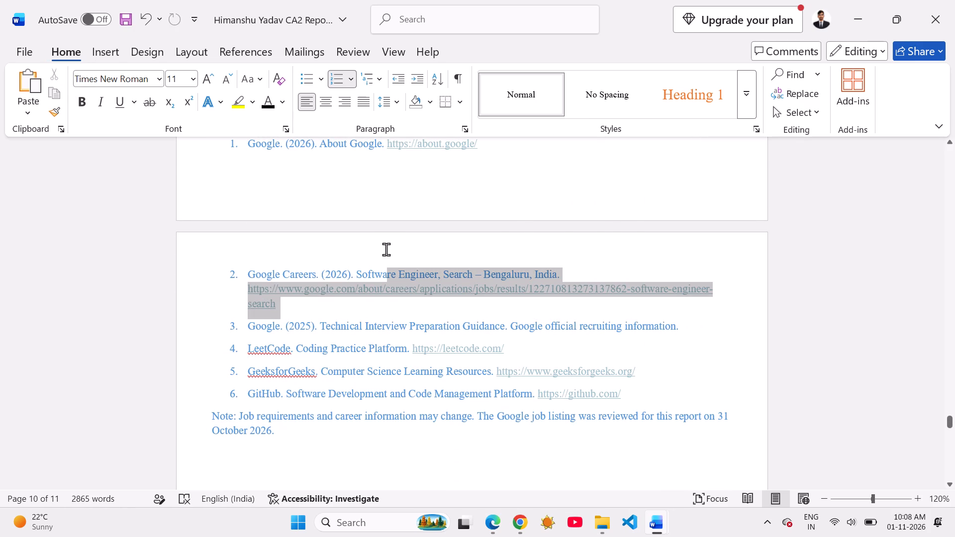
pyautogui.moveTo(386, 249); pyautogui.dragTo(383, 251)
pyautogui.click(576, 269)
pyautogui.moveTo(566, 268); pyautogui.dragTo(476, 268)
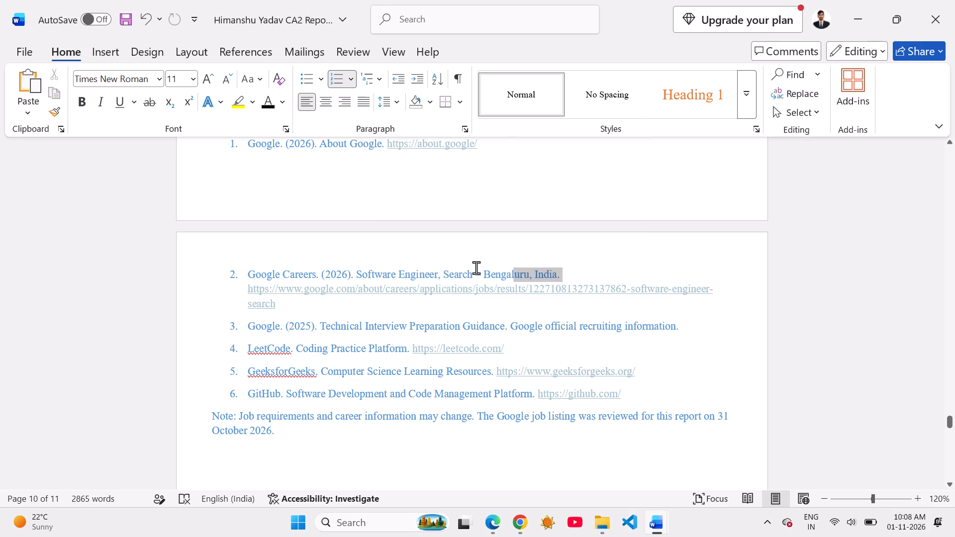
pyautogui.moveTo(476, 268); pyautogui.dragTo(245, 259)
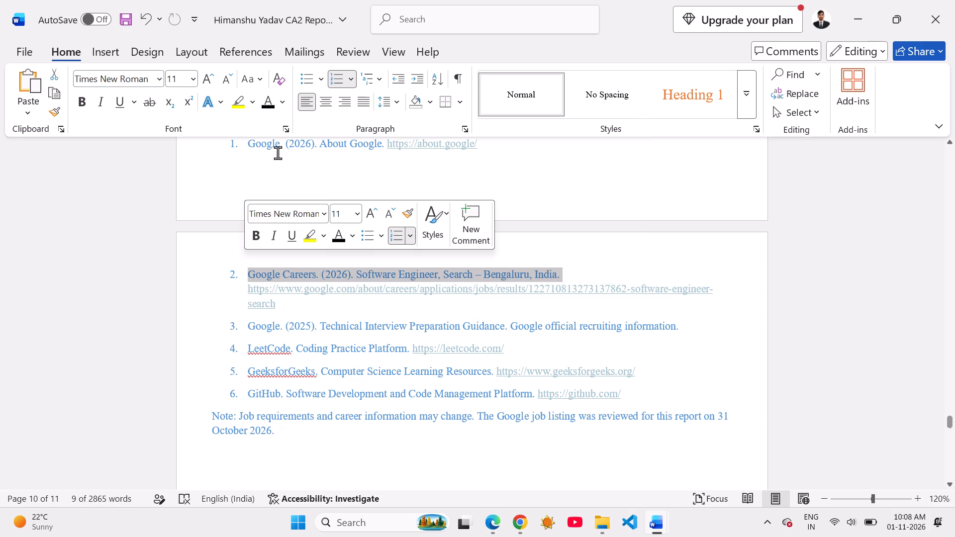
pyautogui.click(267, 103)
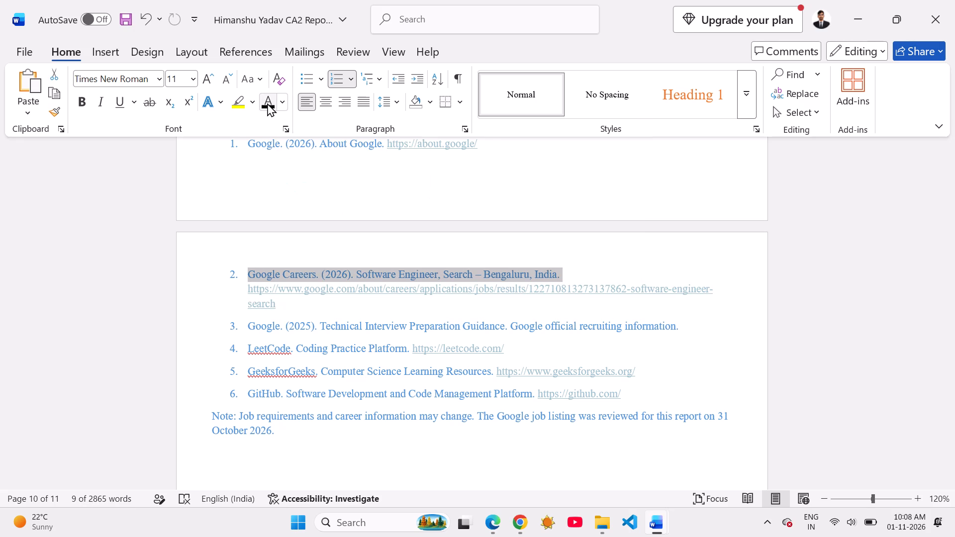
pyautogui.scroll(1, 350, 200)
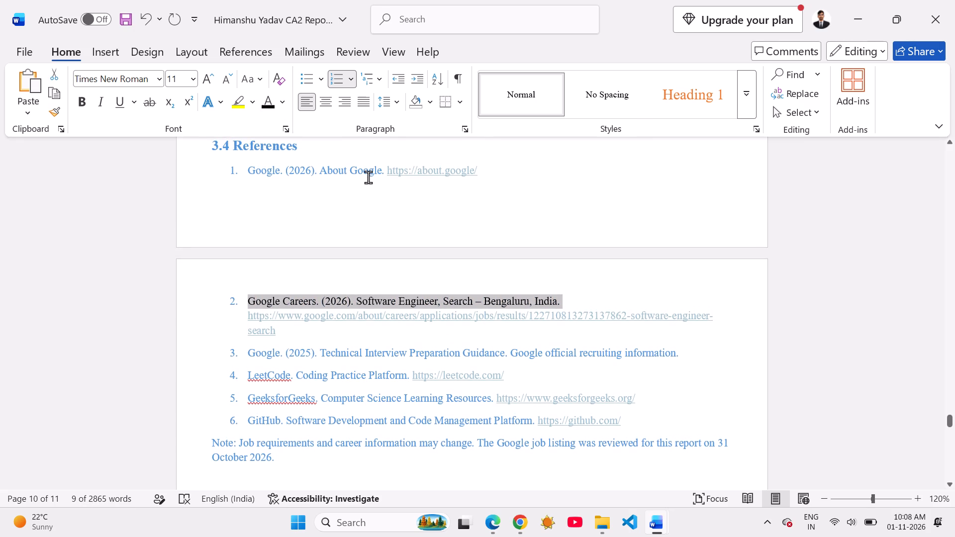
pyautogui.moveTo(386, 169); pyautogui.dragTo(247, 173)
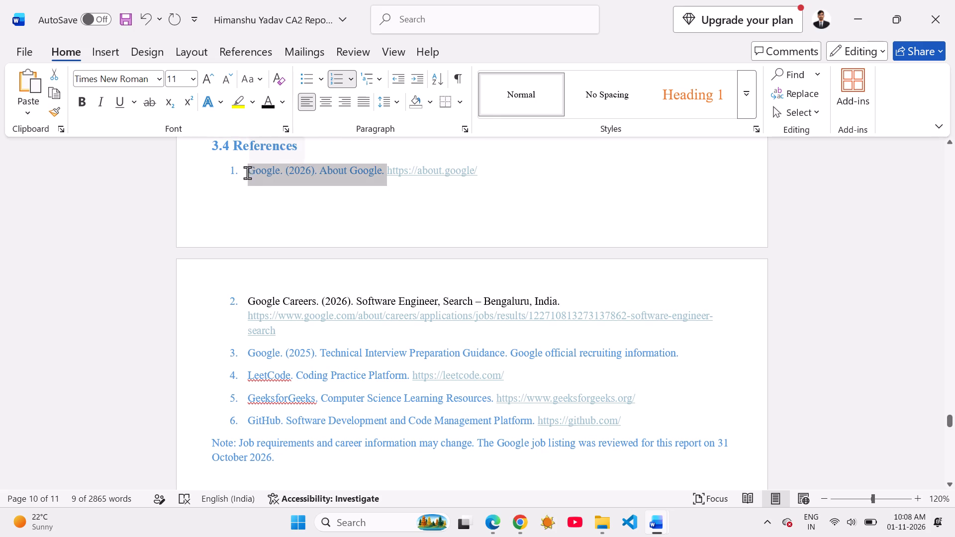
pyautogui.moveTo(247, 173); pyautogui.dragTo(245, 173)
pyautogui.click(338, 147)
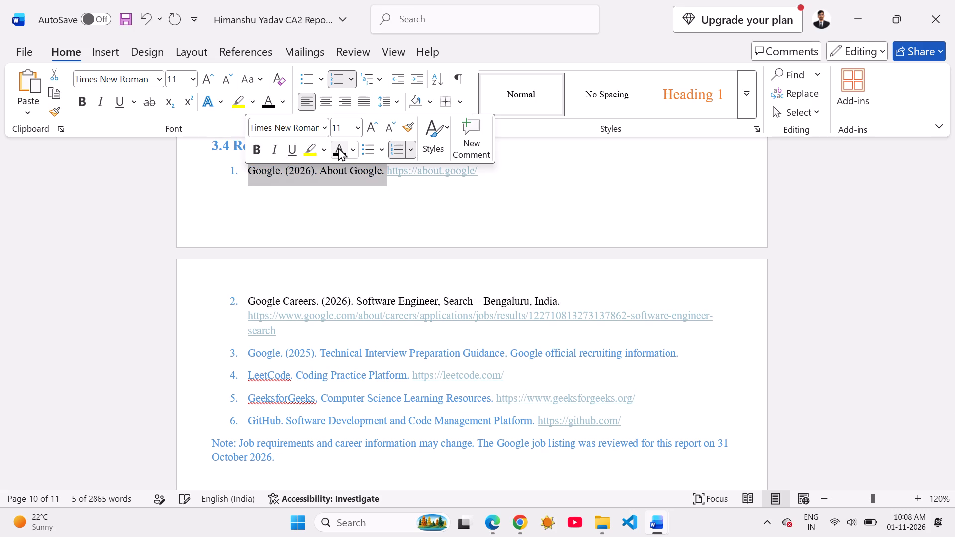
# Colour all of reference 3 and the citation text before the links in the LeetCode and GeeksforGeeks references black.
pyautogui.scroll(-1, 338, 147)
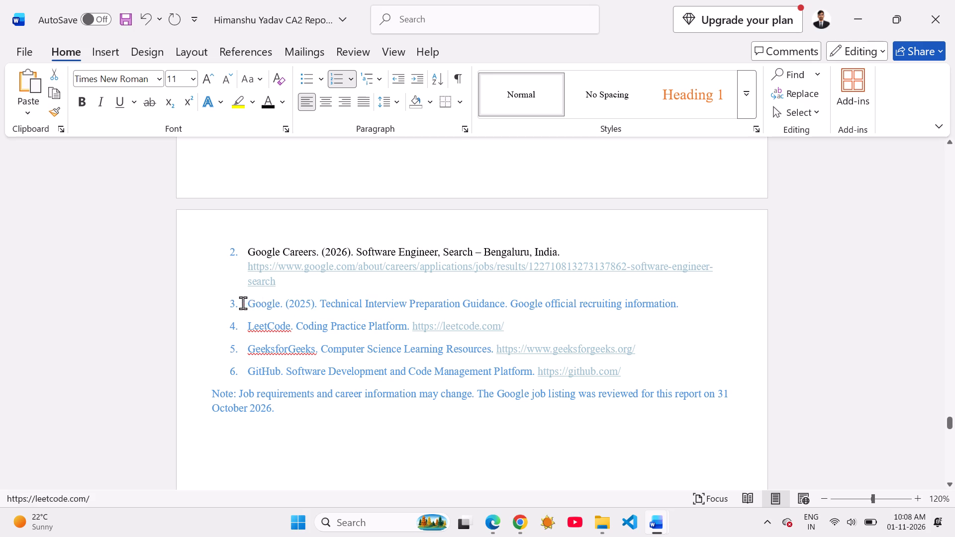
pyautogui.moveTo(250, 303); pyautogui.dragTo(538, 290)
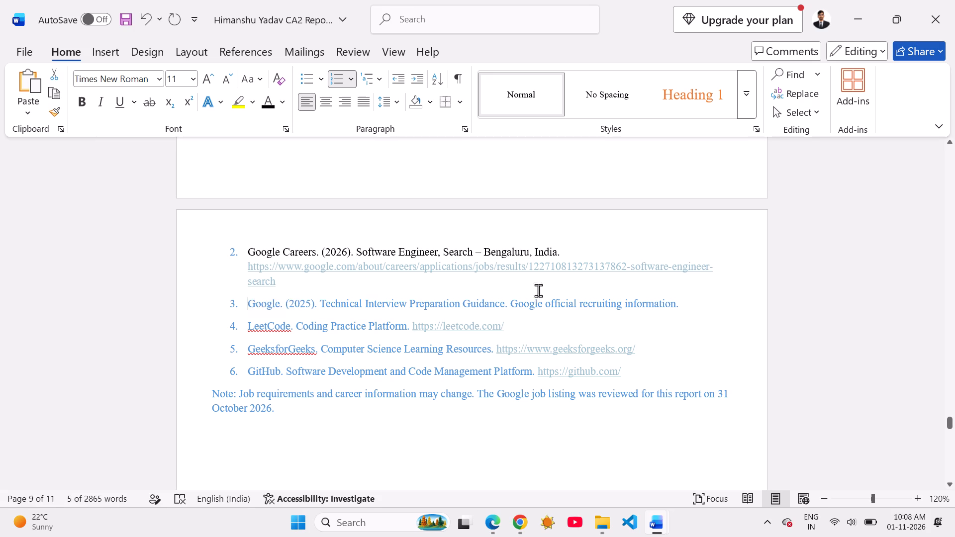
pyautogui.moveTo(538, 290); pyautogui.dragTo(687, 308)
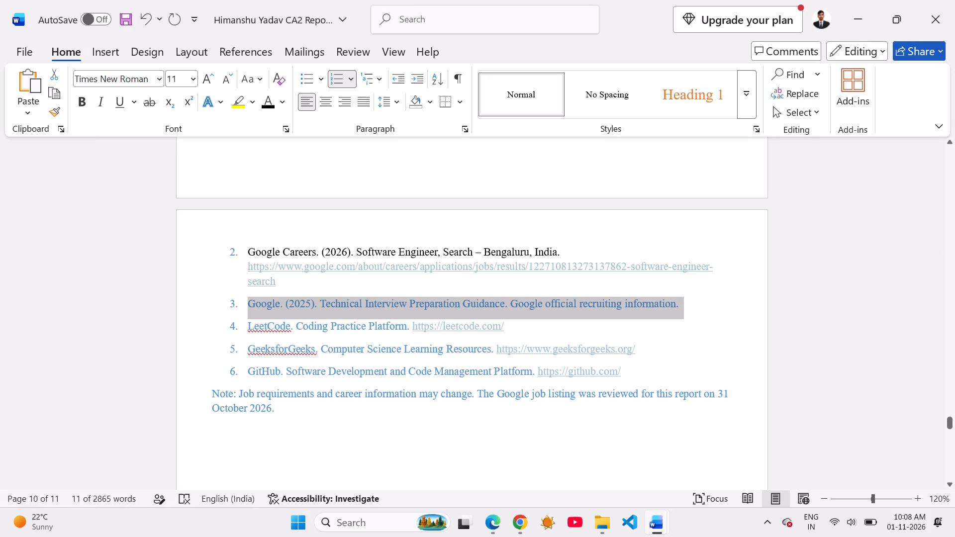
pyautogui.click(267, 104)
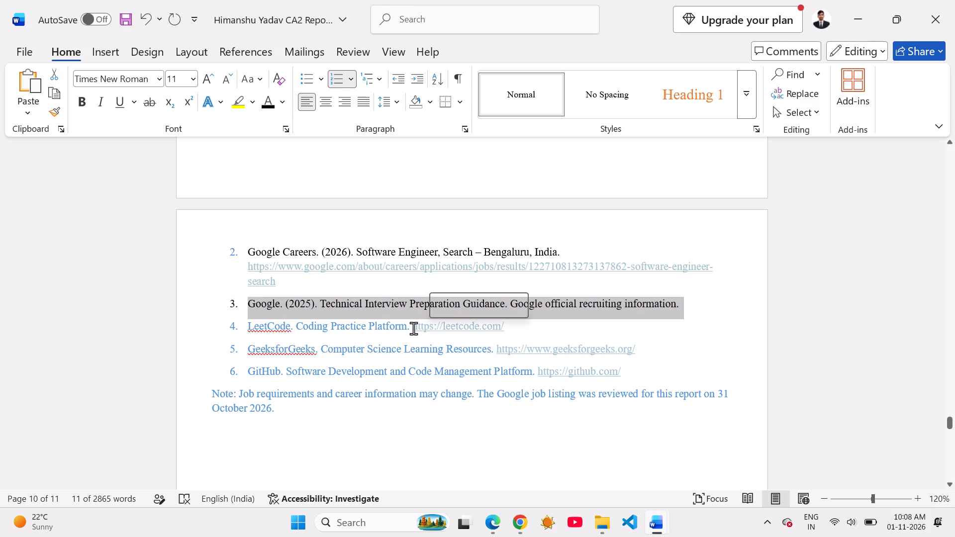
pyautogui.moveTo(413, 328); pyautogui.dragTo(245, 330)
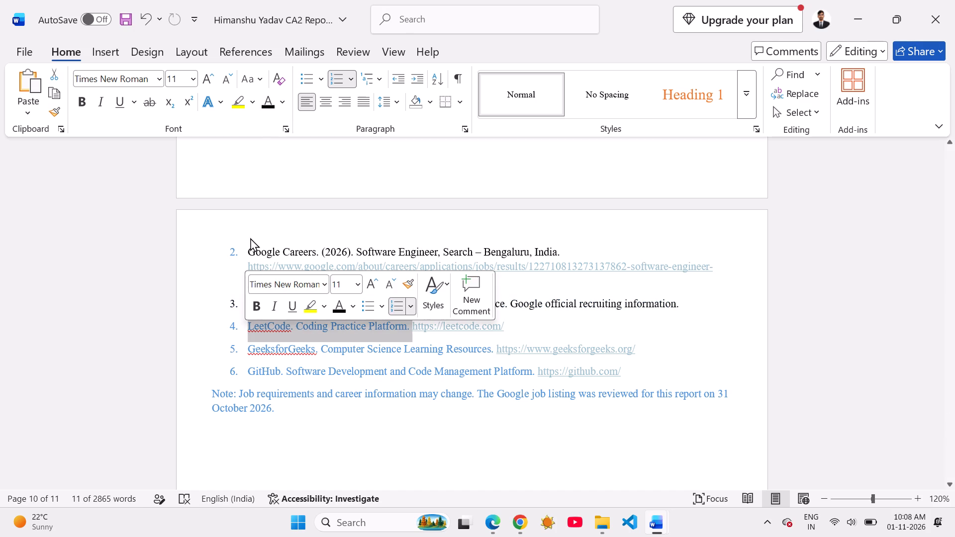
pyautogui.click(263, 99)
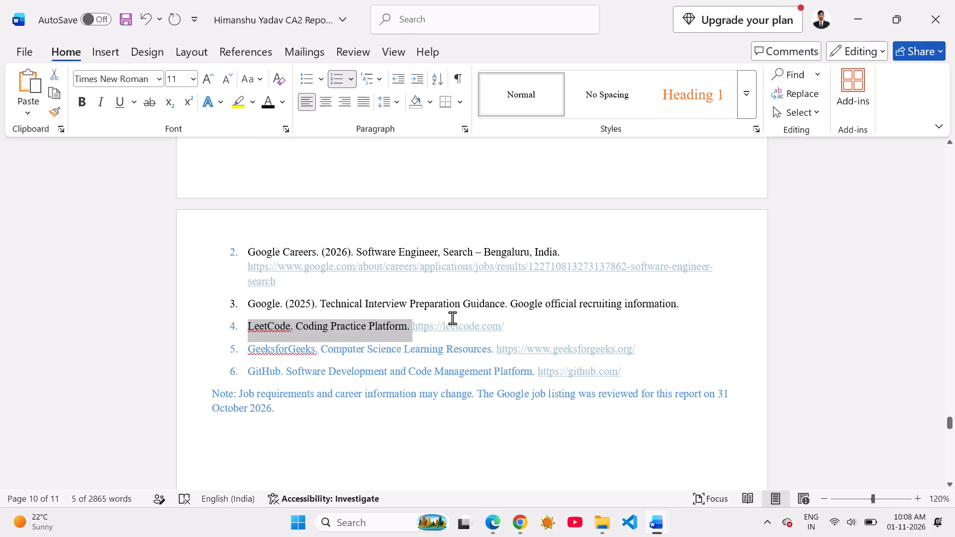
pyautogui.moveTo(494, 354); pyautogui.dragTo(263, 366)
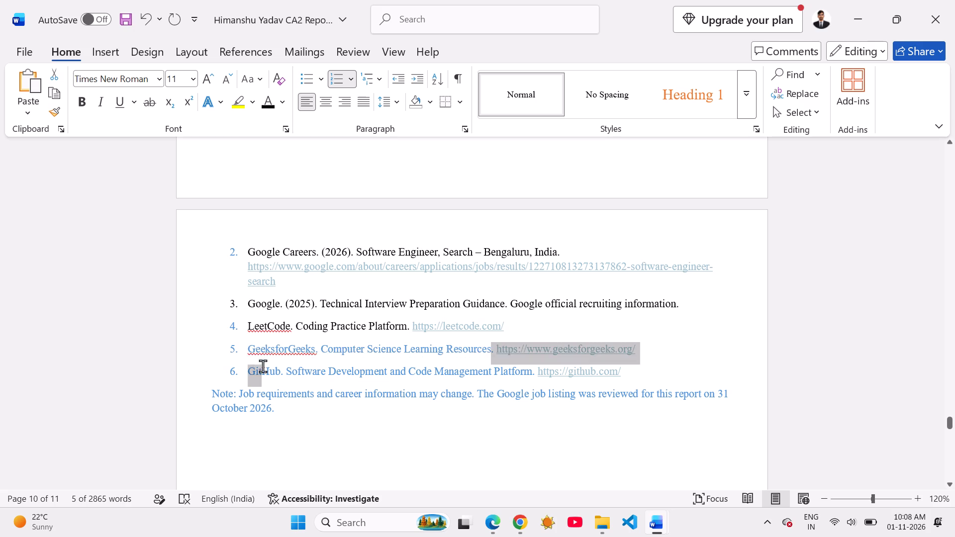
pyautogui.moveTo(263, 366); pyautogui.dragTo(247, 349)
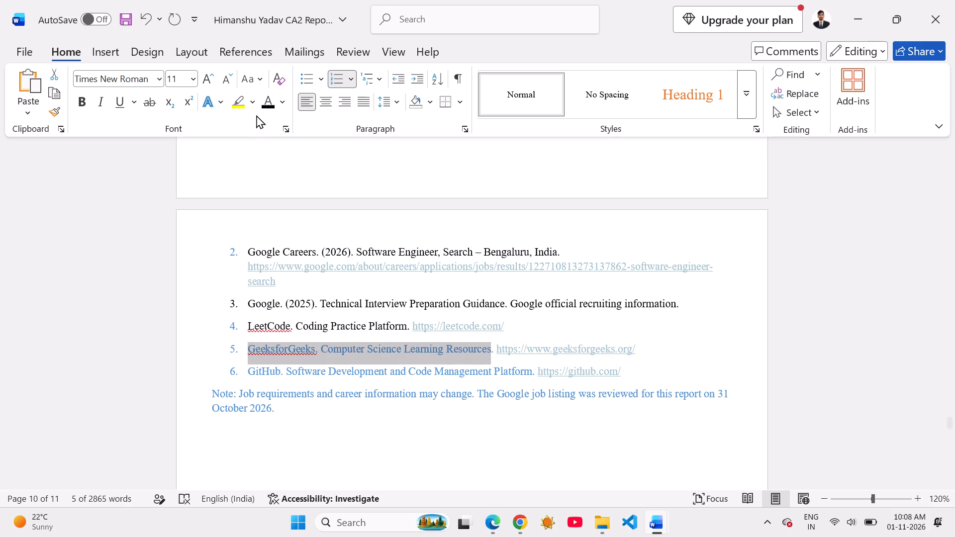
pyautogui.click(268, 101)
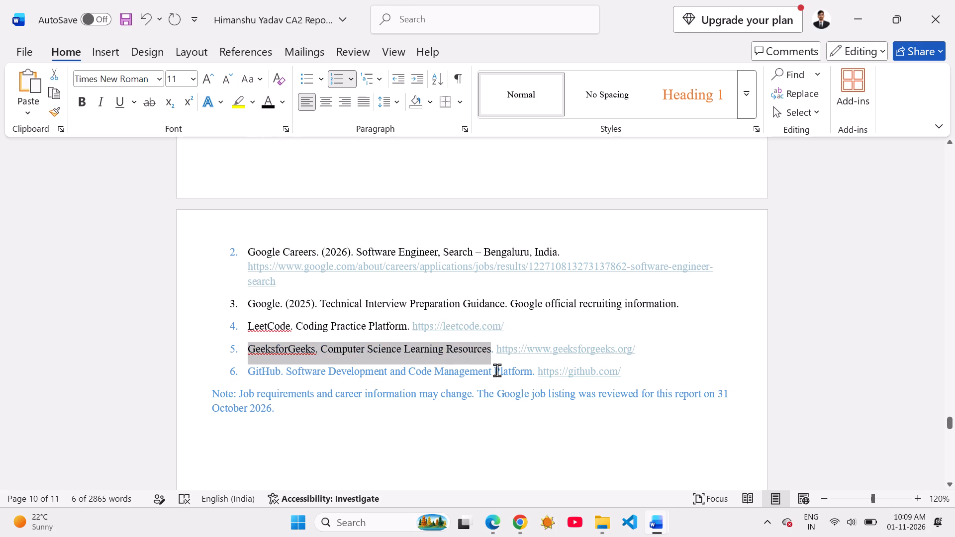
# Colour the citation text of the GitHub reference black, leaving out its web link.
pyautogui.moveTo(533, 371); pyautogui.dragTo(310, 367)
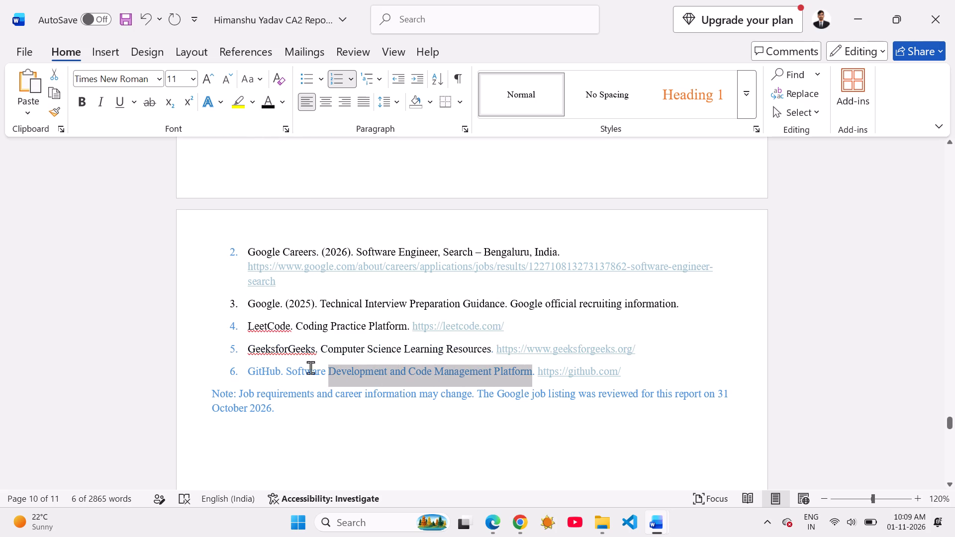
pyautogui.moveTo(310, 367); pyautogui.dragTo(239, 364)
pyautogui.click(826, 352)
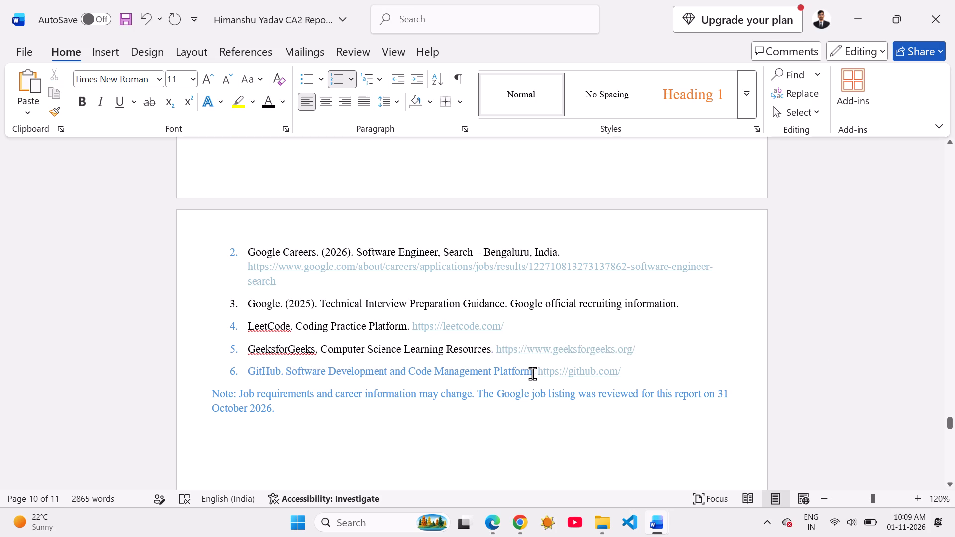
pyautogui.moveTo(534, 373); pyautogui.dragTo(336, 373)
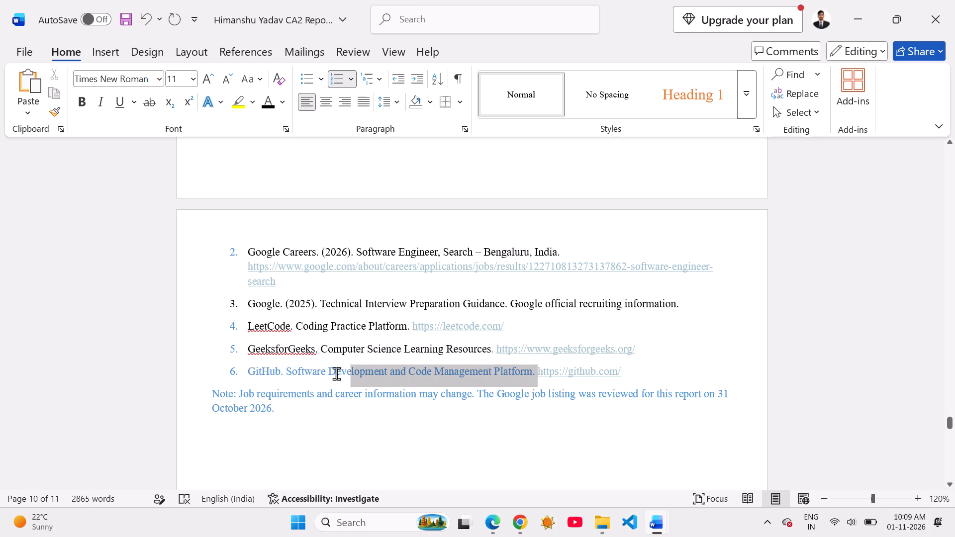
pyautogui.moveTo(336, 373); pyautogui.dragTo(253, 366)
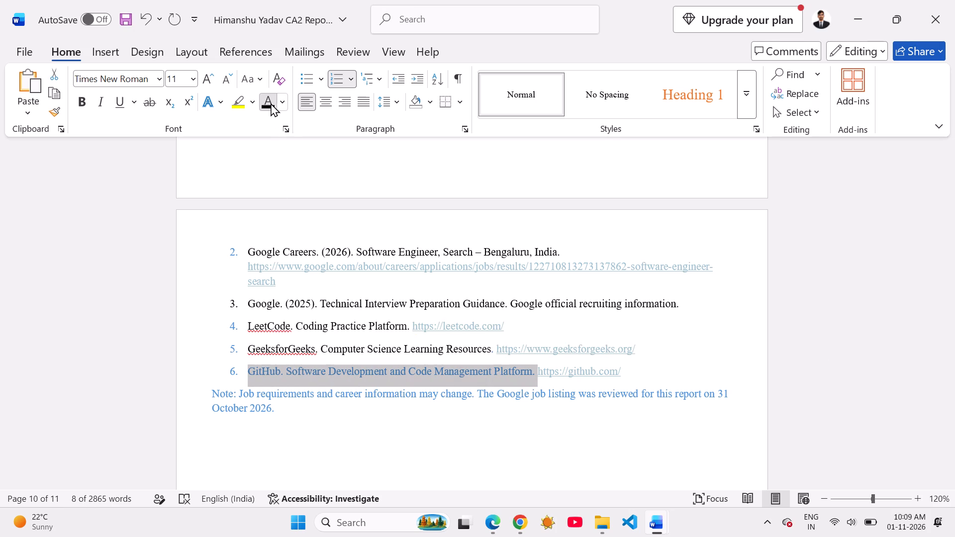
pyautogui.click(271, 103)
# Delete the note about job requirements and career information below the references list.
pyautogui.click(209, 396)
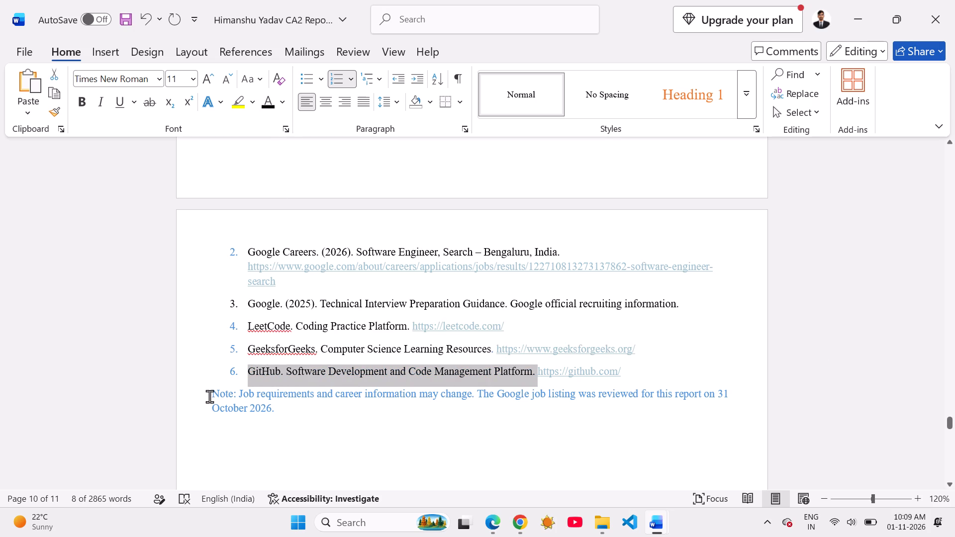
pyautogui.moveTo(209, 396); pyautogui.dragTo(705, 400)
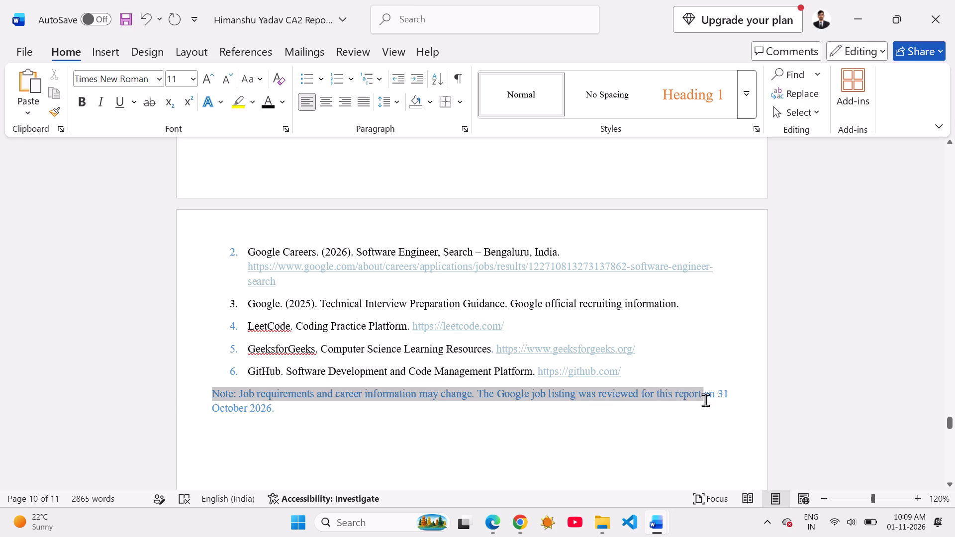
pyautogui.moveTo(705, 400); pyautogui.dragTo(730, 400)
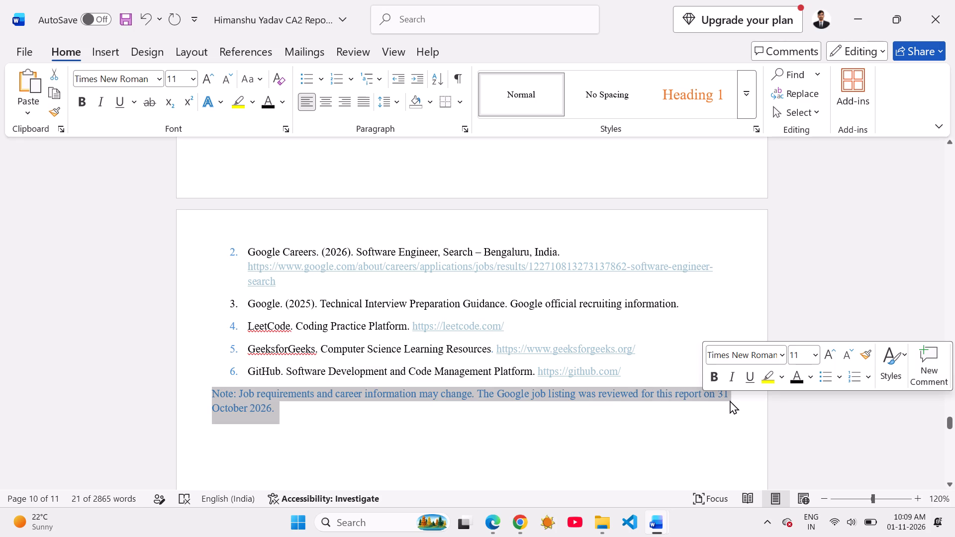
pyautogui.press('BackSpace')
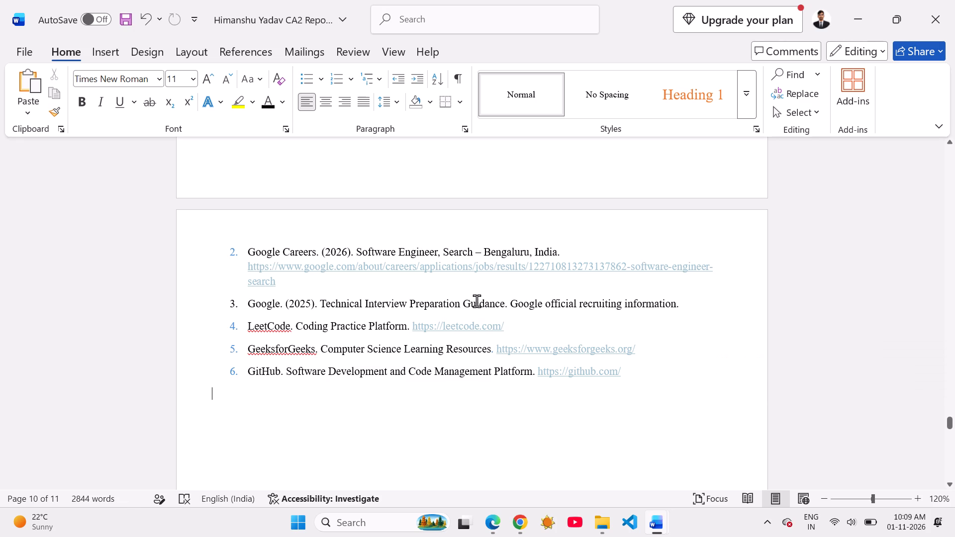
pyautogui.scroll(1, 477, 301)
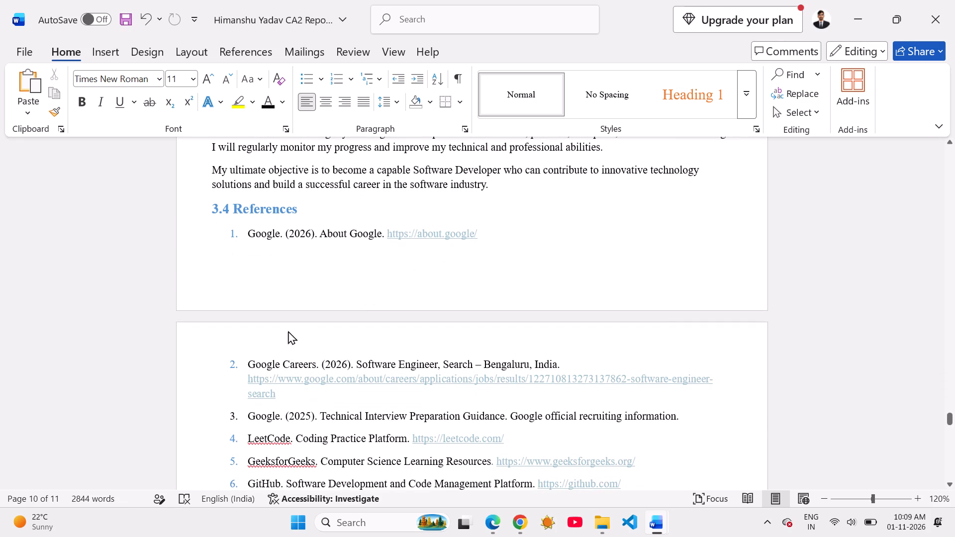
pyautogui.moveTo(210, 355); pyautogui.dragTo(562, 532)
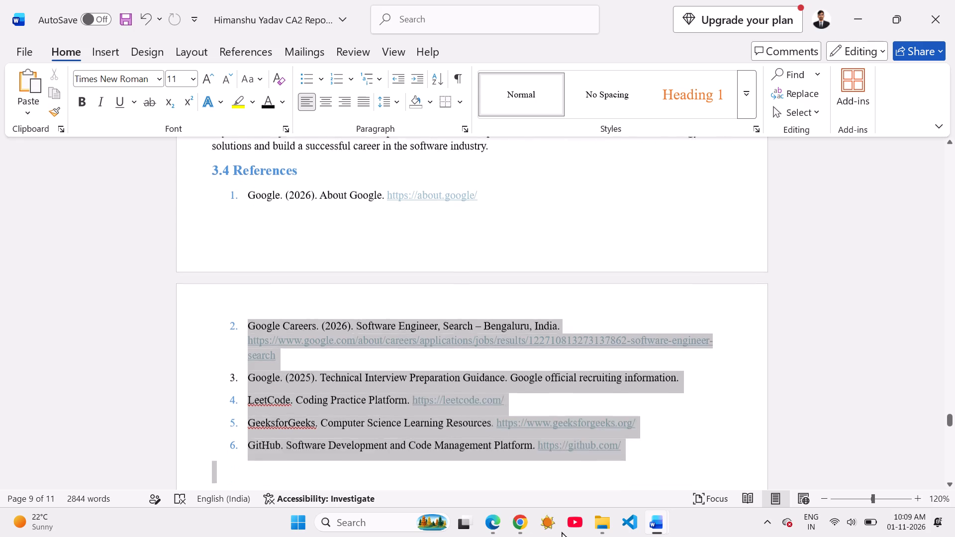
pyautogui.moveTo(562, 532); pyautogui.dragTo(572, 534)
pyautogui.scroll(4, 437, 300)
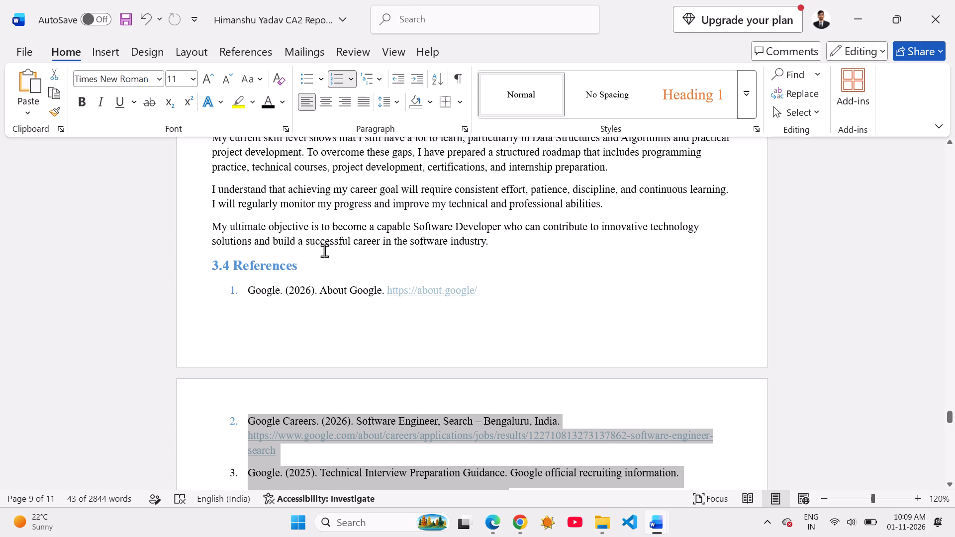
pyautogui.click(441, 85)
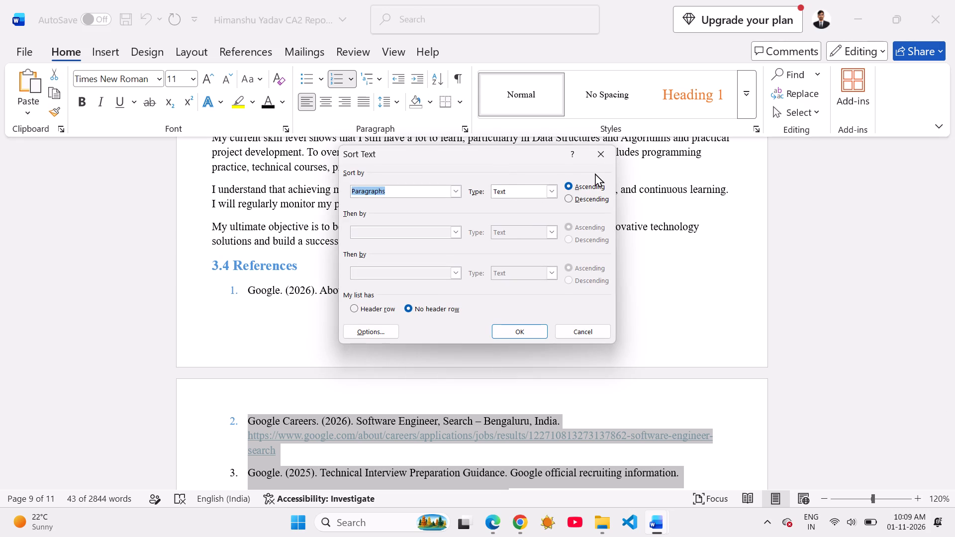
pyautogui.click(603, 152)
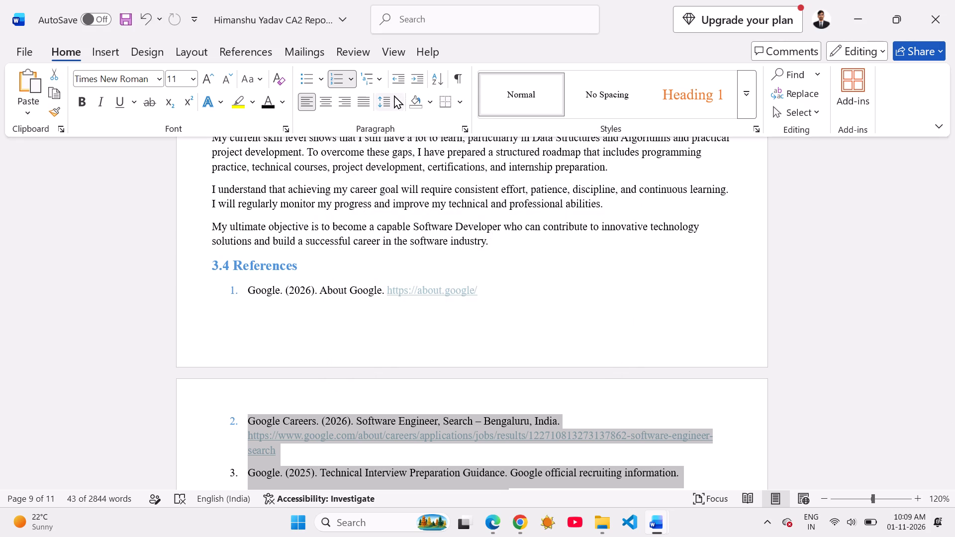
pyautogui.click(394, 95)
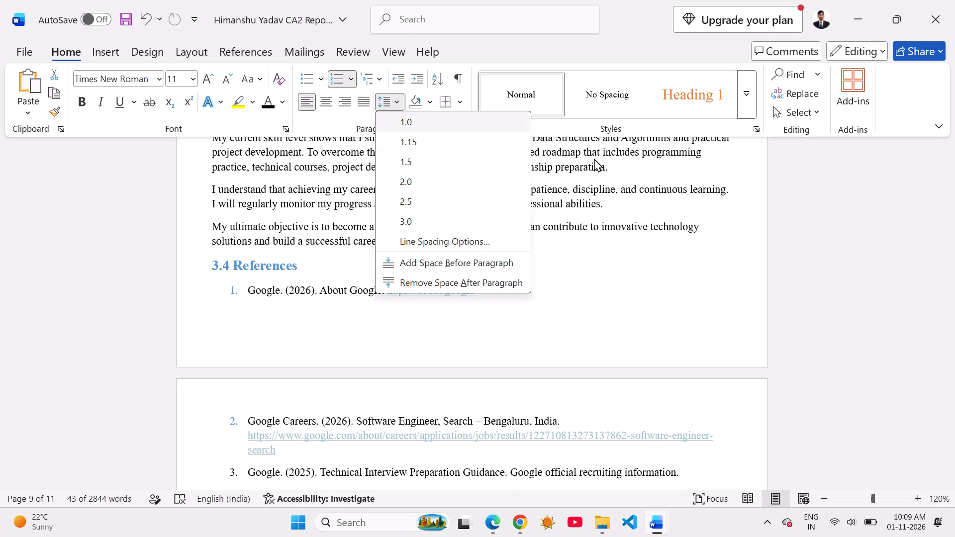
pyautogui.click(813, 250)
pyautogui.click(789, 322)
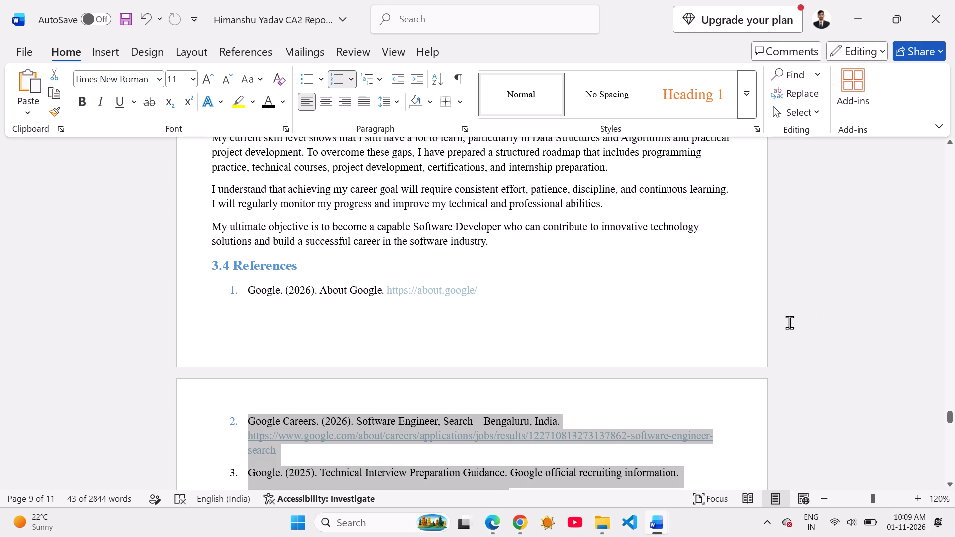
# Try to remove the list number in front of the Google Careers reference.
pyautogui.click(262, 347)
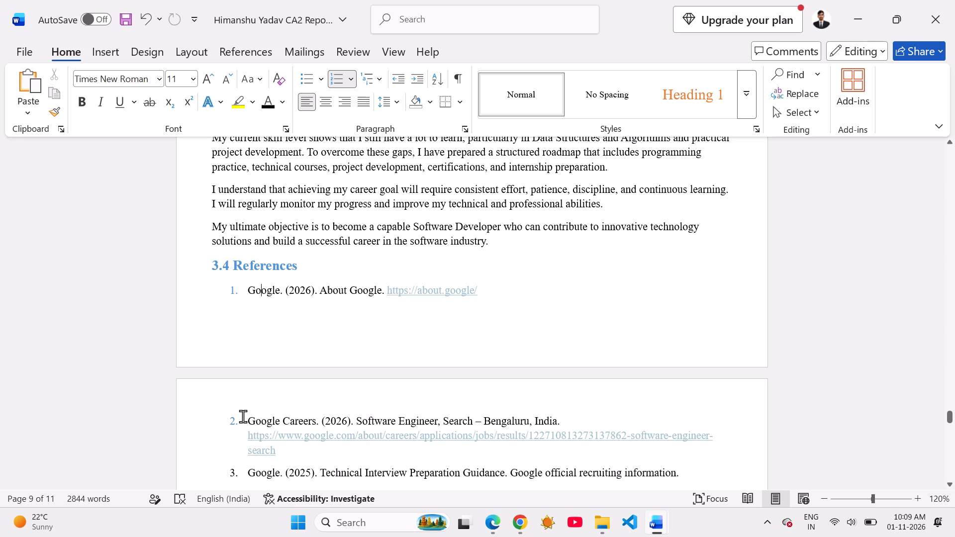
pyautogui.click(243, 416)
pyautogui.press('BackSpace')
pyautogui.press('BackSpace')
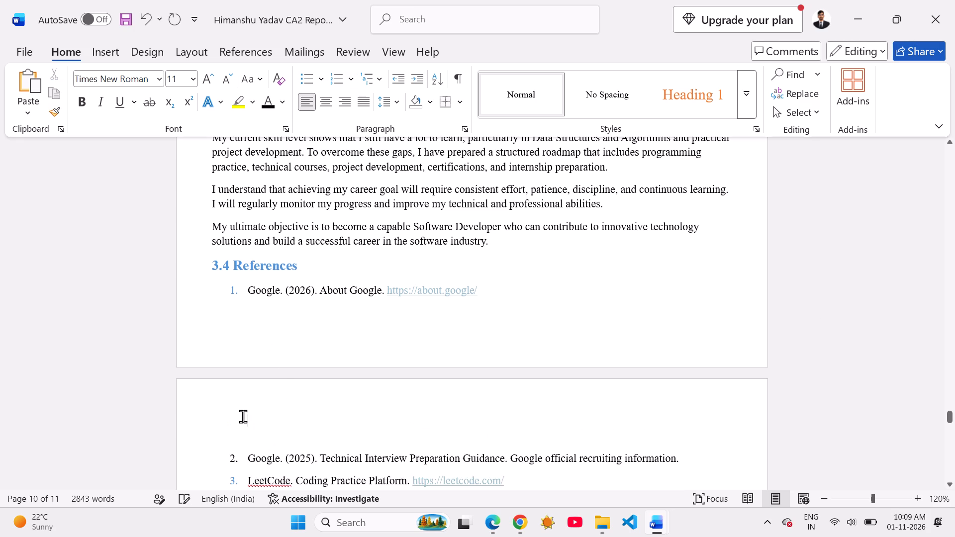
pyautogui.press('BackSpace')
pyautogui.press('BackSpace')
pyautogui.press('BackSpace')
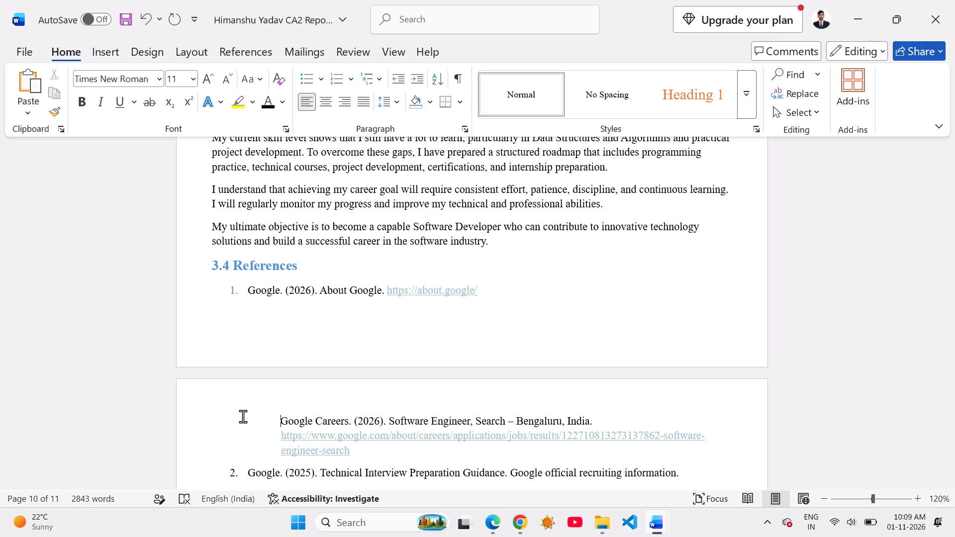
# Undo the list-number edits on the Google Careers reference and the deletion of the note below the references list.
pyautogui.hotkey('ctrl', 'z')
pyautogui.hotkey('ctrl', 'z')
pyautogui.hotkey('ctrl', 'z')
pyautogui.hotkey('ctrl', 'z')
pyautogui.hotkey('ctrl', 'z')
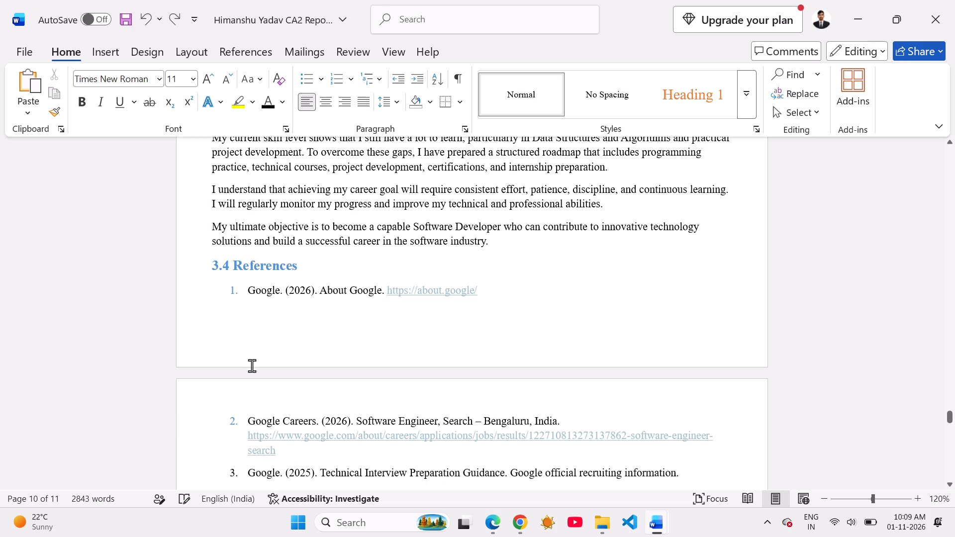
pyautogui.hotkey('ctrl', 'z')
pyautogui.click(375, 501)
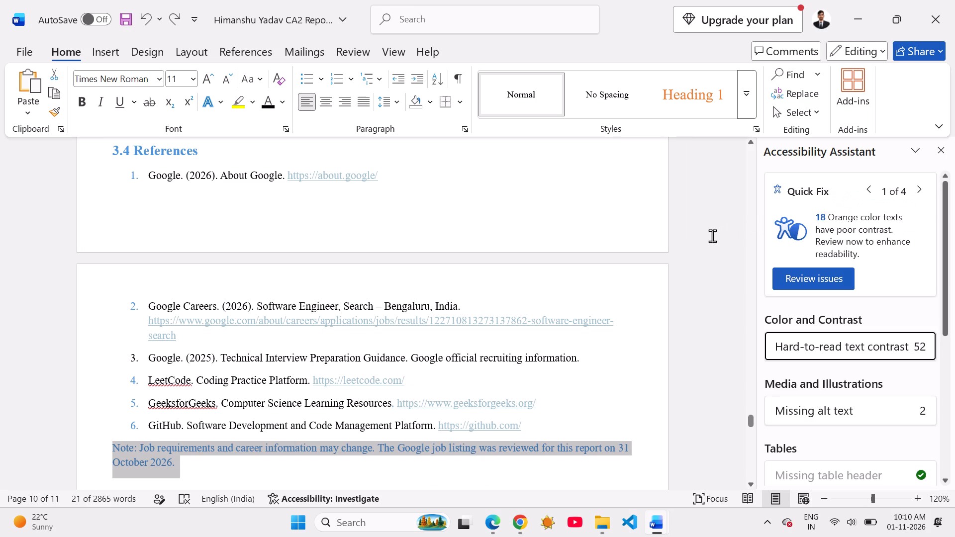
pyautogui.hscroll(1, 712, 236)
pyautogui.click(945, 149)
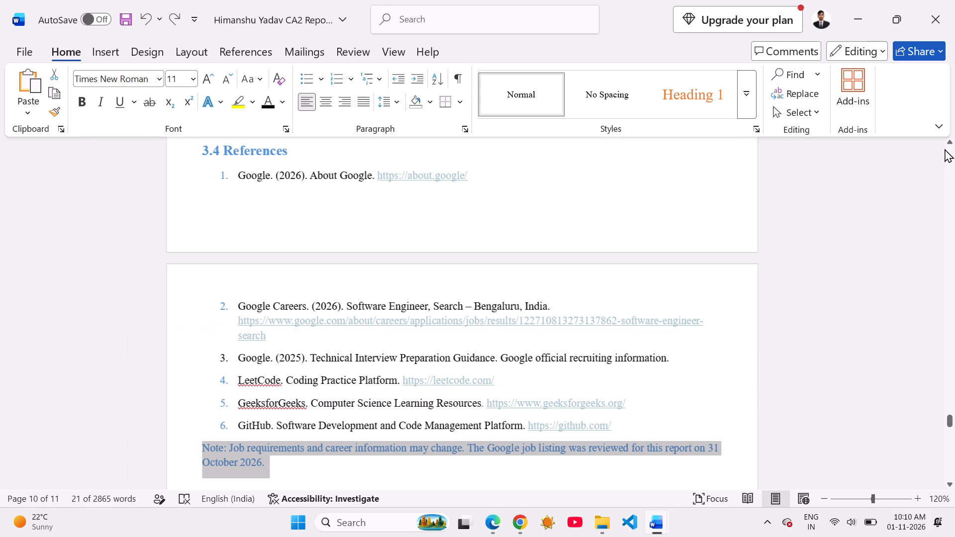
# Replace the numbering of all six references under 3.4 References with four-diamond bullets.
pyautogui.scroll(1, 433, 397)
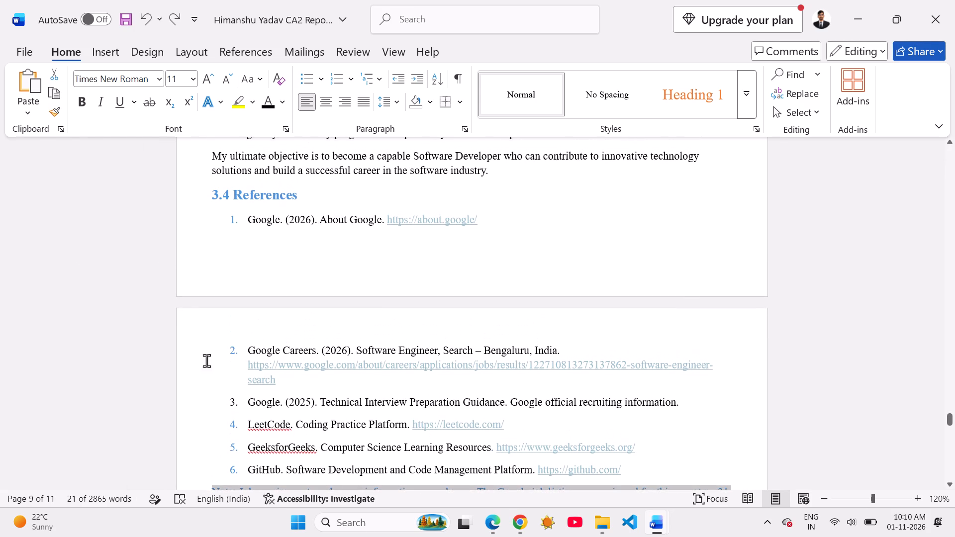
pyautogui.moveTo(224, 214); pyautogui.dragTo(298, 385)
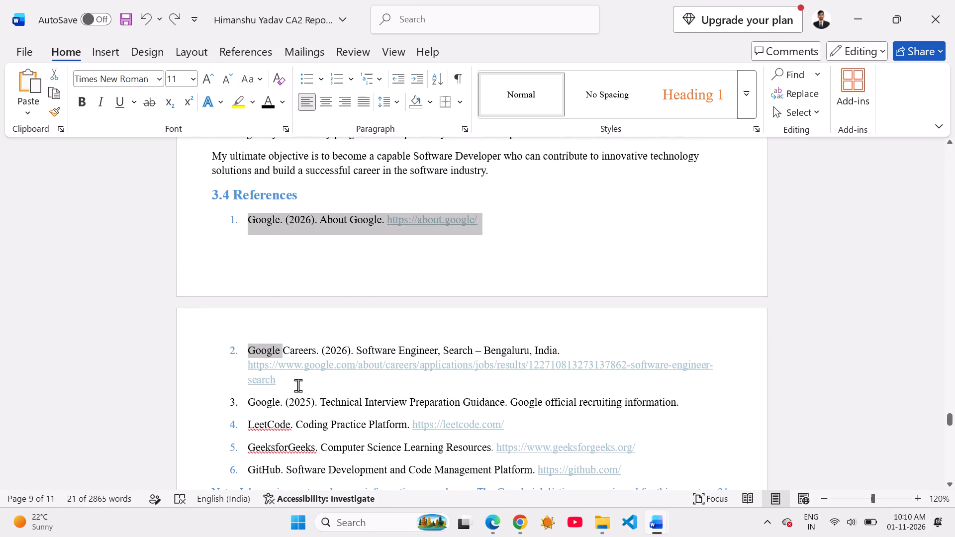
pyautogui.moveTo(298, 385); pyautogui.dragTo(551, 360)
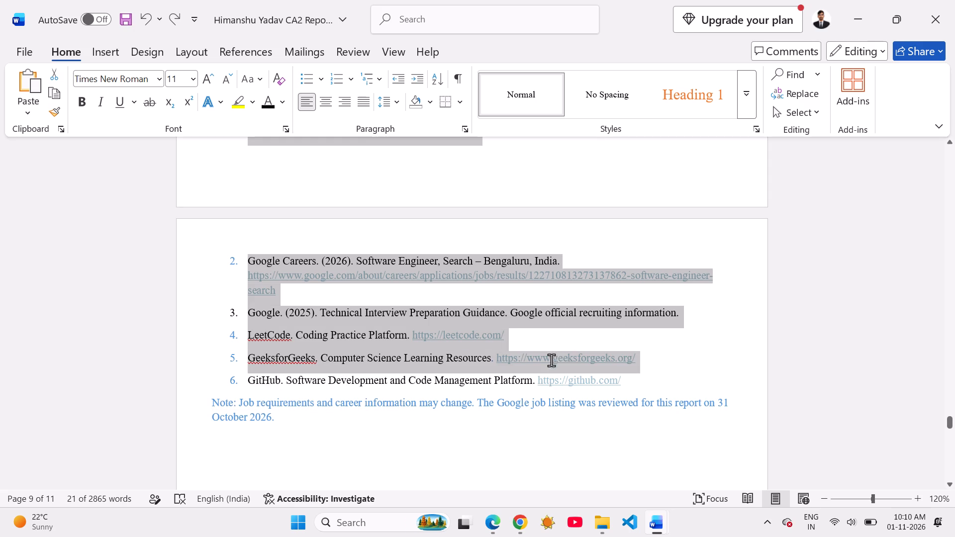
pyautogui.moveTo(551, 360); pyautogui.dragTo(630, 380)
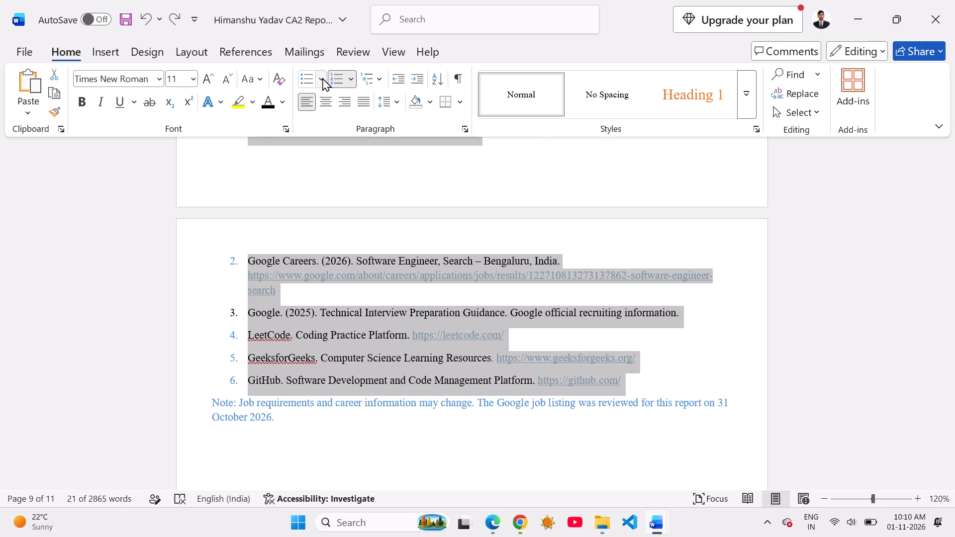
pyautogui.click(322, 78)
pyautogui.click(328, 131)
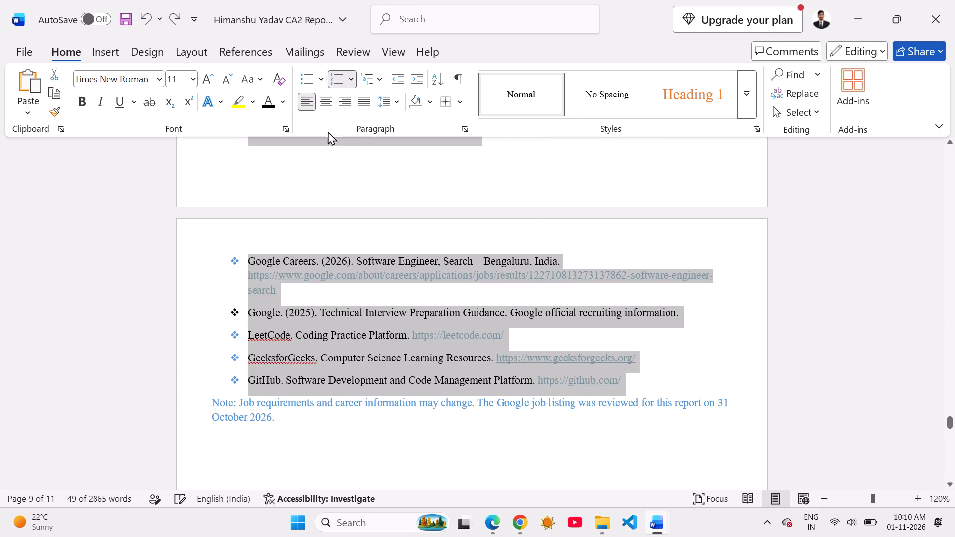
# Colour the diamond bullets of all the references black, leaving the web links and the note as they are.
pyautogui.click(455, 494)
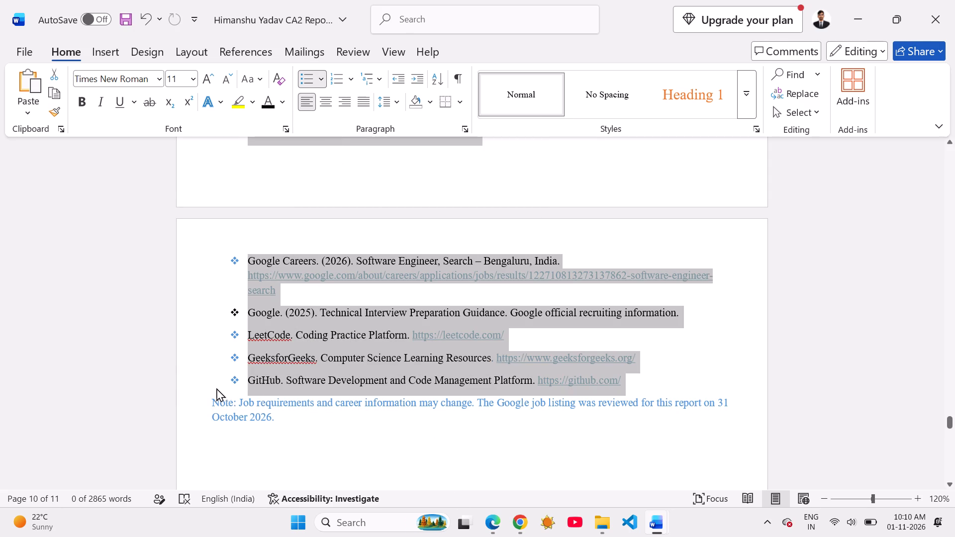
pyautogui.click(211, 385)
pyautogui.moveTo(221, 382); pyautogui.dragTo(235, 313)
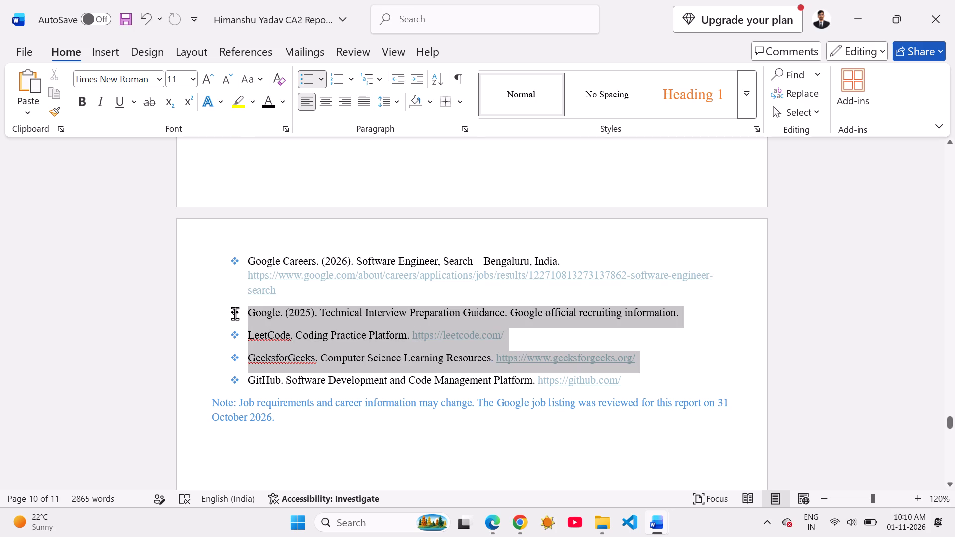
pyautogui.moveTo(235, 313); pyautogui.dragTo(241, 307)
pyautogui.click(241, 307)
pyautogui.scroll(1, 196, 281)
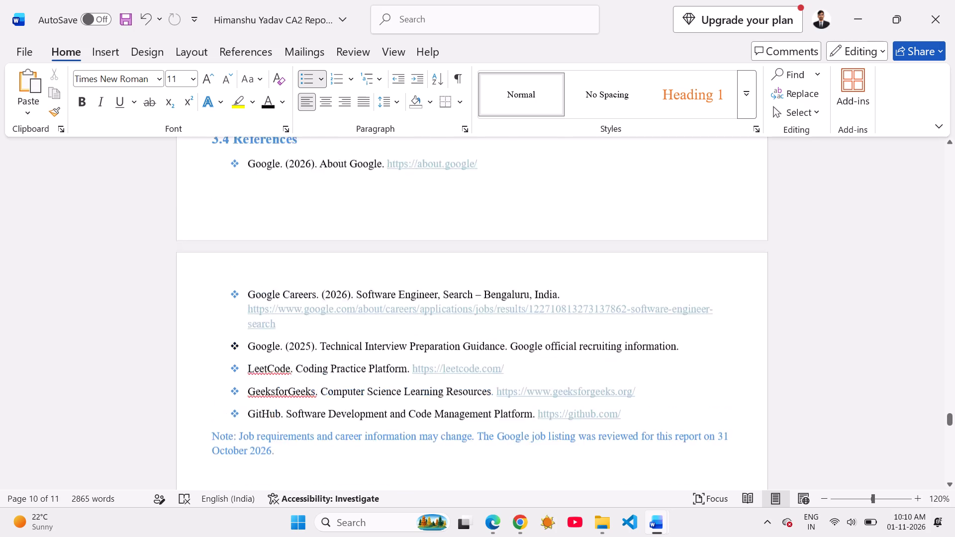
pyautogui.scroll(1, 196, 281)
pyautogui.moveTo(217, 286); pyautogui.dragTo(242, 297)
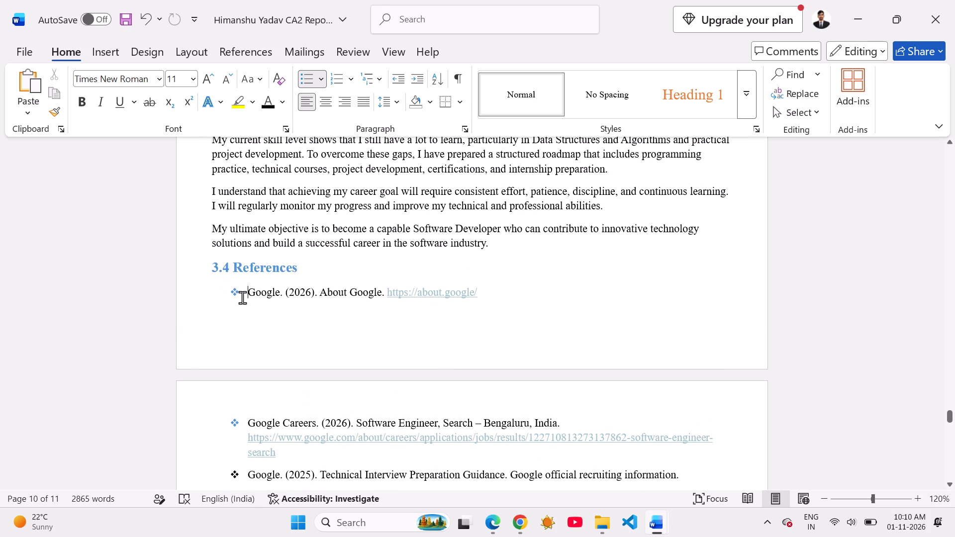
pyautogui.moveTo(242, 297); pyautogui.dragTo(239, 293)
pyautogui.moveTo(239, 293); pyautogui.dragTo(235, 293)
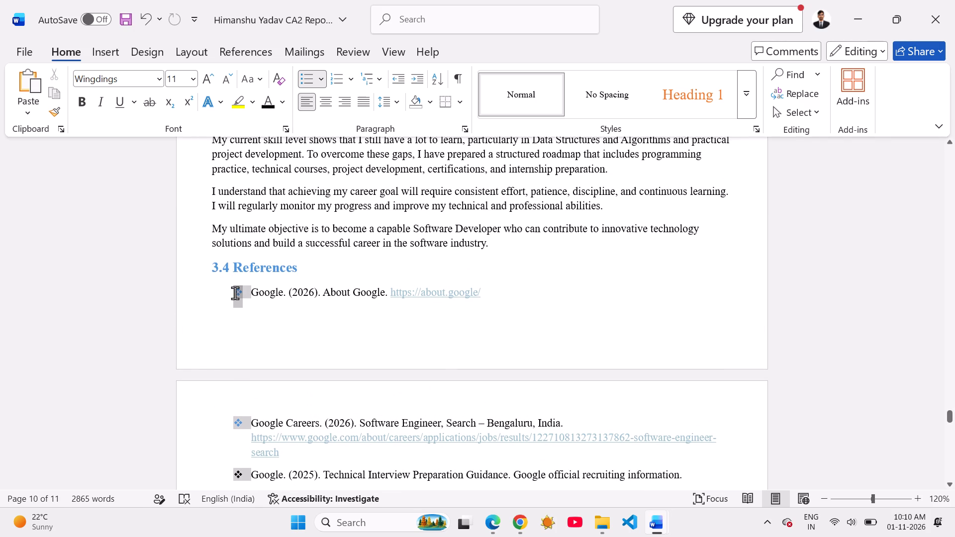
pyautogui.click(266, 100)
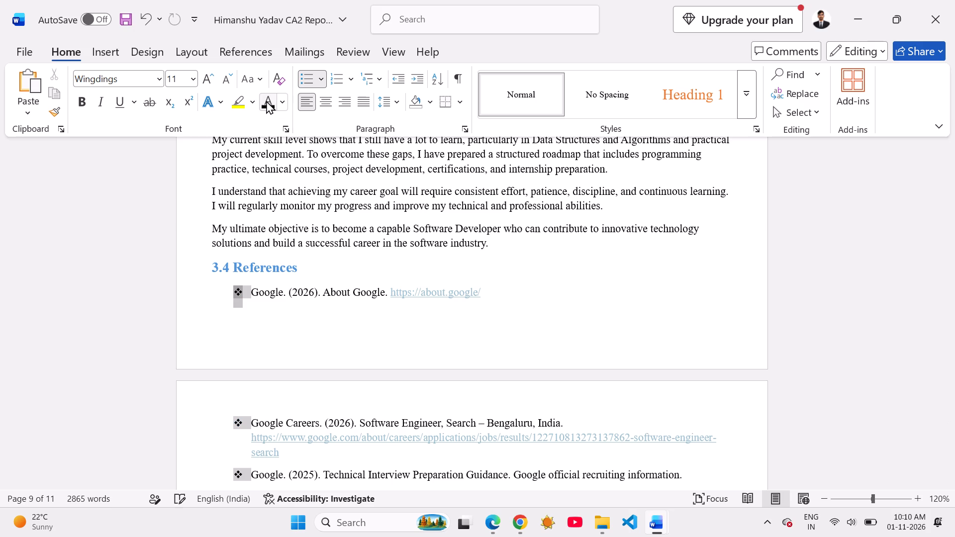
pyautogui.scroll(-4, 266, 100)
pyautogui.click(157, 248)
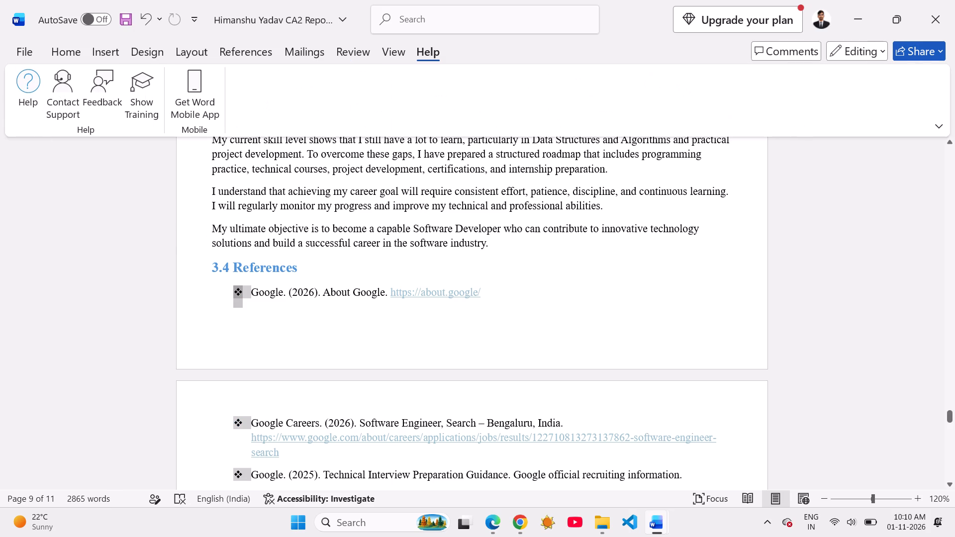
pyautogui.click(142, 335)
pyautogui.scroll(-1, 142, 335)
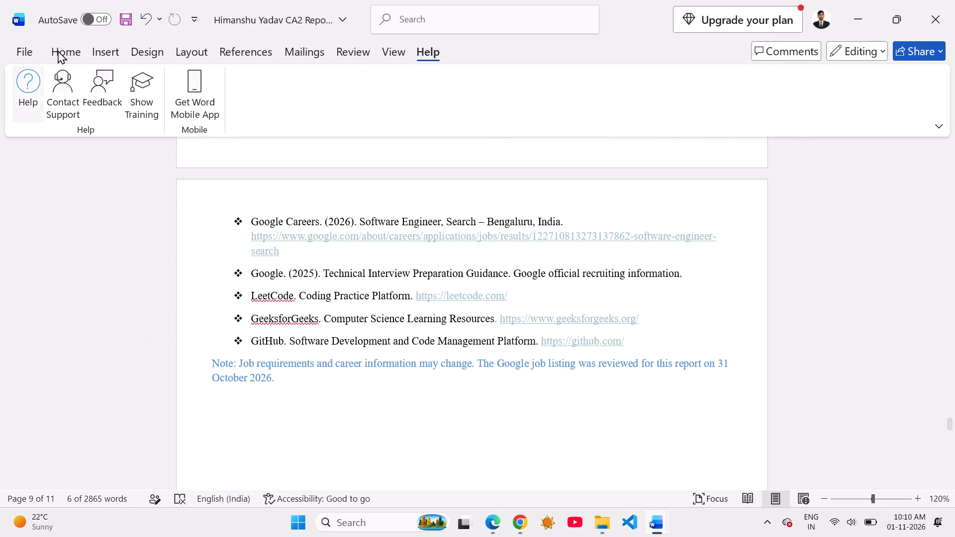
# Bold the source names GeeksforGeeks and LeetCode, and "Google" in the 2025 interview guidance reference.
pyautogui.click(68, 54)
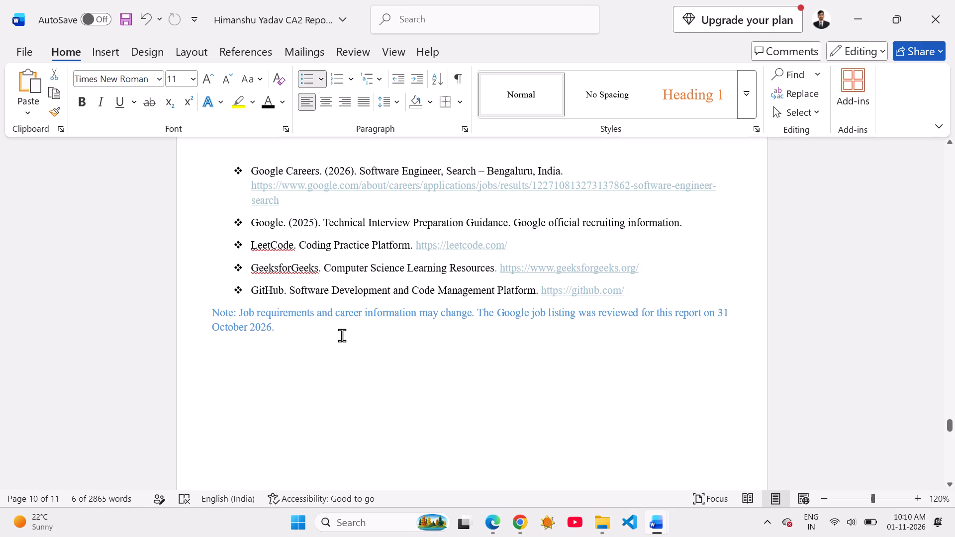
pyautogui.moveTo(321, 270); pyautogui.dragTo(293, 271)
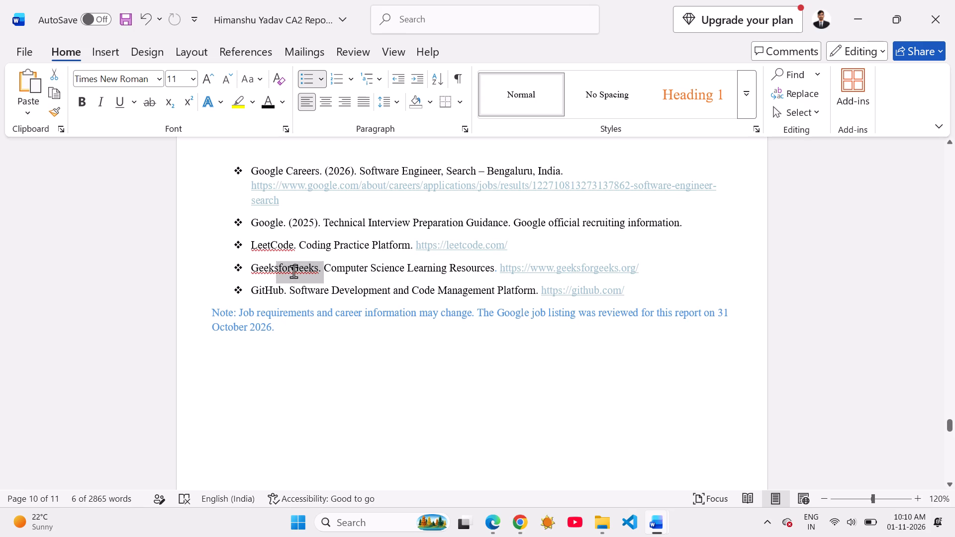
pyautogui.moveTo(293, 271); pyautogui.dragTo(267, 271)
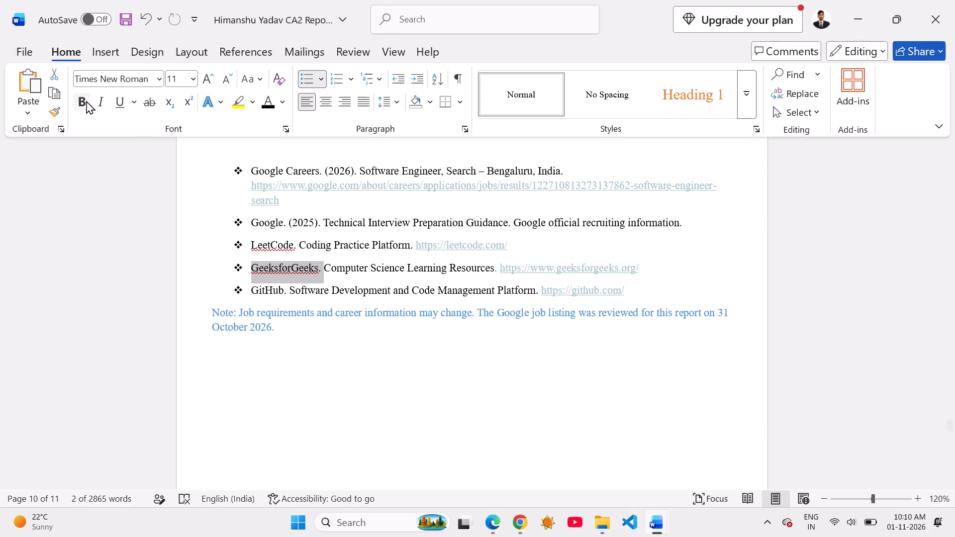
pyautogui.moveTo(78, 99); pyautogui.dragTo(86, 102)
pyautogui.click(86, 102)
pyautogui.click(78, 95)
pyautogui.moveTo(297, 245); pyautogui.dragTo(275, 248)
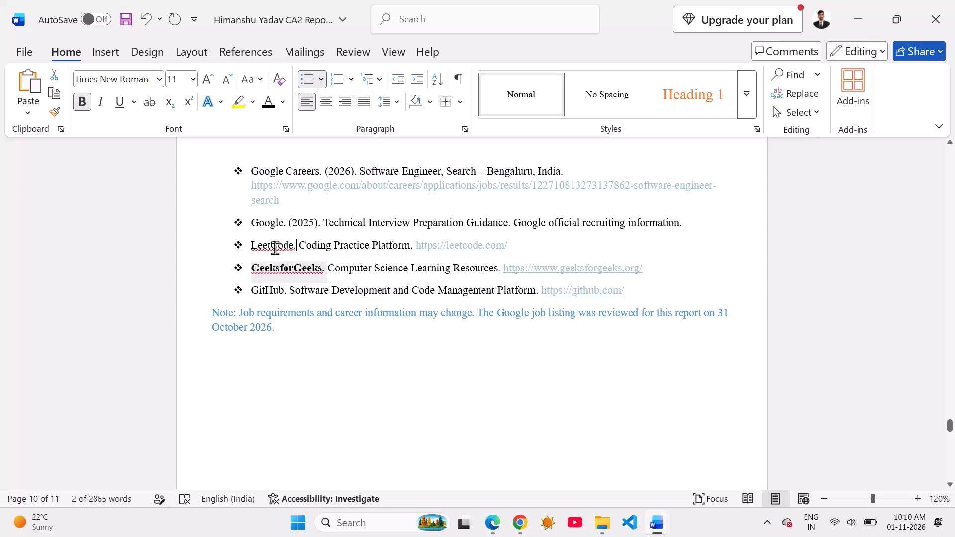
pyautogui.moveTo(275, 248); pyautogui.dragTo(253, 249)
pyautogui.click(82, 103)
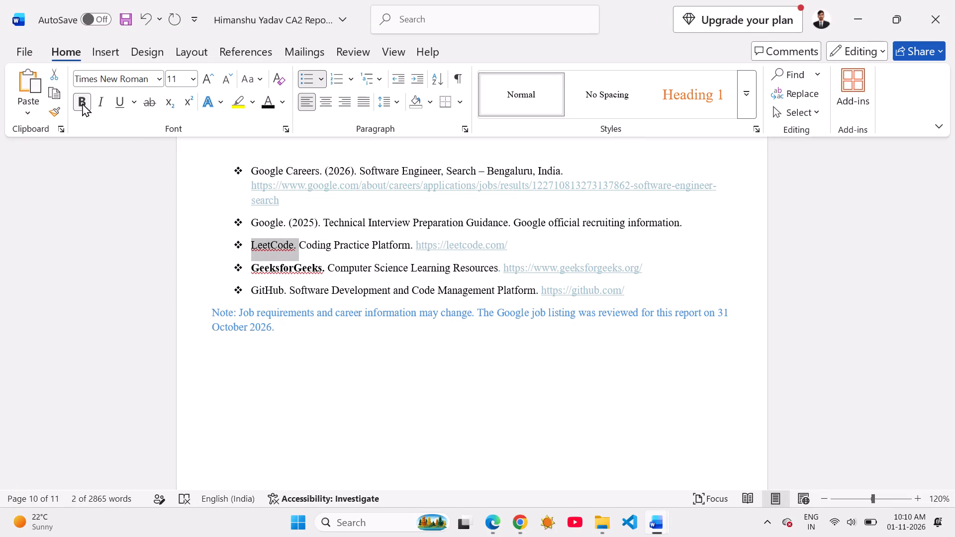
pyautogui.moveTo(284, 221); pyautogui.dragTo(250, 223)
pyautogui.click(85, 108)
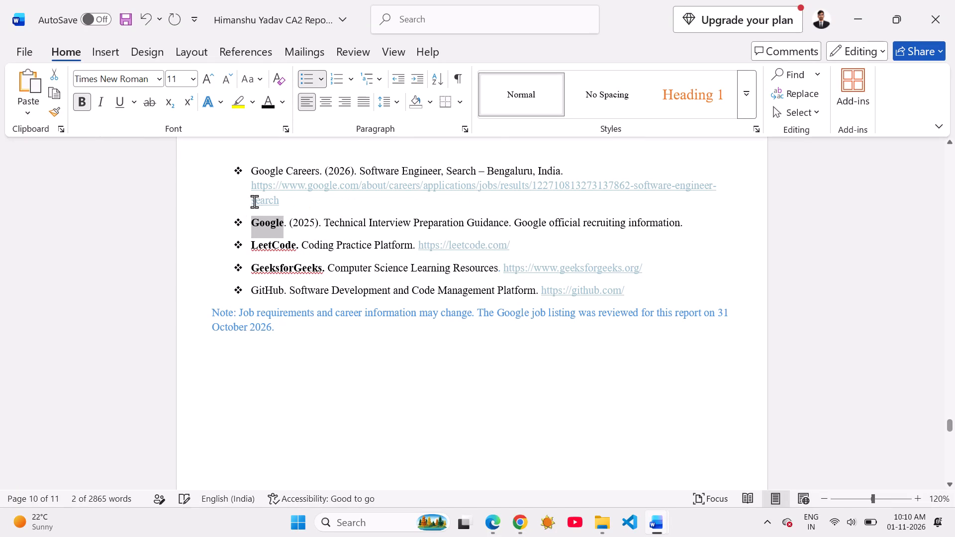
# Bold "Google Careers. (2026)." and "Google. (2026). About Google." at the start of their references.
pyautogui.scroll(1, 254, 201)
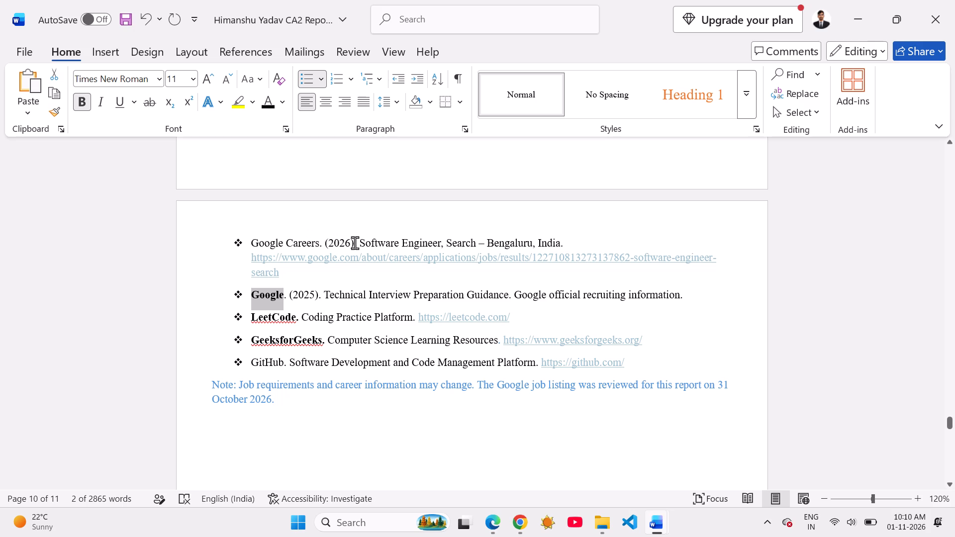
pyautogui.moveTo(355, 241); pyautogui.dragTo(249, 243)
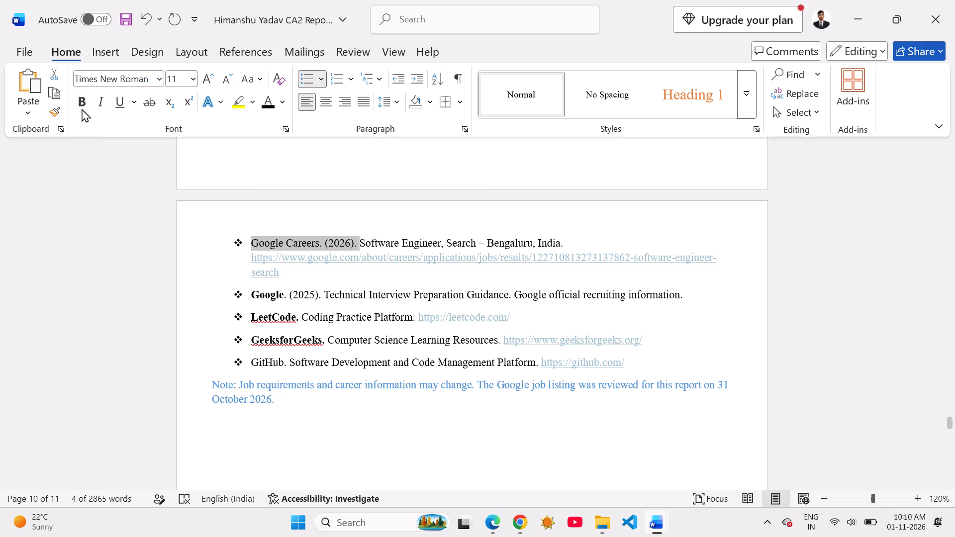
pyautogui.click(81, 100)
pyautogui.scroll(1, 220, 222)
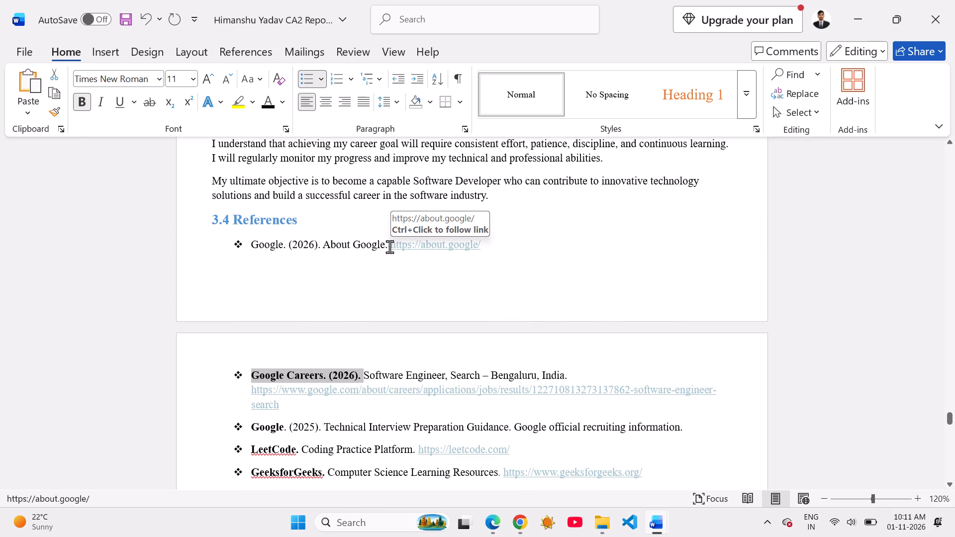
pyautogui.moveTo(389, 245); pyautogui.dragTo(252, 238)
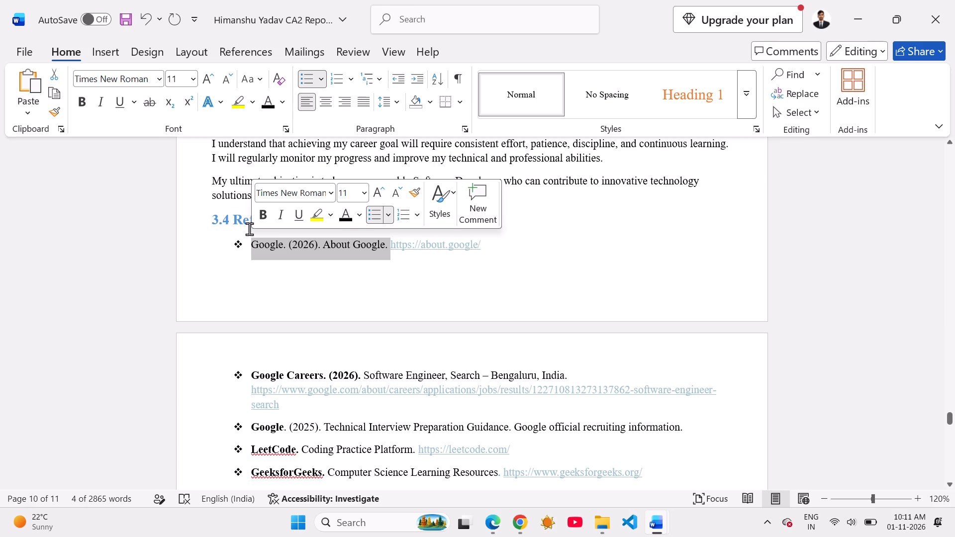
pyautogui.click(262, 214)
# Delete the blue note about job requirements and career information below the references list.
pyautogui.scroll(-3, 309, 290)
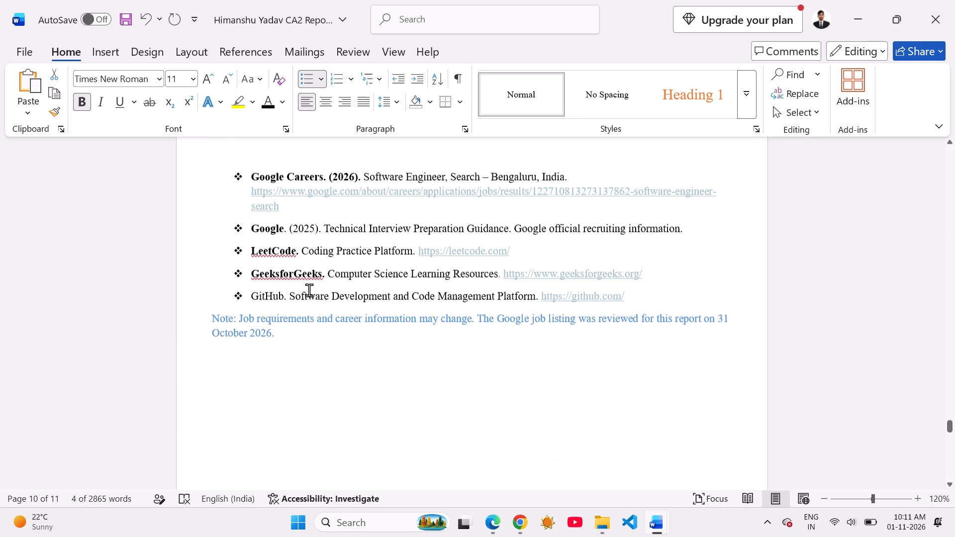
pyautogui.moveTo(208, 284); pyautogui.dragTo(284, 314)
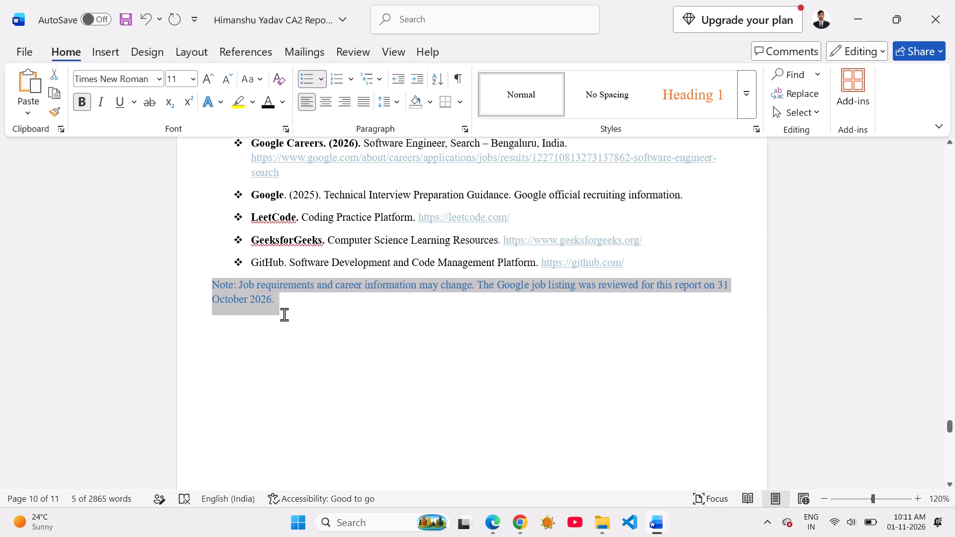
pyautogui.moveTo(284, 314); pyautogui.dragTo(284, 315)
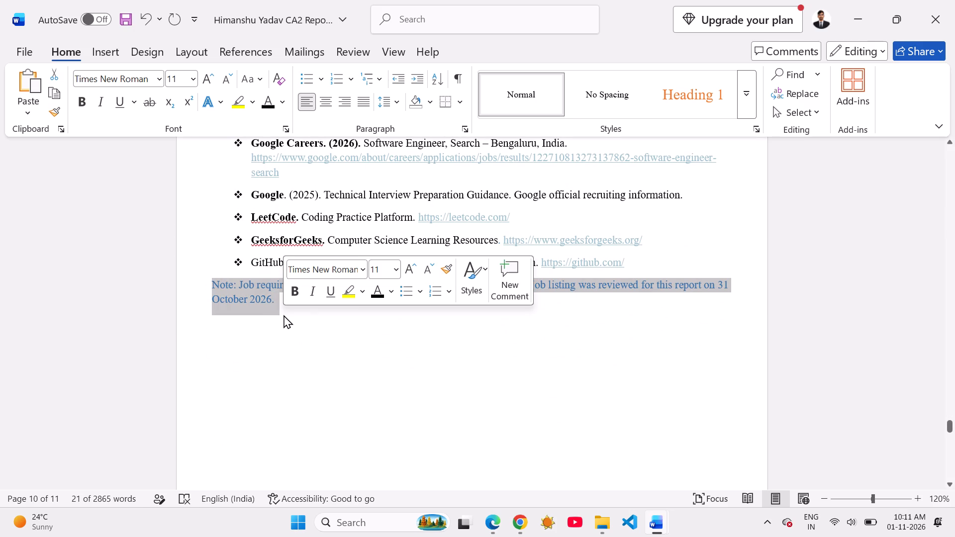
pyautogui.press('BackSpace')
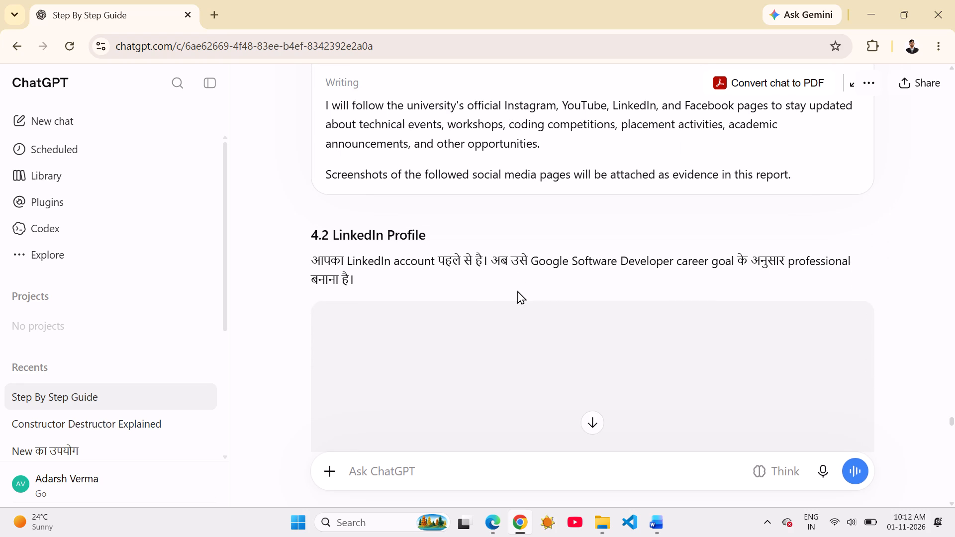
# Read ChatGPT's 4.2 LinkedIn Profile guidance, from the suggested headline and About section through the six-item profile completion list.
pyautogui.scroll(-2, 517, 290)
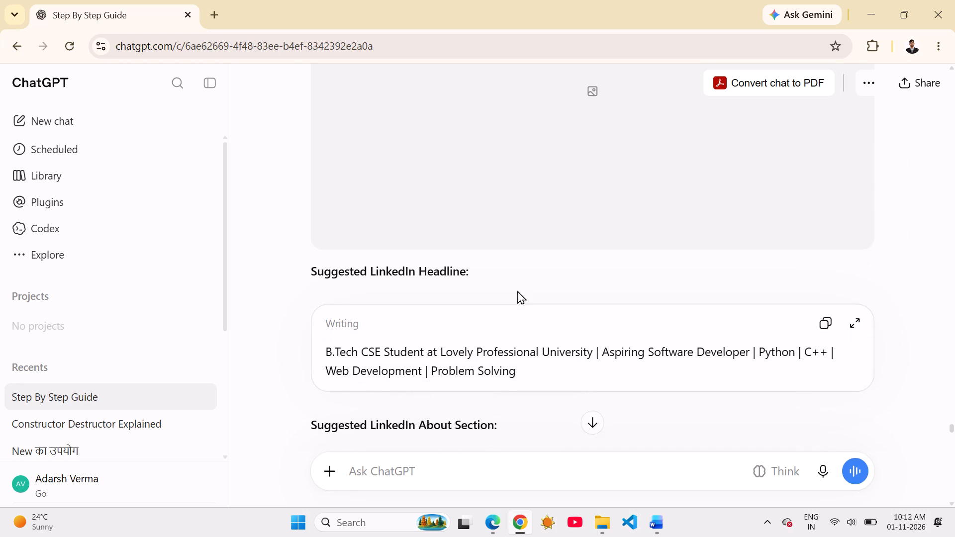
pyautogui.scroll(-2, 517, 290)
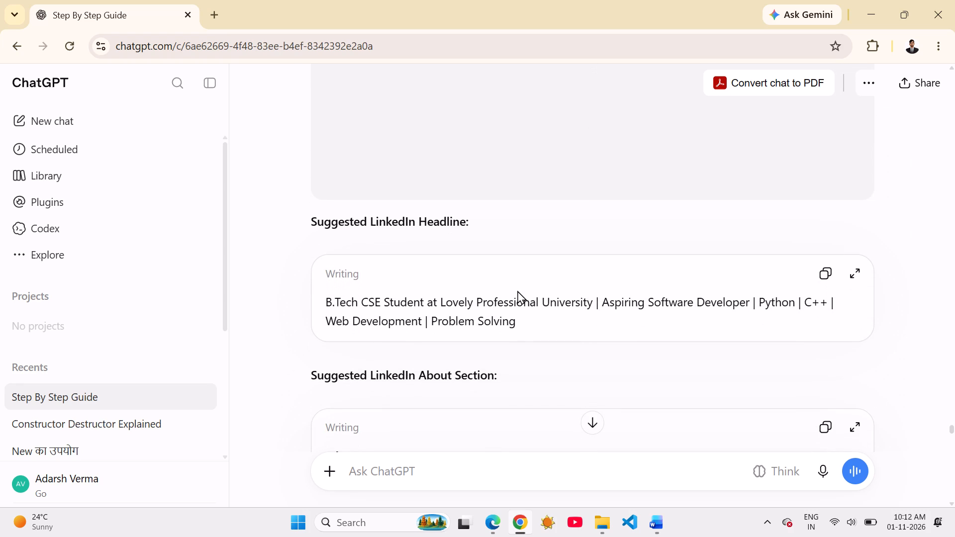
pyautogui.scroll(-2, 517, 290)
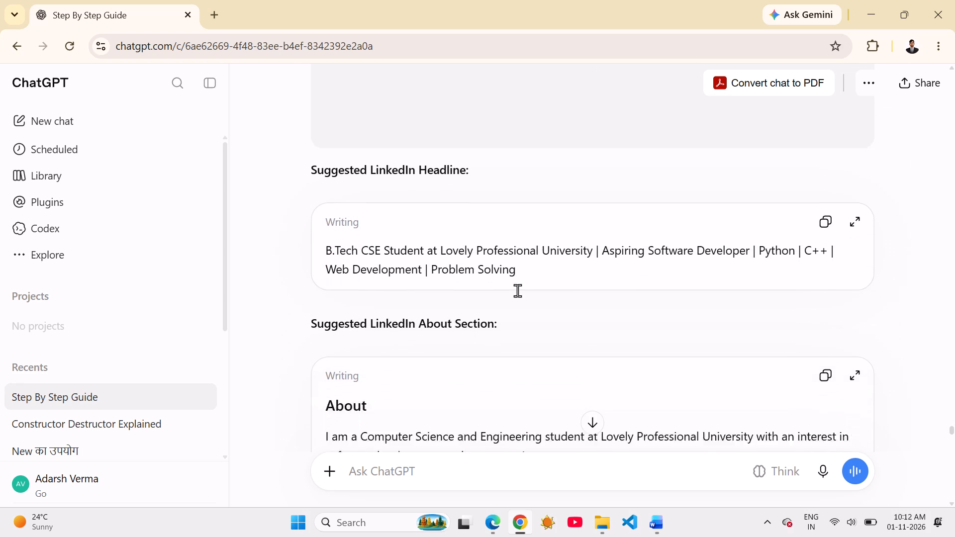
pyautogui.scroll(-3, 517, 290)
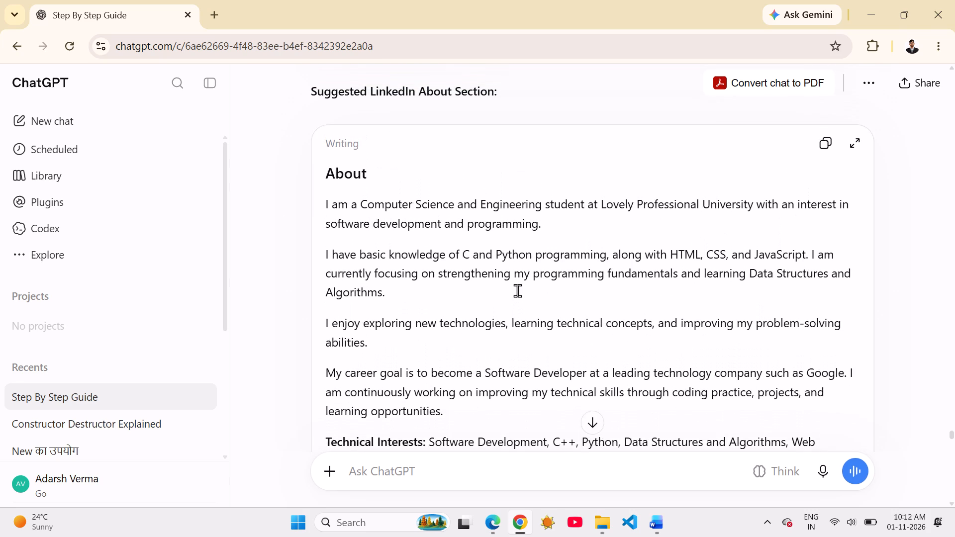
pyautogui.scroll(-2, 517, 290)
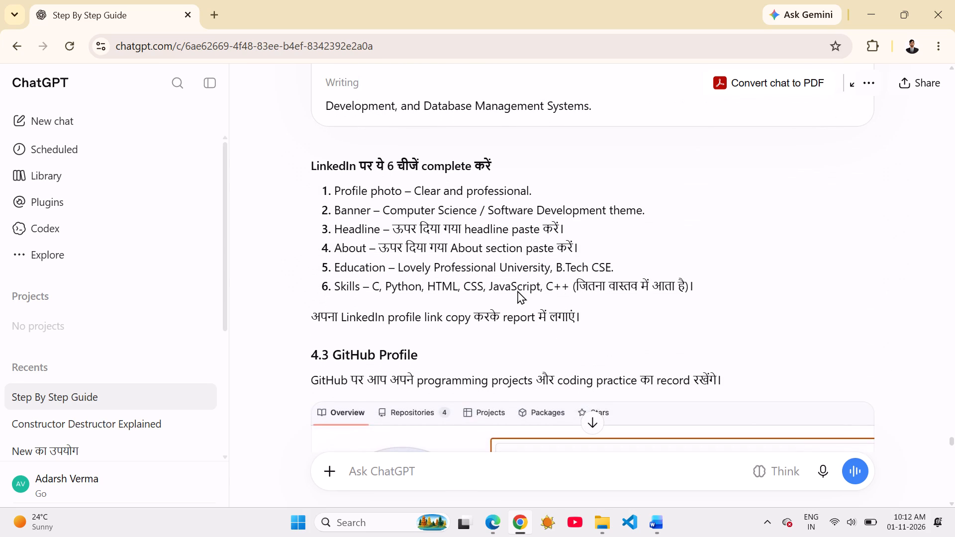
pyautogui.scroll(-1, 517, 290)
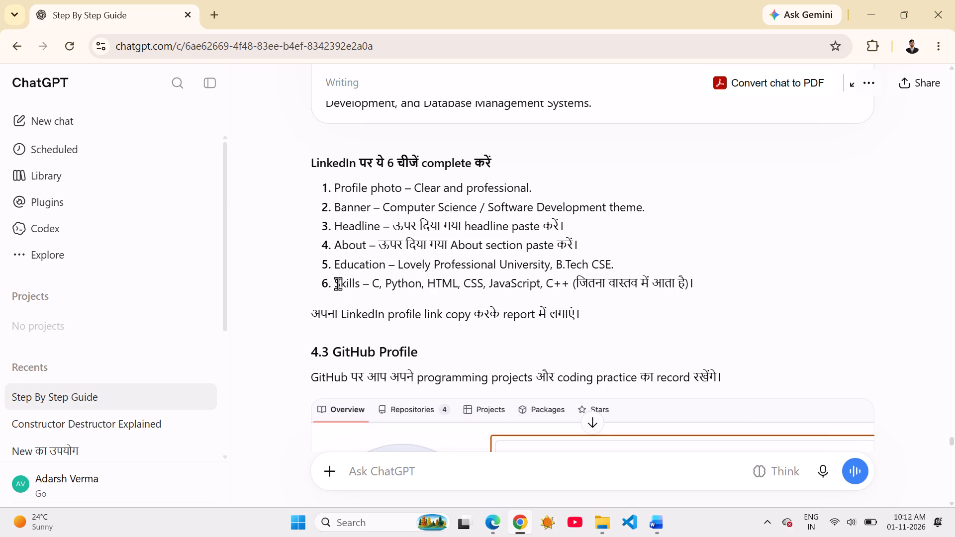
# Read ChatGPT's guidance from the LinkedIn completion checklist through the 4.3 GitHub Profile bio, setup steps and README content.
pyautogui.scroll(-3, 409, 286)
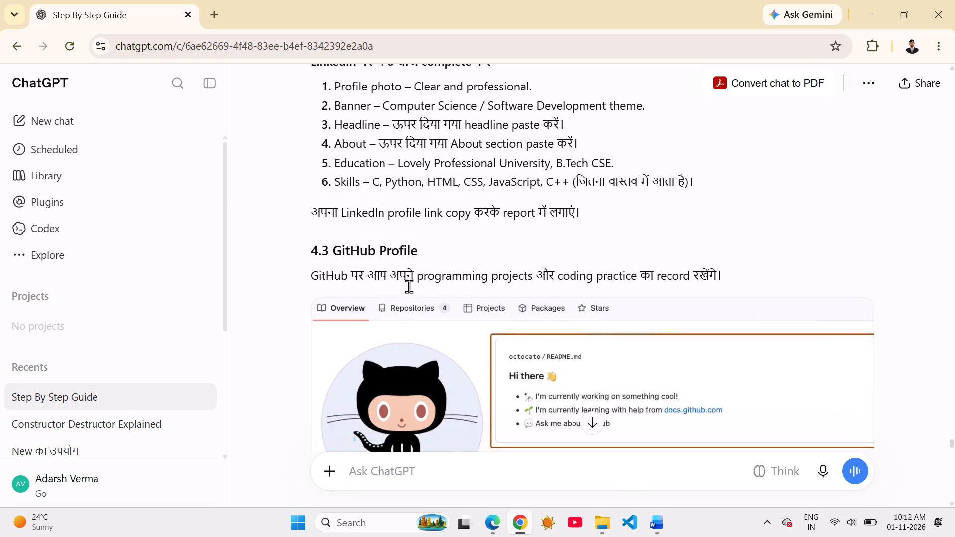
pyautogui.scroll(-2, 409, 286)
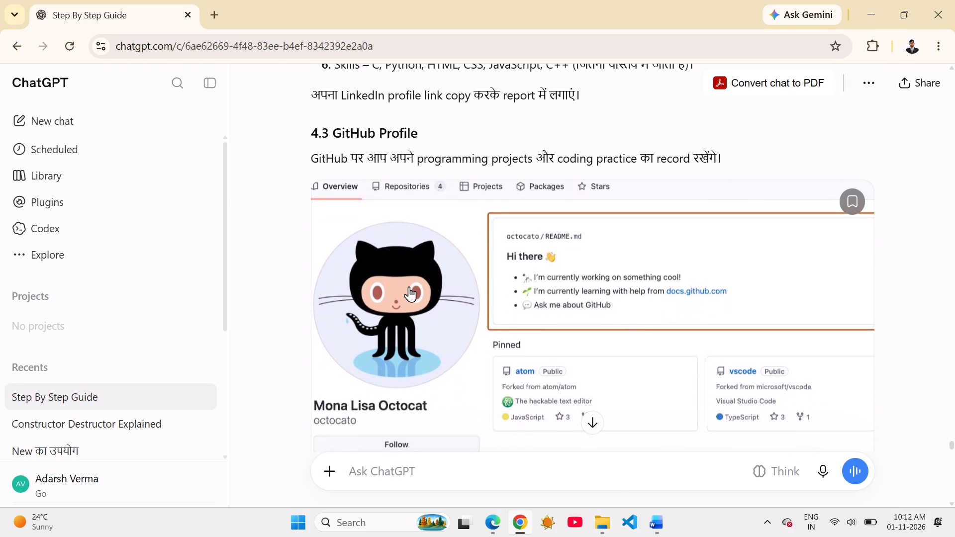
pyautogui.scroll(-5, 409, 286)
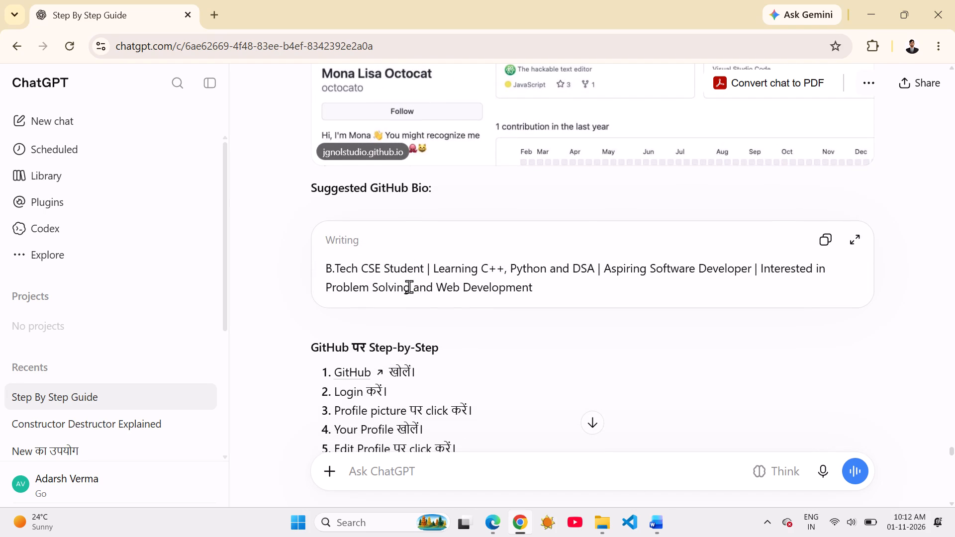
pyautogui.scroll(-3, 409, 286)
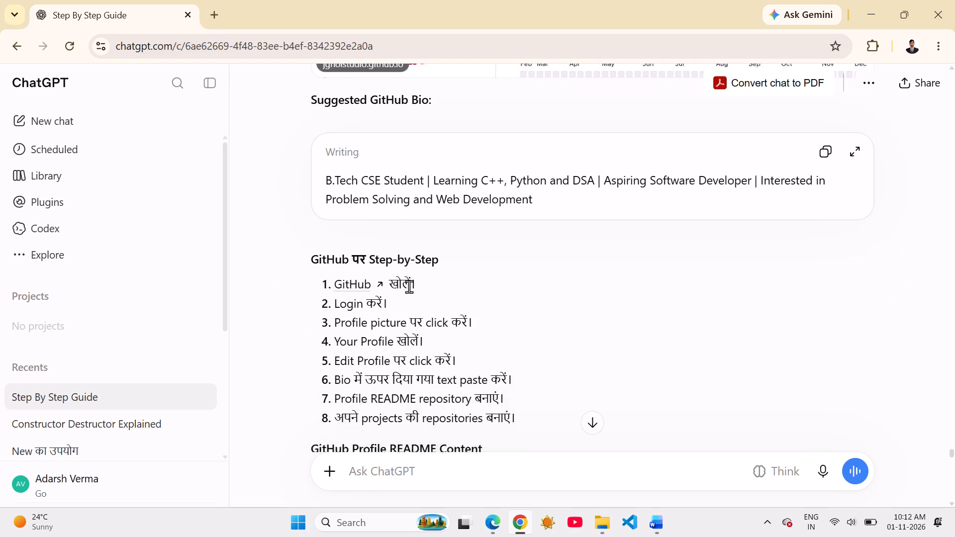
pyautogui.scroll(-5, 409, 286)
pyautogui.scroll(4, 409, 286)
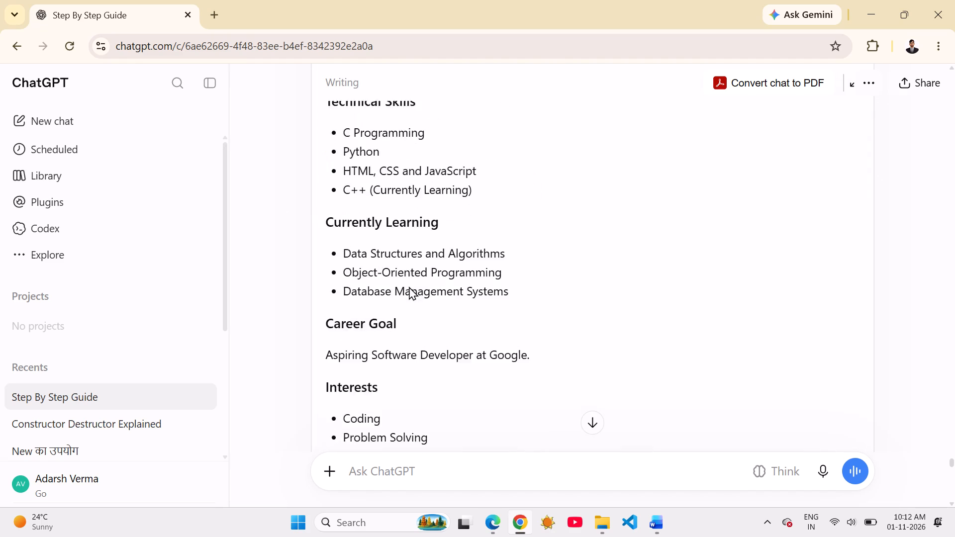
pyautogui.scroll(7, 409, 286)
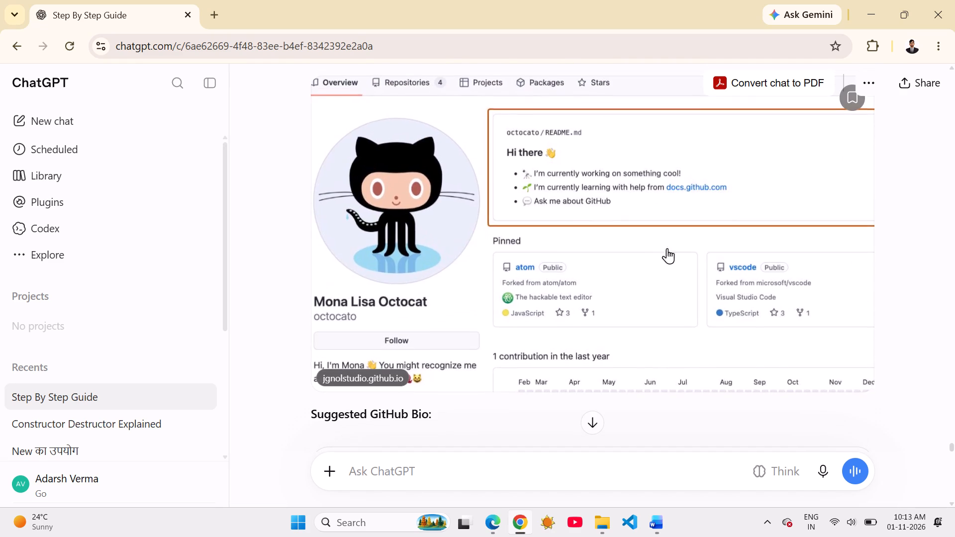
# Minimize the ChatGPT browser window and the Word report to reach the desktop.
pyautogui.click(870, 11)
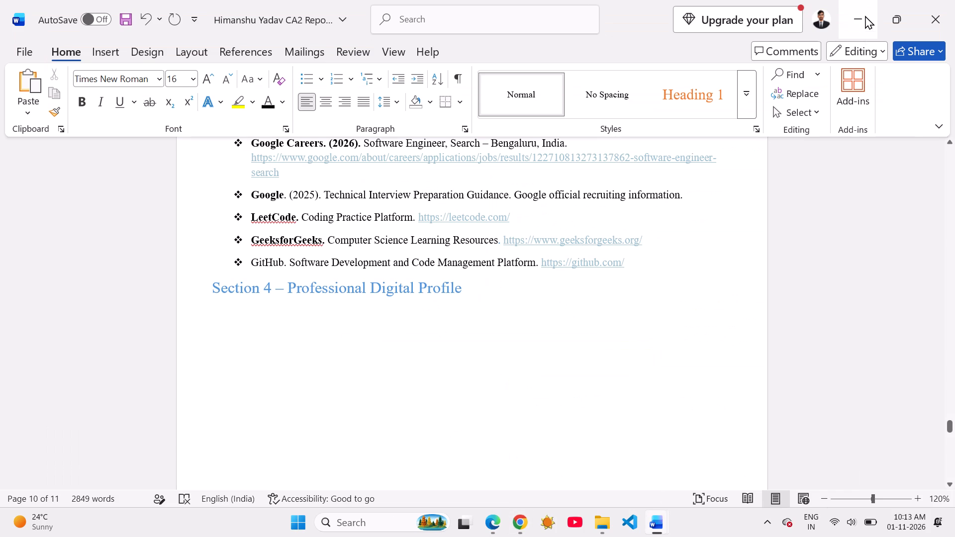
pyautogui.click(865, 15)
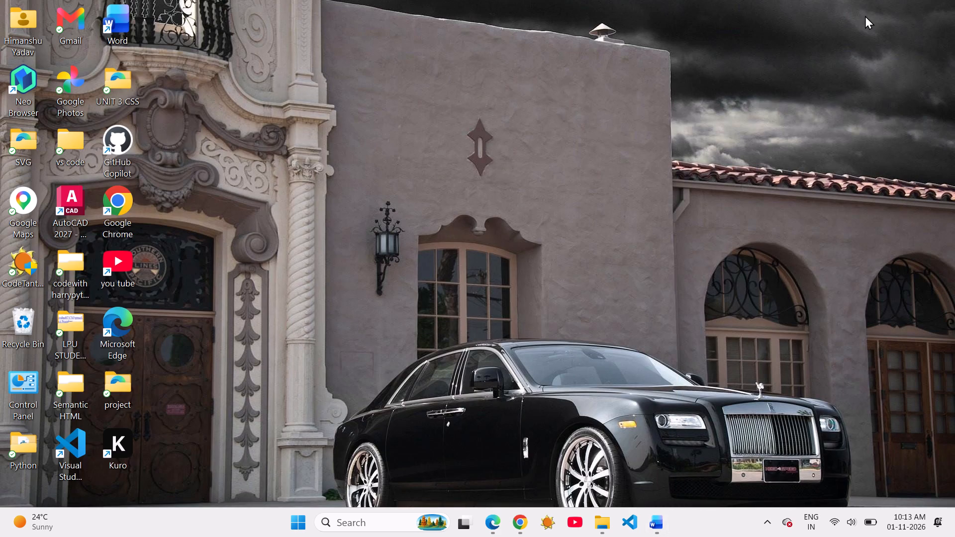